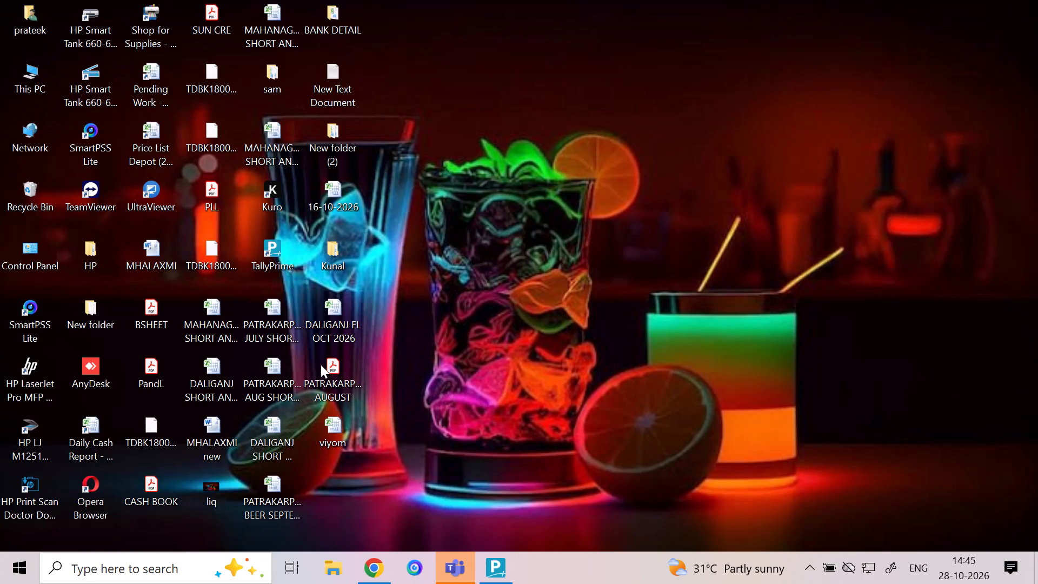
Open the workbook PATRAKARPURAM FL SEPTEMBER 2026 from the MAHALAXMI > PATRKARPURAM FL folder on Local Disk (D:).
{"action": "left_click", "coordinate": [331, 566]}
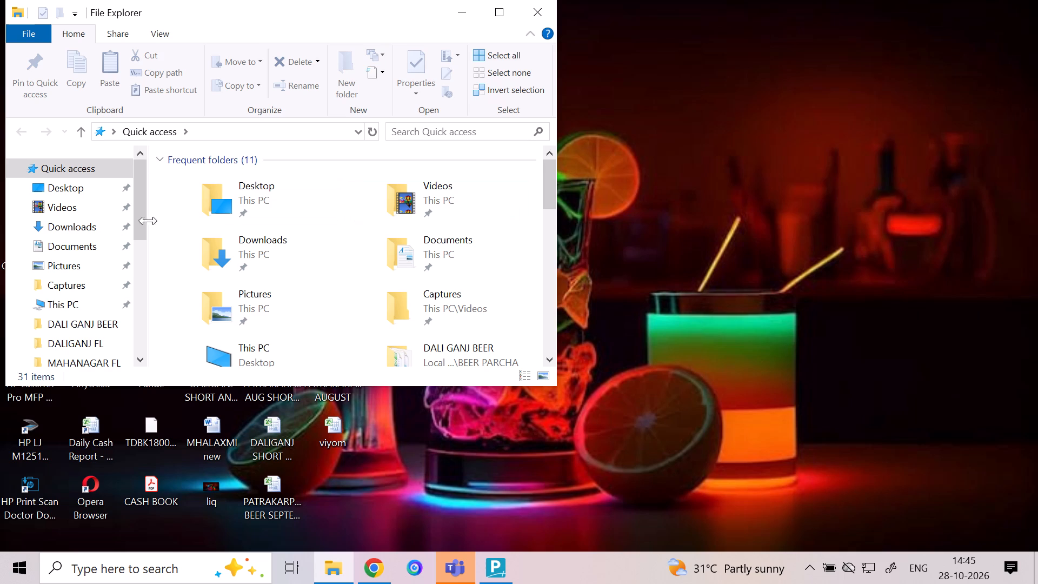
{"action": "left_click_drag", "start_coordinate": [140, 216], "coordinate": [142, 246]}
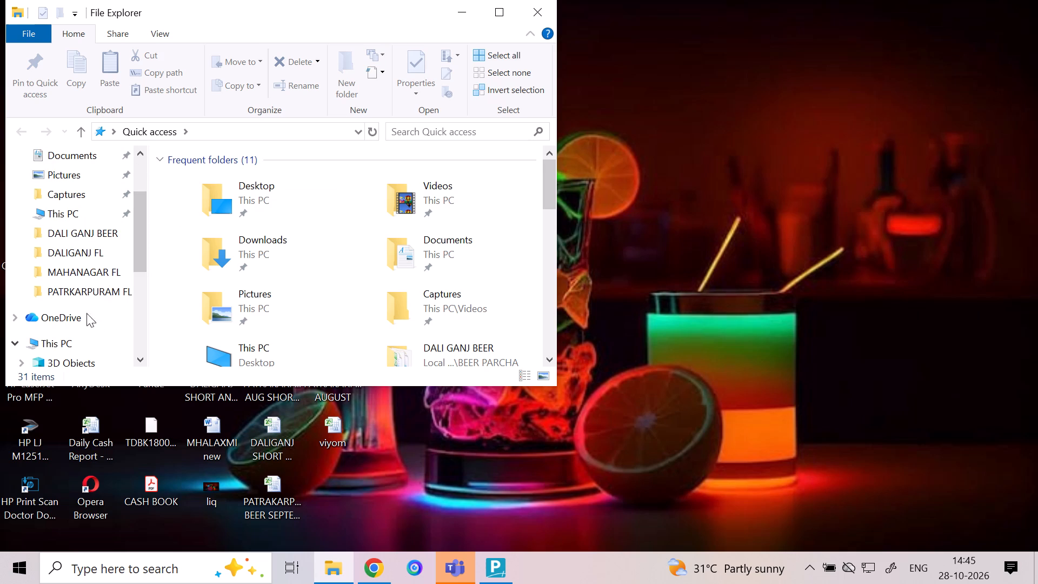
{"action": "left_click_drag", "start_coordinate": [139, 263], "coordinate": [145, 295]}
{"action": "left_click_drag", "start_coordinate": [140, 295], "coordinate": [144, 336]}
{"action": "left_click", "coordinate": [105, 332]}
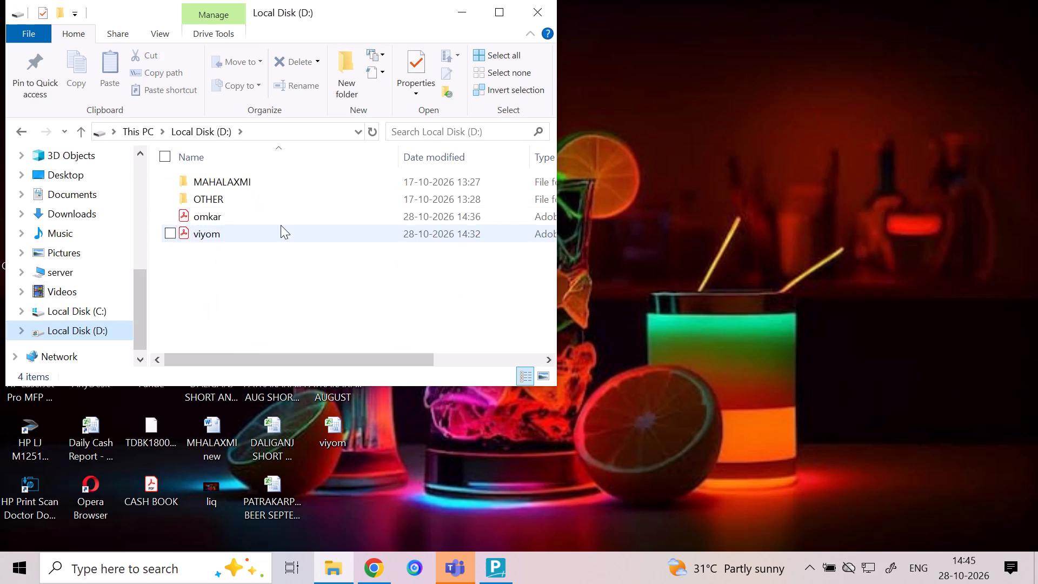
{"action": "double_click", "coordinate": [267, 187]}
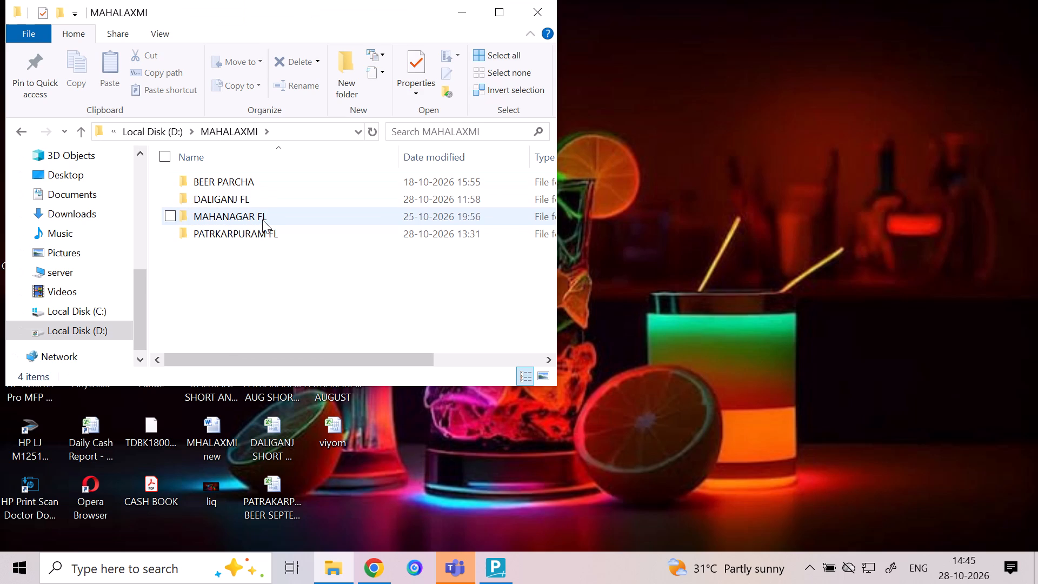
{"action": "double_click", "coordinate": [268, 231]}
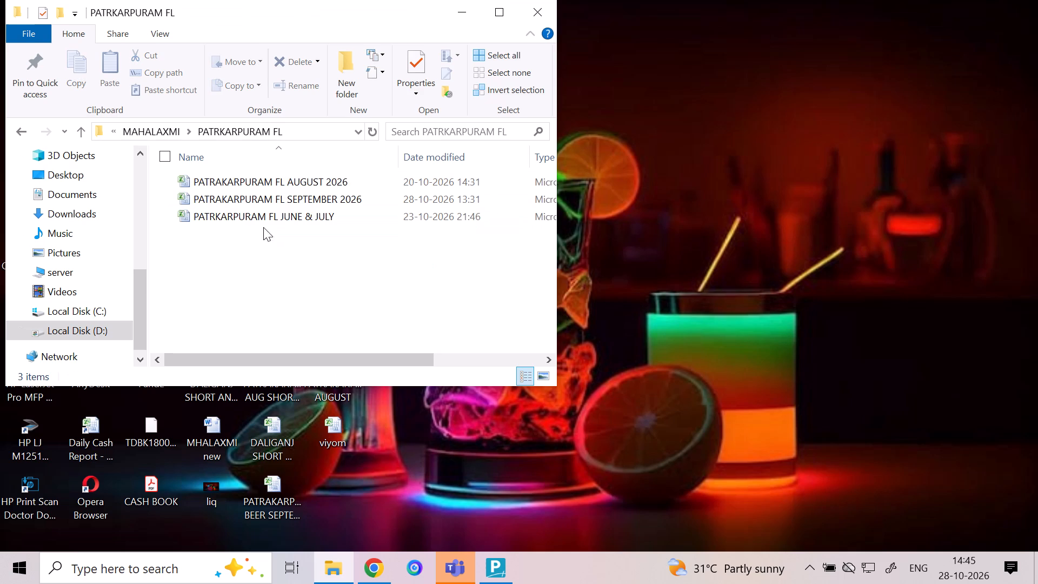
{"action": "left_click", "coordinate": [292, 201]}
{"action": "double_click", "coordinate": [296, 196]}
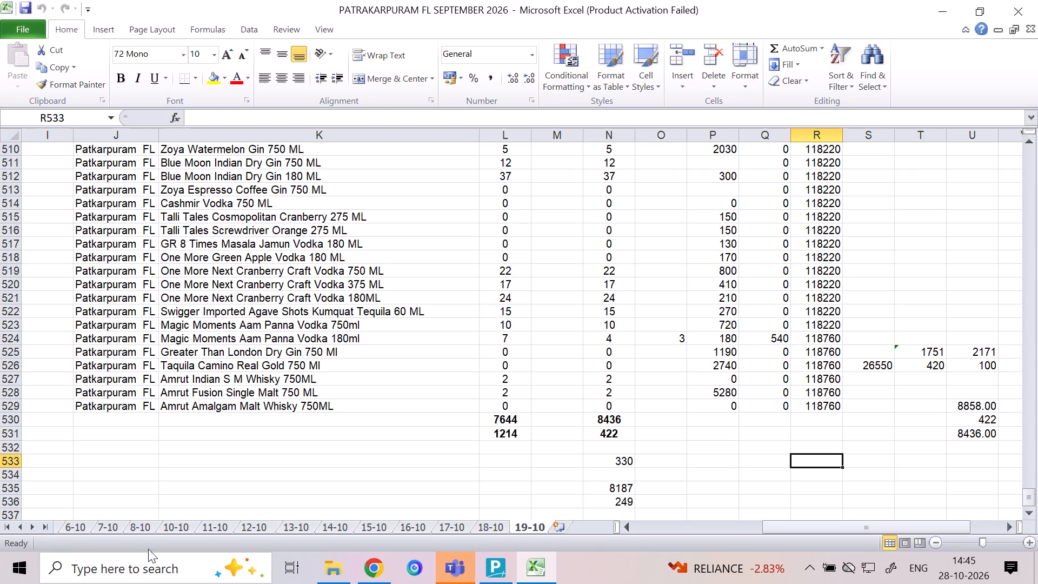
Create a copy of the 19-10 sheet at the end of the same workbook.
{"action": "left_click", "coordinate": [45, 529]}
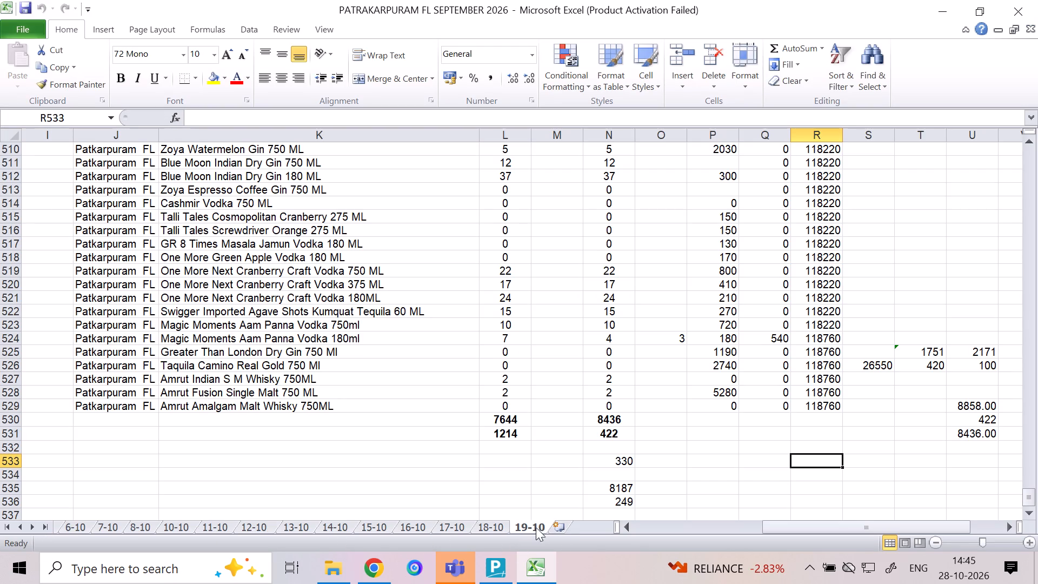
{"action": "right_click", "coordinate": [523, 524]}
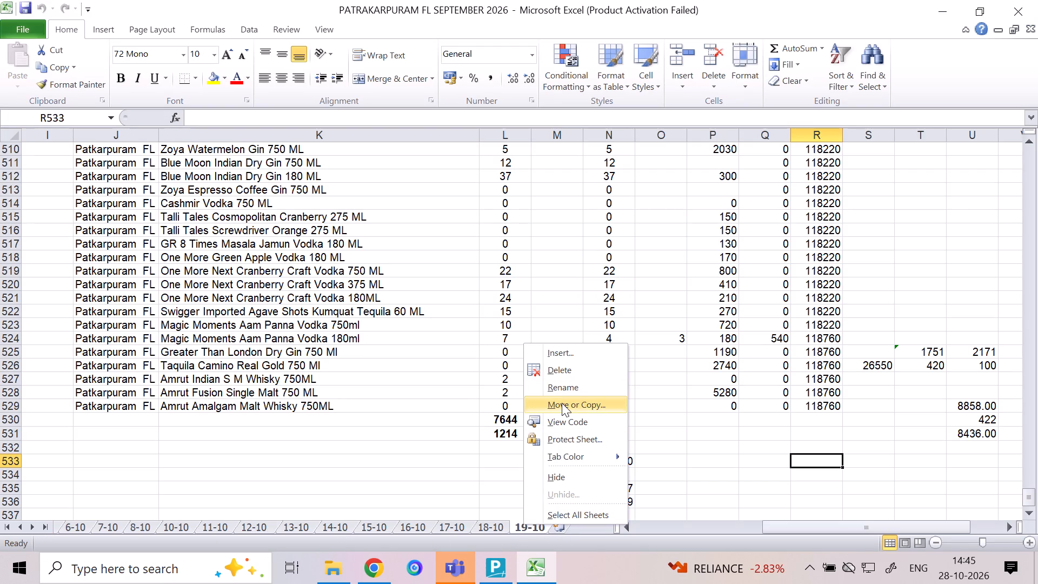
{"action": "left_click", "coordinate": [562, 403]}
{"action": "left_click_drag", "start_coordinate": [670, 391], "coordinate": [669, 440]}
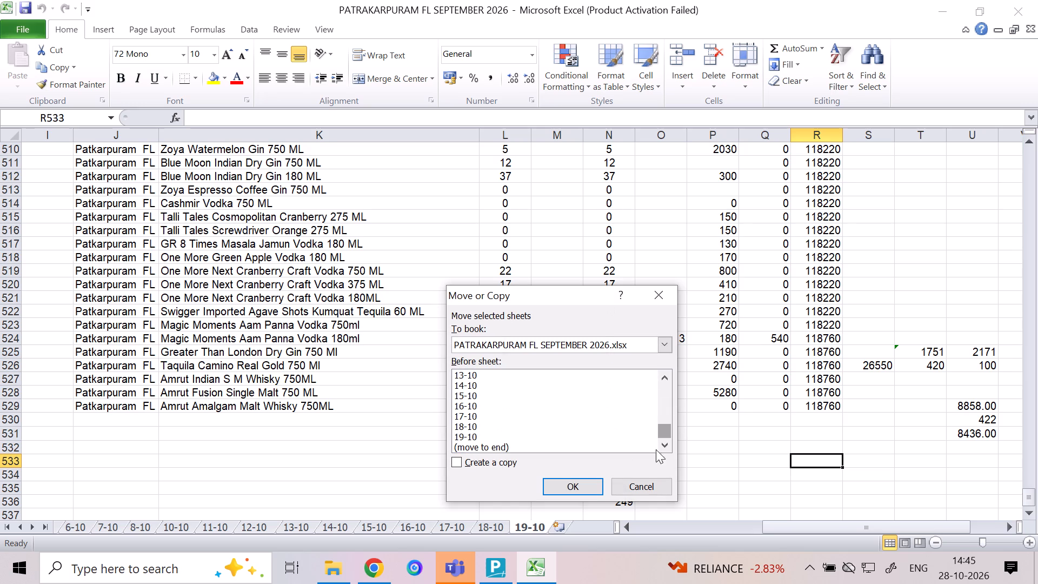
{"action": "left_click", "coordinate": [493, 444]}
{"action": "left_click", "coordinate": [482, 461]}
{"action": "left_click", "coordinate": [576, 484]}
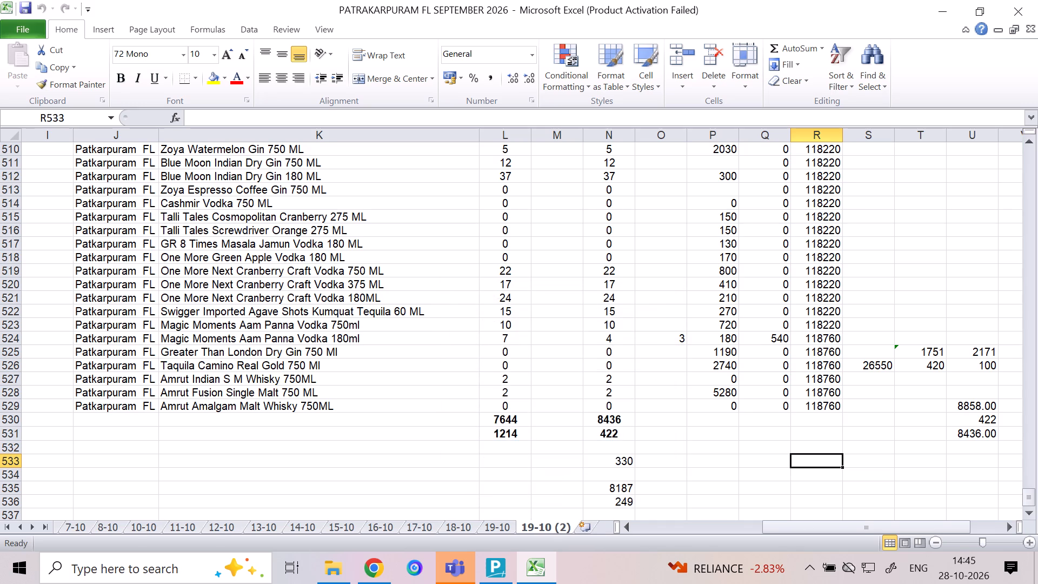
Rename the copied sheet 19-10 (2) as 20-10.
{"action": "right_click", "coordinate": [549, 528]}
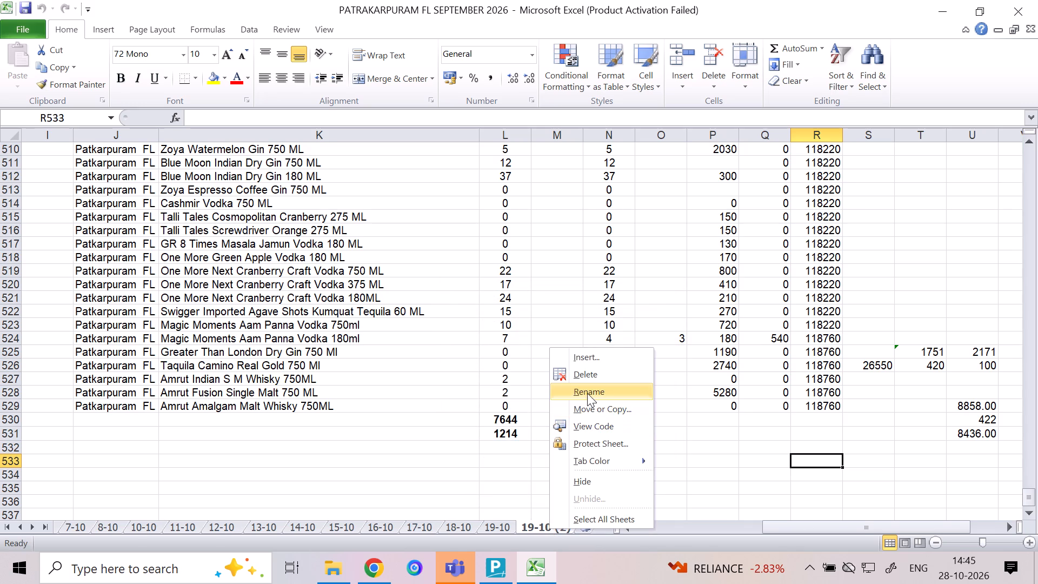
{"action": "left_click", "coordinate": [588, 393]}
{"action": "type", "text": "20-10"}
{"action": "left_click", "coordinate": [589, 453]}
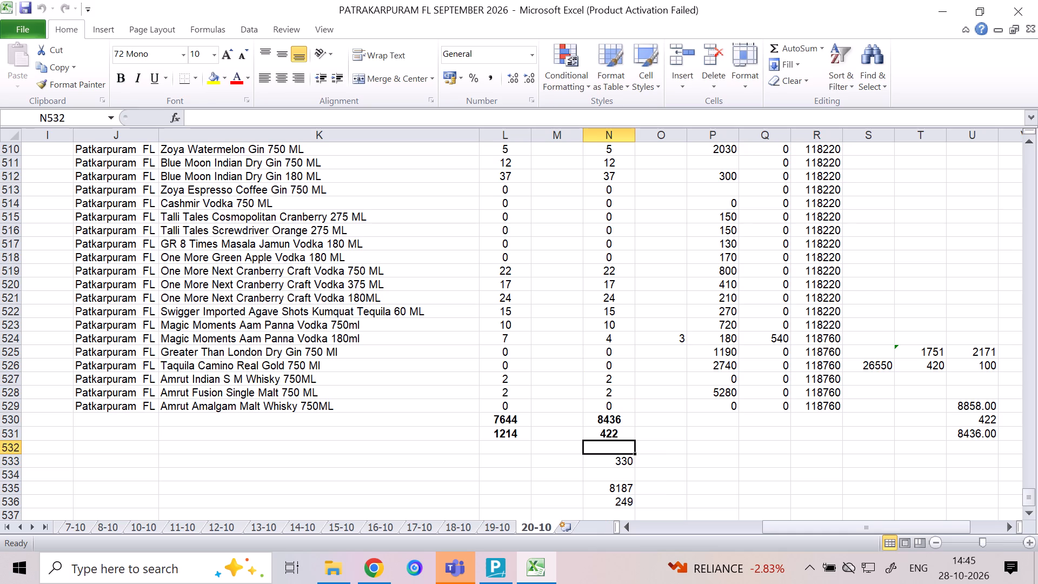
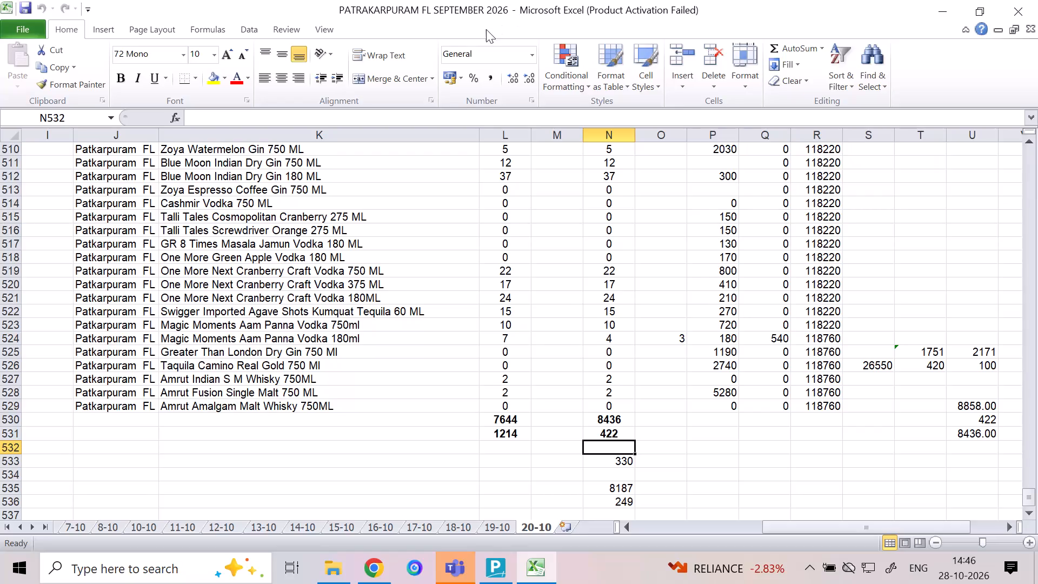
Set the first voucher date in cell A2 of the 20-10 sheet to 20-10-2026.
{"action": "left_click", "coordinate": [691, 284]}
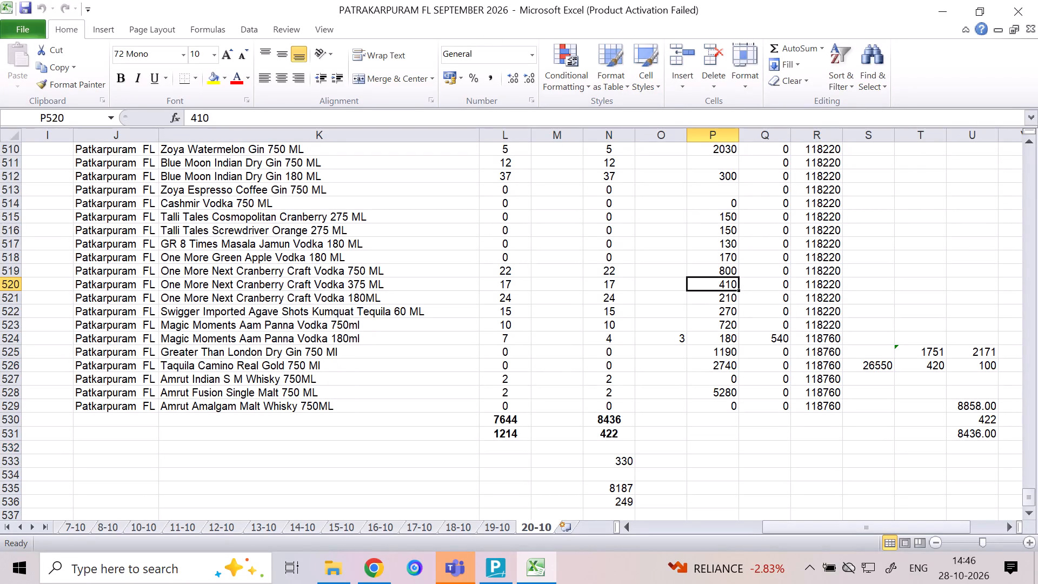
{"action": "left_click_drag", "start_coordinate": [922, 527], "coordinate": [730, 528]}
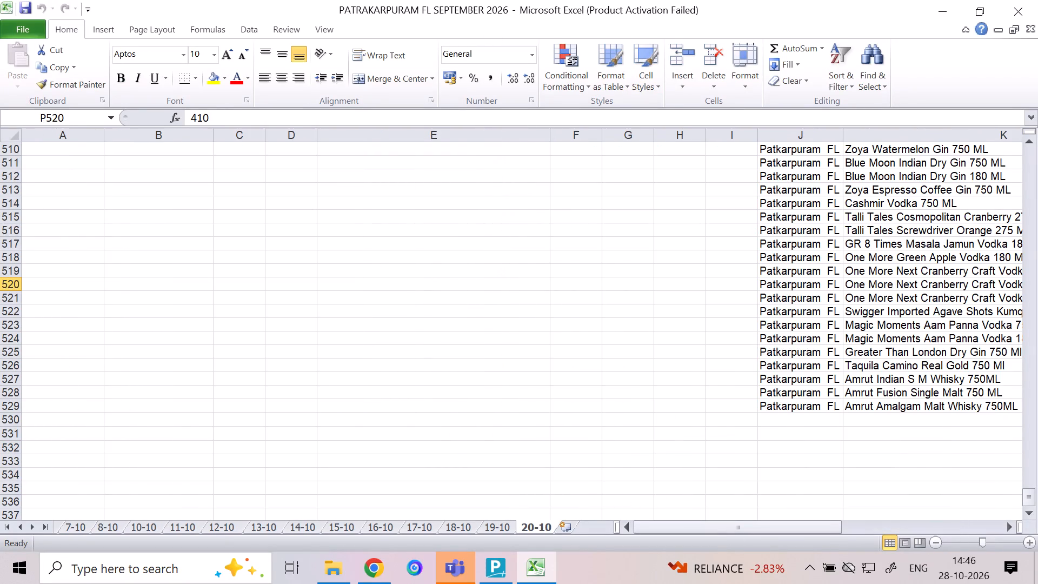
{"action": "left_click_drag", "start_coordinate": [1027, 501], "coordinate": [1019, 149]}
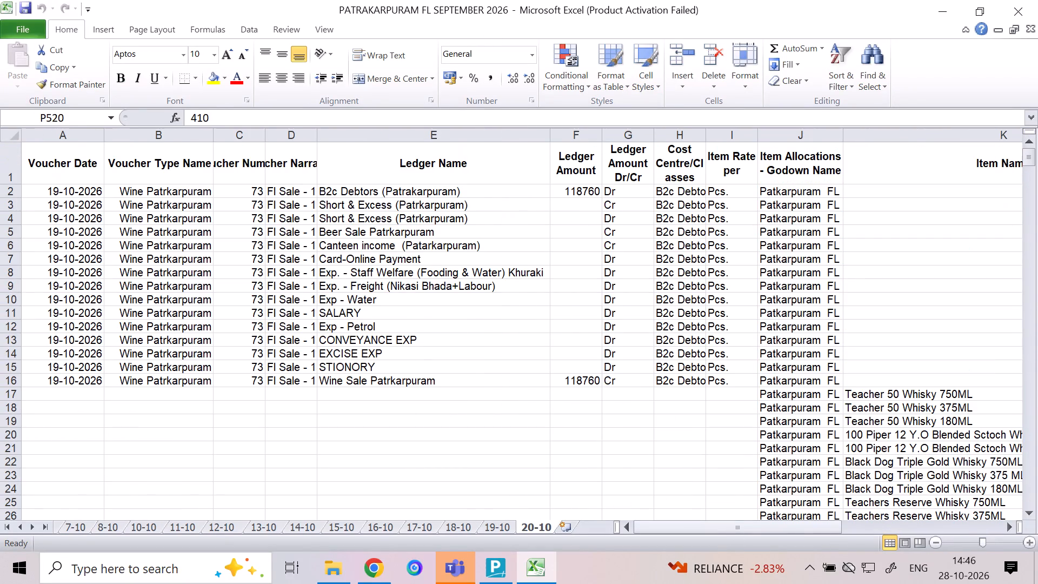
{"action": "double_click", "coordinate": [59, 187]}
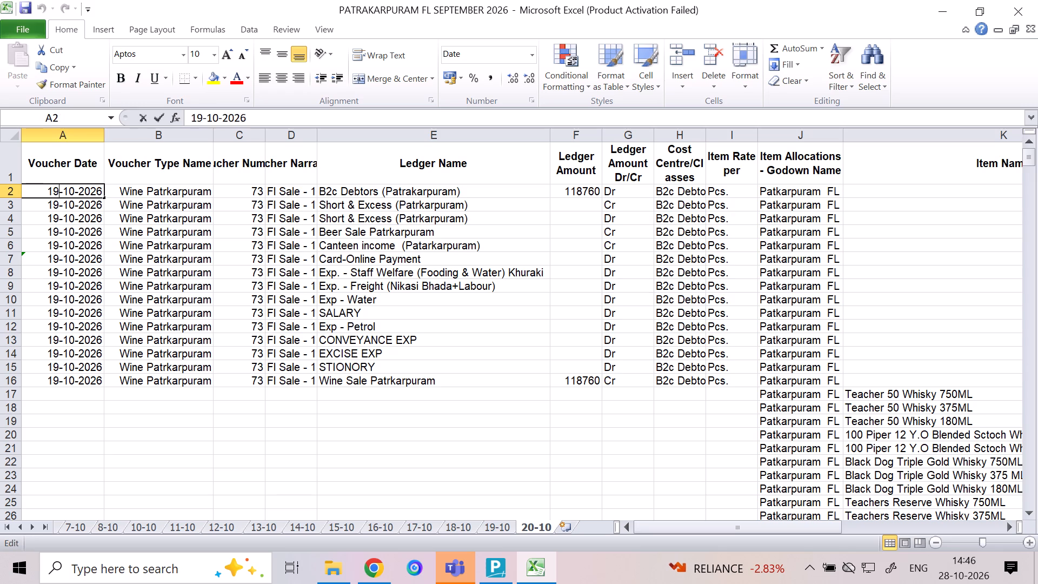
{"action": "key", "text": "BackSpace"}
{"action": "key", "text": "BackSpace"}
{"action": "type", "text": "20"}
{"action": "key", "text": "Return"}
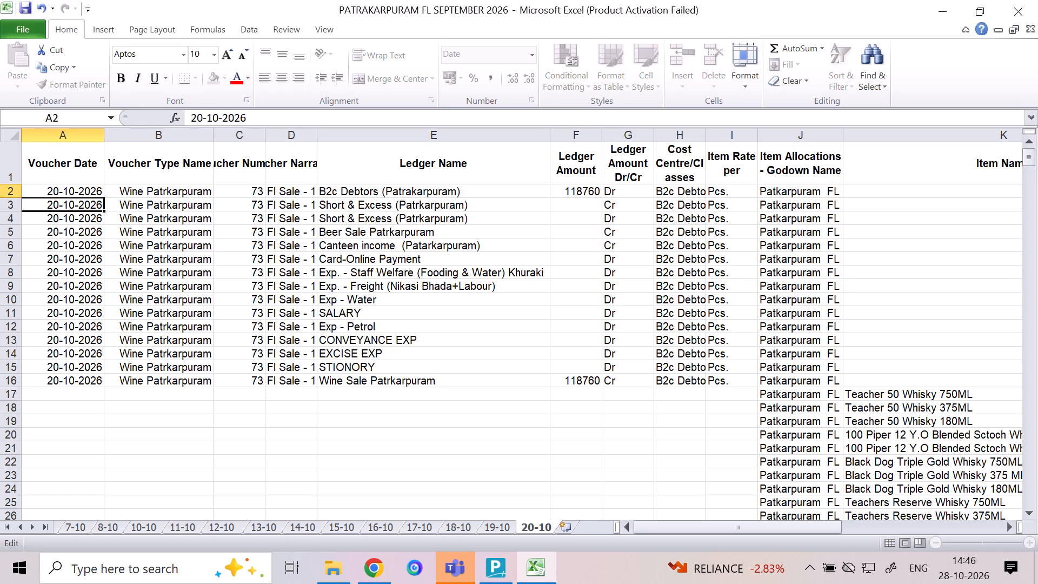
Save the workbook.
{"action": "left_click", "coordinate": [345, 396]}
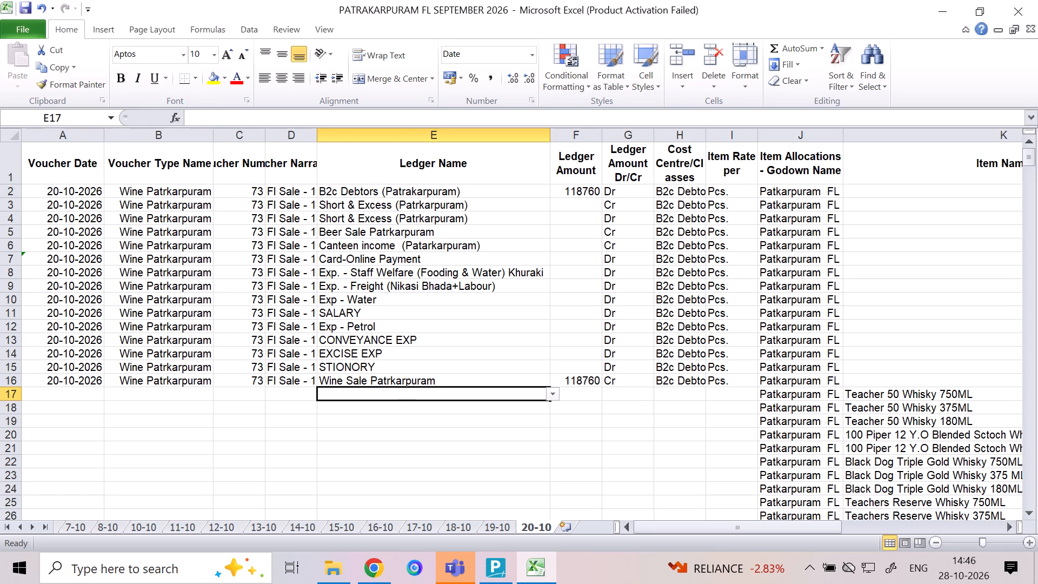
{"action": "key", "text": "ctrl+s"}
Copy the Closing quantities N17:N529 and paste them as values only into the Opening column starting at L17.
{"action": "left_click_drag", "start_coordinate": [678, 527], "coordinate": [773, 550]}
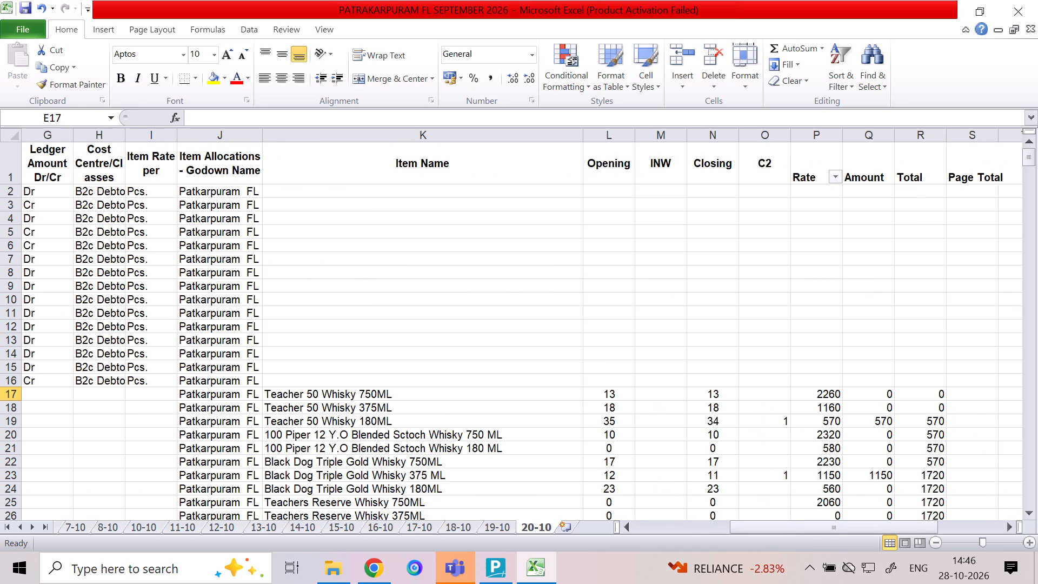
{"action": "left_click_drag", "start_coordinate": [1028, 161], "coordinate": [1031, 177]}
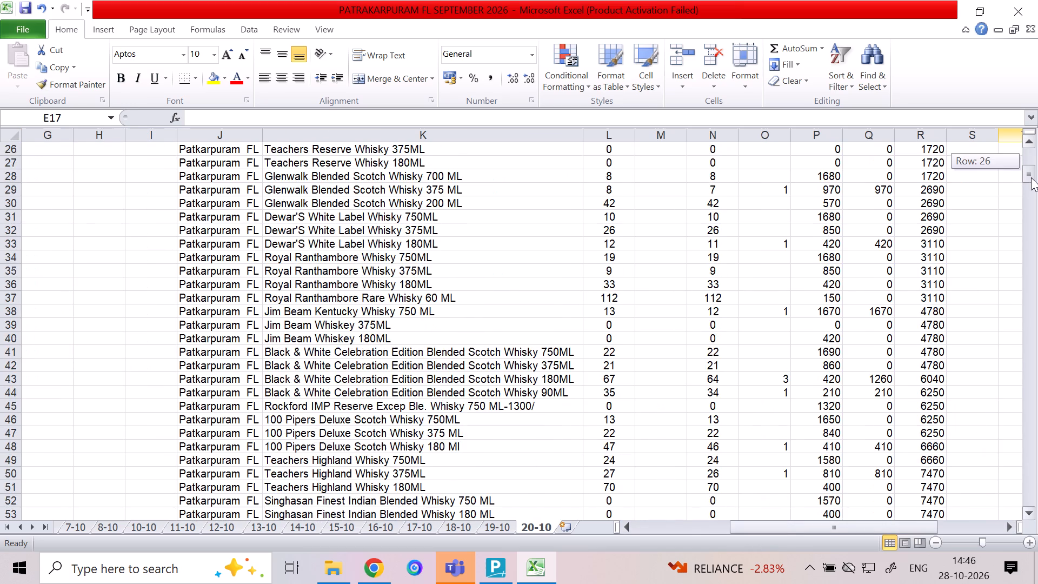
{"action": "left_click_drag", "start_coordinate": [1031, 177], "coordinate": [1032, 175]}
{"action": "left_click_drag", "start_coordinate": [1030, 169], "coordinate": [1028, 161]}
{"action": "left_click", "coordinate": [722, 224]}
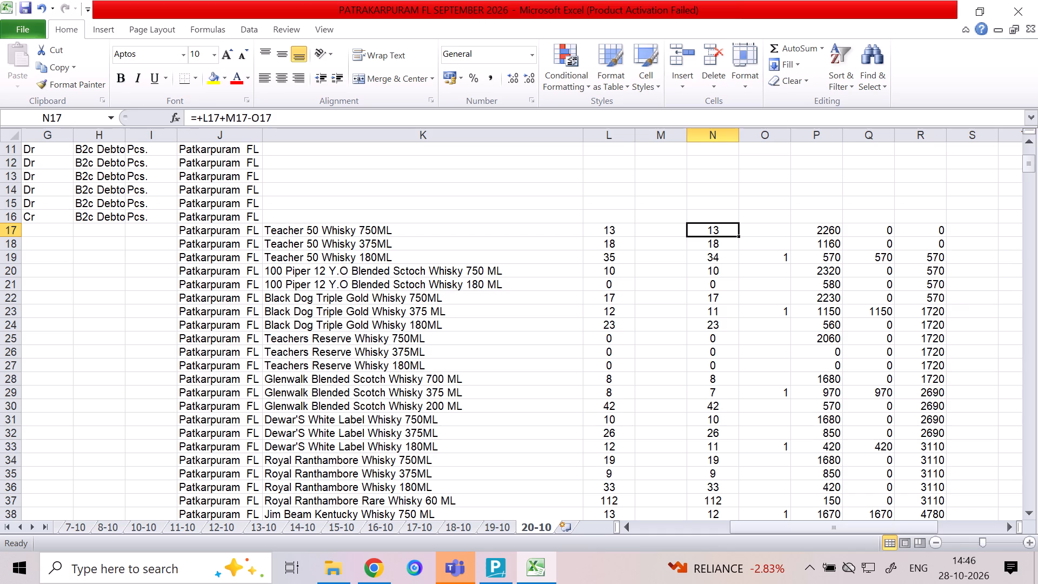
{"action": "key", "text": "shift+Down"}
{"action": "key", "text": "shift+Down"}
{"action": "key", "text": "shift+Down"}
{"action": "key", "text": "shift+Down"}
{"action": "key", "text": "shift+Down"}
{"action": "key", "text": "shift+Down"}
{"action": "key", "text": "shift+Down"}
{"action": "key", "text": "shift+Down"}
{"action": "key", "text": "shift+Down"}
{"action": "key", "text": "shift+Down"}
{"action": "key", "text": "shift+Down"}
{"action": "key", "text": "shift+Down"}
{"action": "key", "text": "shift+Down"}
{"action": "key", "text": "shift+Down"}
{"action": "key", "text": "shift+Down"}
{"action": "key", "text": "shift+Down"}
{"action": "key", "text": "shift+Down"}
{"action": "key", "text": "shift+Down"}
{"action": "key", "text": "shift+Down"}
{"action": "key", "text": "shift+Down"}
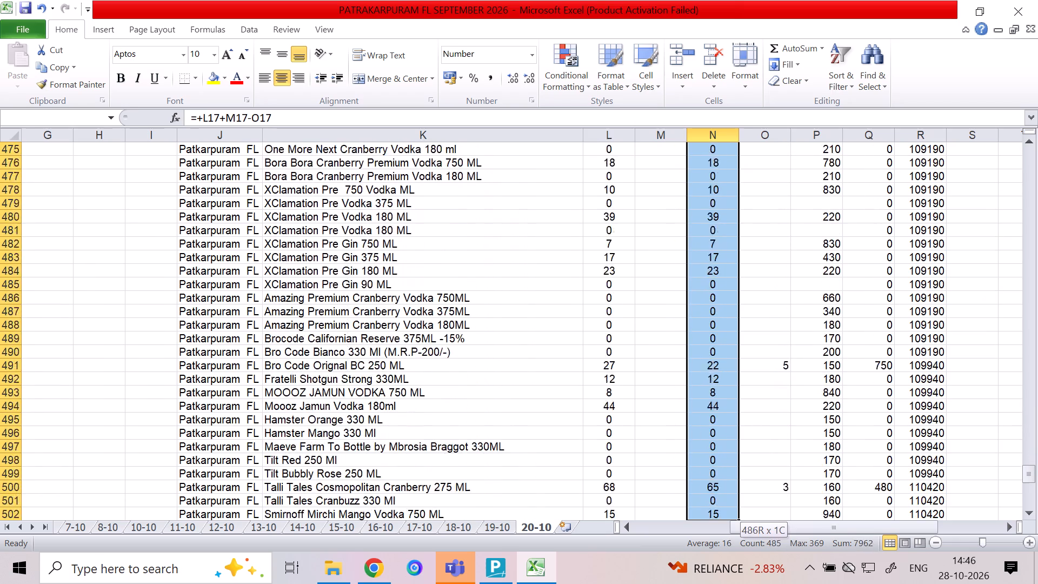
{"action": "key", "text": "shift+Up"}
{"action": "key", "text": "shift+Up"}
{"action": "key", "text": "shift+Up"}
{"action": "key", "text": "shift+Up"}
{"action": "key", "text": "shift+Up"}
{"action": "key", "text": "shift+Up"}
{"action": "key", "text": "shift+Up"}
{"action": "key", "text": "shift+Up"}
{"action": "key", "text": "shift+Up"}
{"action": "key", "text": "shift+Up"}
{"action": "key", "text": "shift+Up"}
{"action": "key", "text": "shift+Up"}
{"action": "key", "text": "shift+Up"}
{"action": "key", "text": "shift+Up"}
{"action": "key", "text": "shift+Up"}
{"action": "key", "text": "shift+Up"}
{"action": "key", "text": "shift+Up"}
{"action": "key", "text": "shift+Up"}
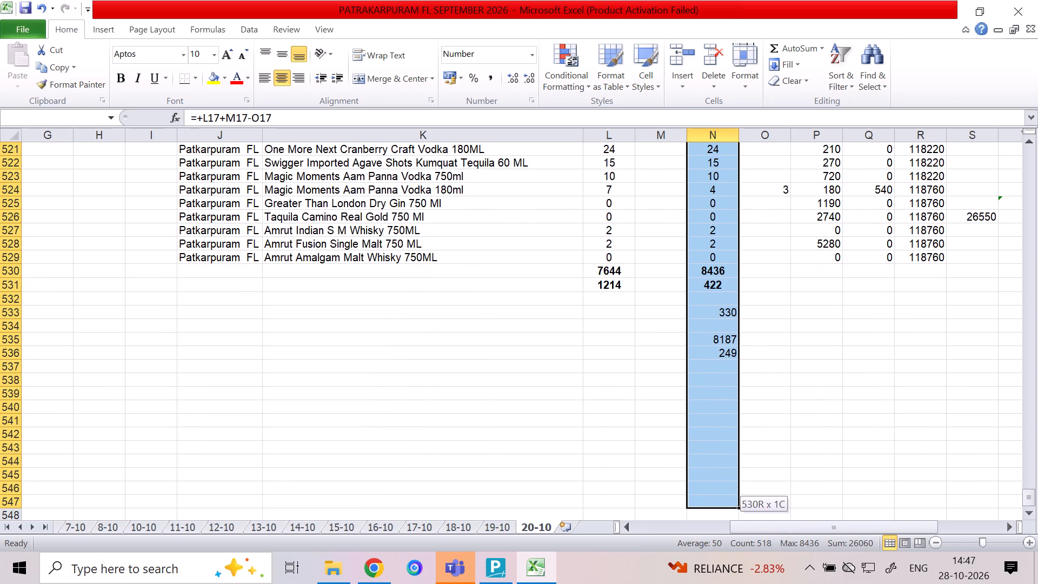
{"action": "key", "text": "ctrl+c"}
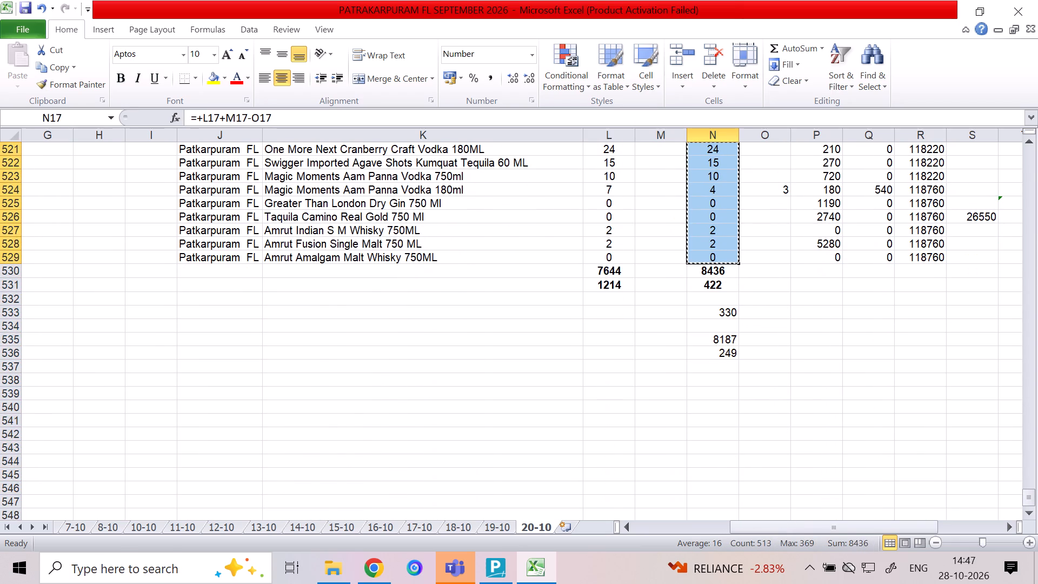
{"action": "key", "text": "Up"}
{"action": "key", "text": "Left"}
{"action": "key", "text": "Left"}
{"action": "key", "text": "Down"}
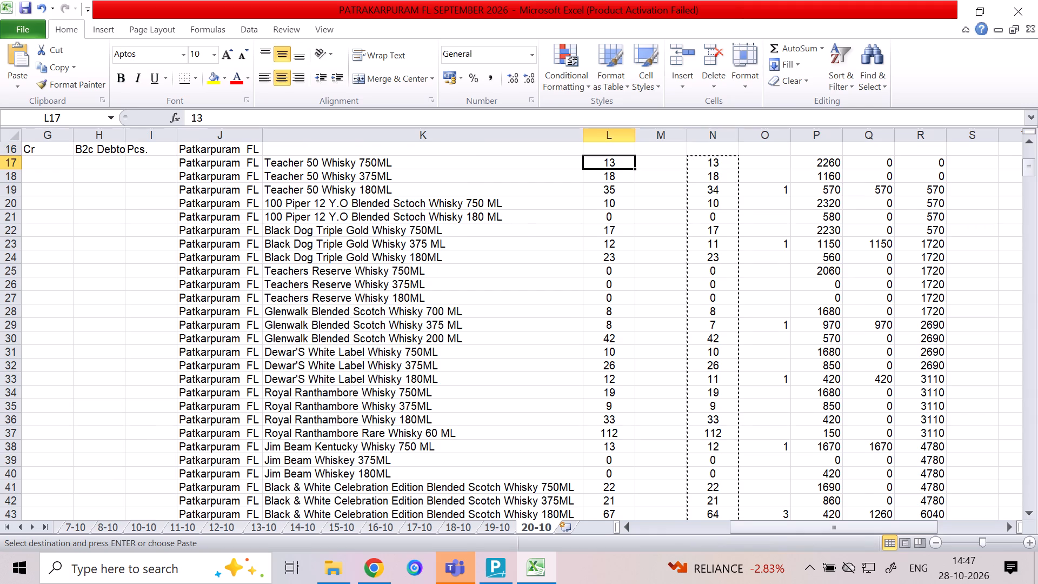
{"action": "right_click", "coordinate": [610, 156]}
{"action": "right_click", "coordinate": [614, 161]}
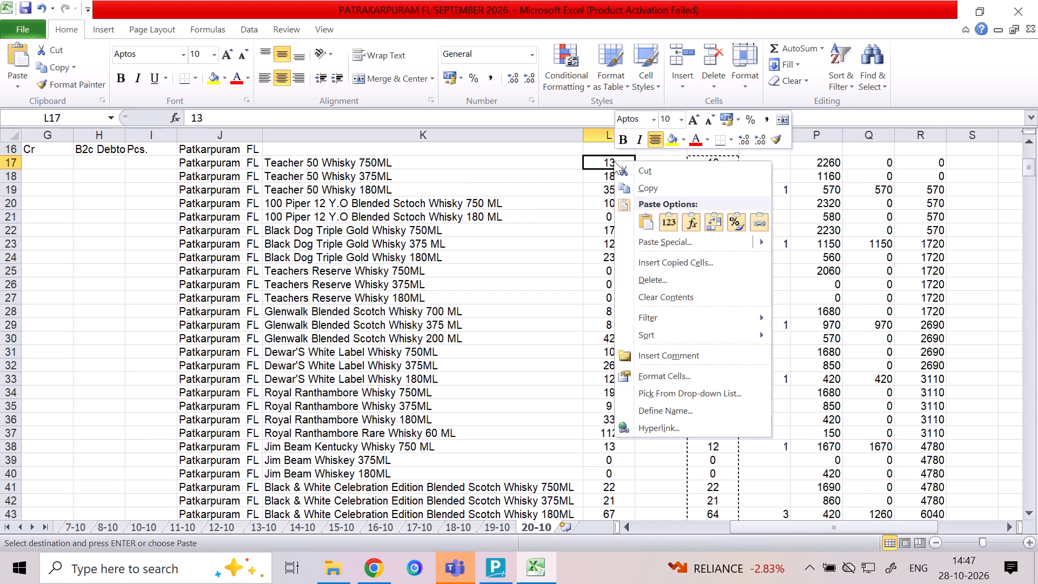
{"action": "left_click", "coordinate": [657, 245]}
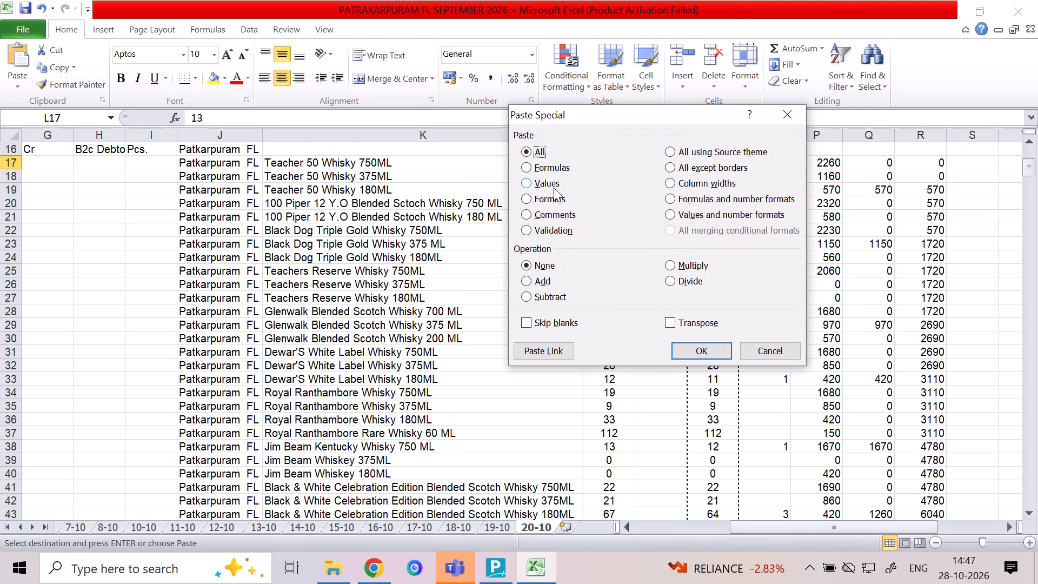
{"action": "left_click", "coordinate": [554, 188]}
{"action": "left_click", "coordinate": [708, 352]}
{"action": "left_click", "coordinate": [653, 344]}
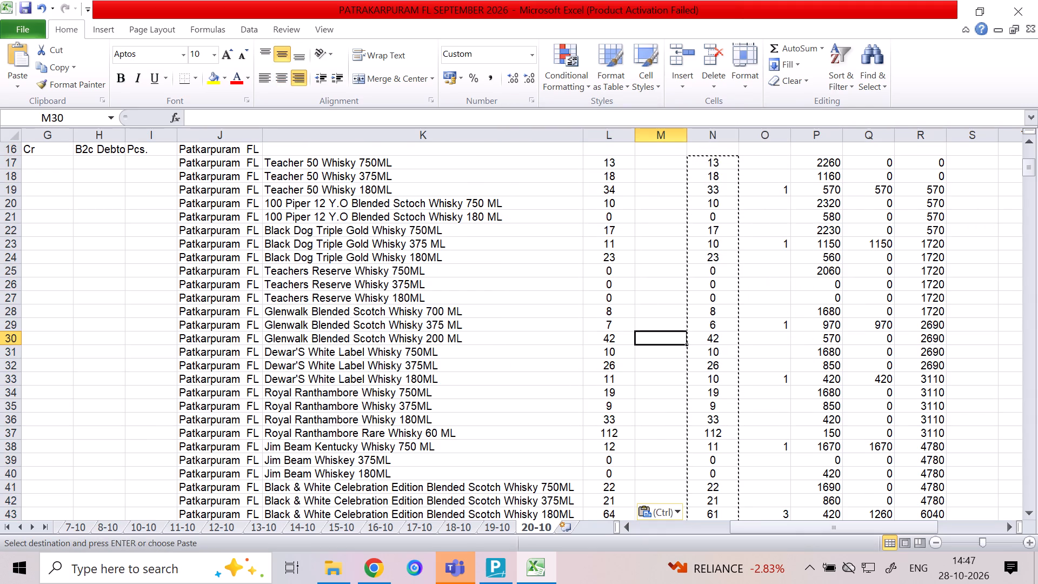
Clear the previous day's quantities from the C2 column for all items, down past the last item row.
{"action": "left_click", "coordinate": [773, 155]}
{"action": "key", "text": "shift+Down"}
{"action": "key", "text": "shift+Down"}
{"action": "key", "text": "shift+Down"}
{"action": "key", "text": "shift+Down"}
{"action": "key", "text": "shift+Down"}
{"action": "key", "text": "shift+Down"}
{"action": "key", "text": "shift+Down"}
{"action": "key", "text": "shift+Down"}
{"action": "key", "text": "shift+Down"}
{"action": "key", "text": "shift+Down"}
{"action": "key", "text": "shift+Down"}
{"action": "key", "text": "shift+Down"}
{"action": "key", "text": "shift+Down"}
{"action": "key", "text": "shift+Down"}
{"action": "key", "text": "shift+Down"}
{"action": "key", "text": "shift+Down"}
{"action": "key", "text": "shift+Down"}
{"action": "key", "text": "shift+Down"}
{"action": "key", "text": "shift+Down"}
{"action": "key", "text": "shift+Down"}
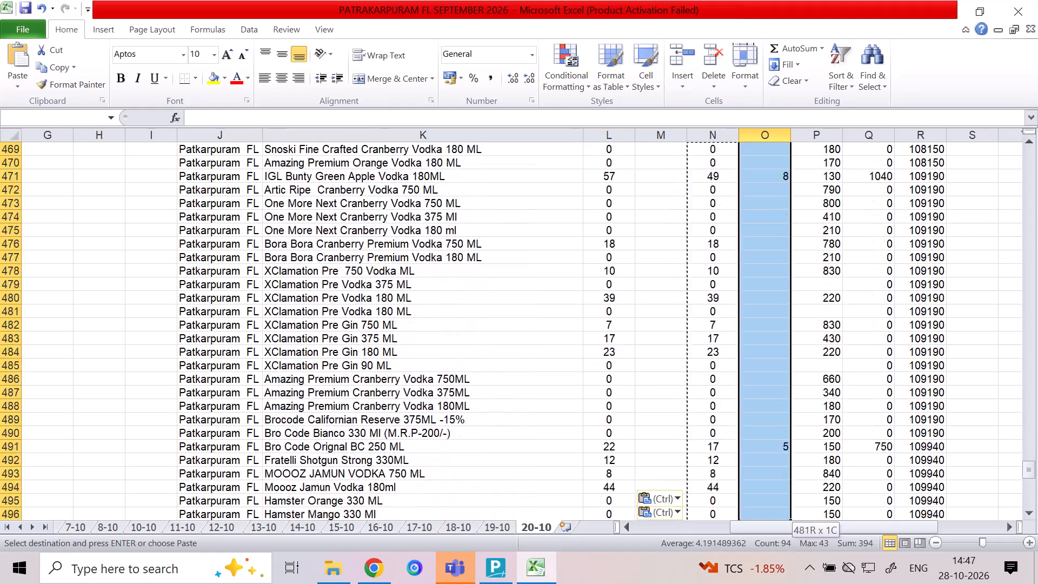
{"action": "key", "text": "shift+Up"}
{"action": "key", "text": "shift+Up"}
{"action": "key", "text": "shift+Up"}
{"action": "key", "text": "shift+Up"}
{"action": "key", "text": "shift+Up"}
{"action": "key", "text": "shift+Up"}
{"action": "key", "text": "shift+Up"}
{"action": "key", "text": "shift+Up"}
{"action": "key", "text": "shift+Up"}
{"action": "key", "text": "shift+Up"}
{"action": "key", "text": "shift+Up"}
{"action": "key", "text": "shift+Up"}
{"action": "key", "text": "shift+Up"}
{"action": "key", "text": "shift+Up"}
{"action": "key", "text": "shift+Up"}
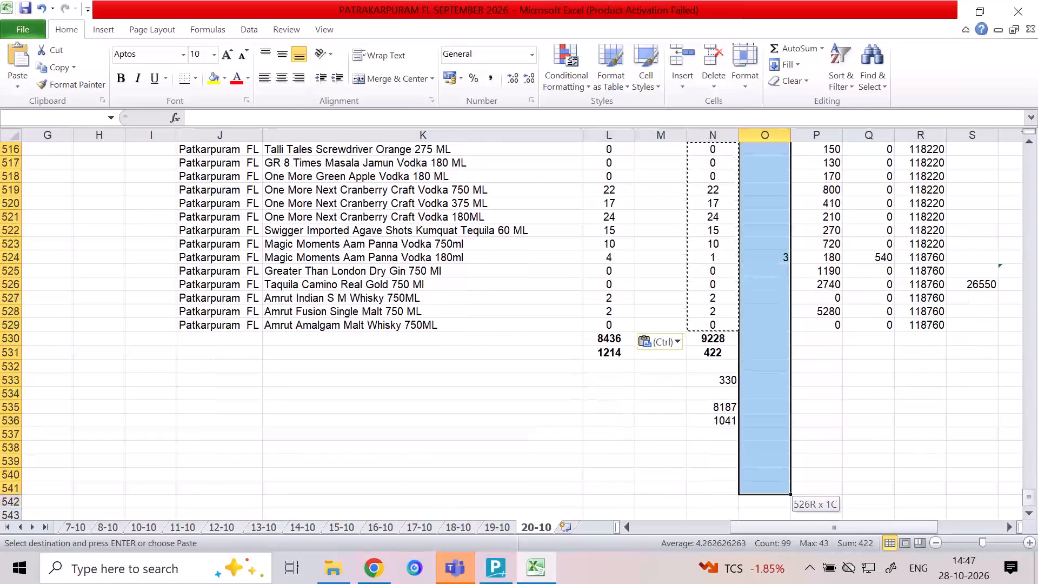
{"action": "key", "text": "Delete"}
Clear the previous day's quantities from the INW column for all items, down past the last item row.
{"action": "key", "text": "Left"}
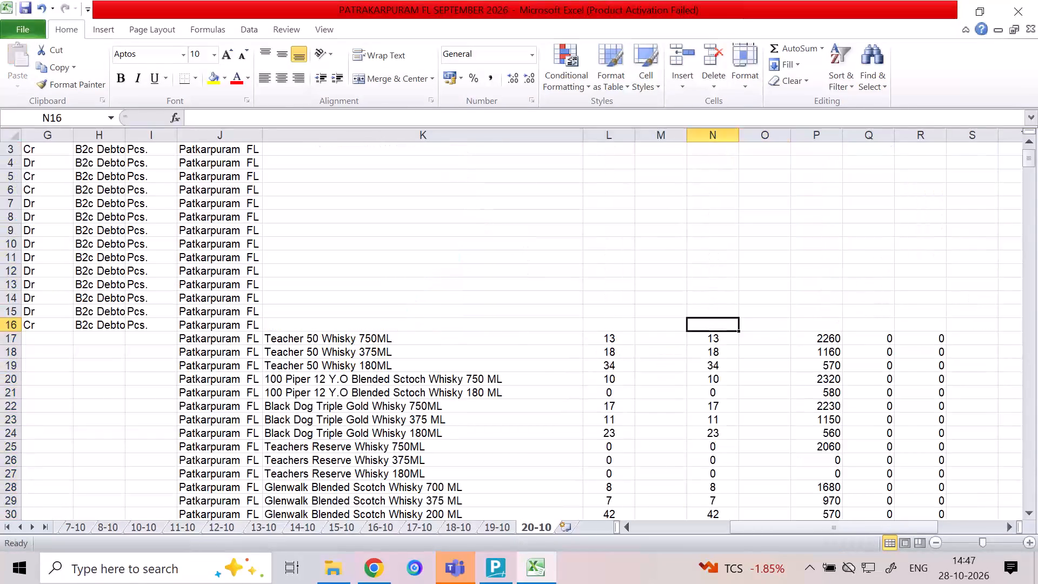
{"action": "key", "text": "Left"}
{"action": "key", "text": "shift+Down"}
{"action": "key", "text": "shift+Down"}
{"action": "key", "text": "shift+Down"}
{"action": "key", "text": "shift+Down"}
{"action": "key", "text": "shift+Down"}
{"action": "key", "text": "shift+Down"}
{"action": "key", "text": "shift+Down"}
{"action": "key", "text": "shift+Down"}
{"action": "key", "text": "shift+Down"}
{"action": "key", "text": "shift+Down"}
{"action": "key", "text": "shift+Down"}
{"action": "key", "text": "shift+Down"}
{"action": "key", "text": "shift+Down"}
{"action": "key", "text": "shift+Down"}
{"action": "key", "text": "shift+Down"}
{"action": "key", "text": "shift+Down"}
{"action": "key", "text": "shift+Down"}
{"action": "key", "text": "shift+Down"}
{"action": "key", "text": "shift+Down"}
{"action": "key", "text": "shift+Down"}
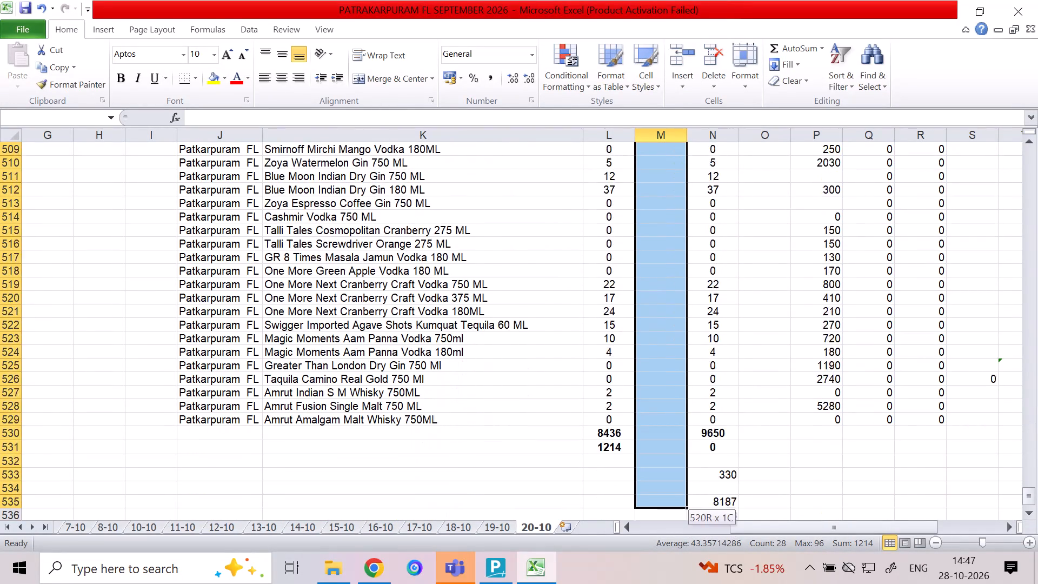
{"action": "key", "text": "shift+Up"}
{"action": "key", "text": "shift+Up"}
{"action": "key", "text": "shift+Up"}
{"action": "key", "text": "shift+Up"}
{"action": "key", "text": "shift+Up"}
{"action": "key", "text": "shift+Up"}
{"action": "key", "text": "shift+Up"}
{"action": "key", "text": "shift+Up"}
{"action": "key", "text": "shift+Up"}
{"action": "key", "text": "shift+Up"}
{"action": "key", "text": "shift+Up"}
{"action": "key", "text": "shift+Up"}
{"action": "key", "text": "shift+Up"}
{"action": "key", "text": "shift+Up"}
{"action": "key", "text": "shift+Up"}
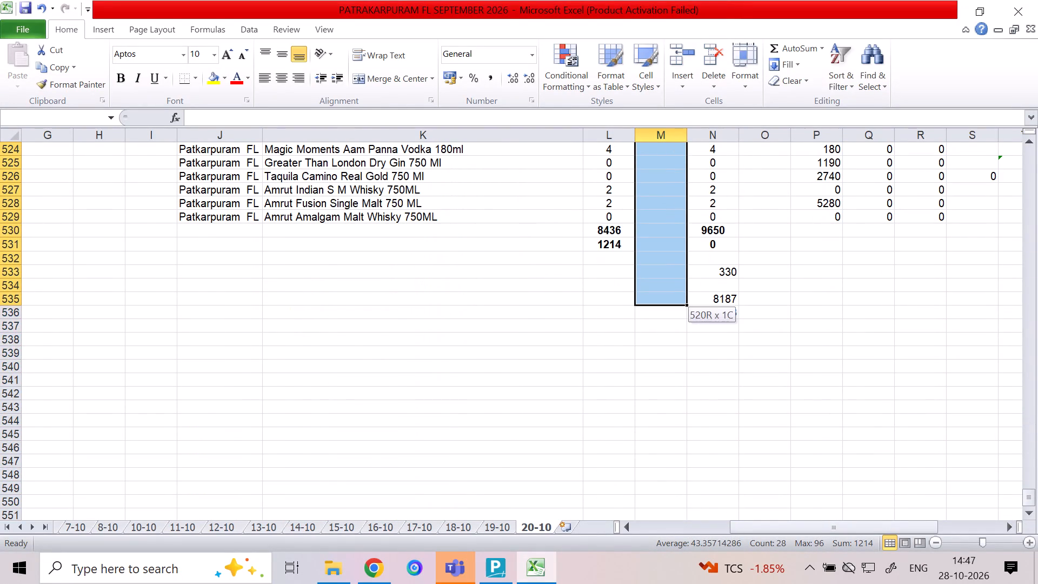
{"action": "key", "text": "Delete"}
Enter a C2 quantity of 1 for Teacher 50 Whisky 375ML.
{"action": "key", "text": "Right"}
{"action": "key", "text": "Right"}
{"action": "key", "text": "Down"}
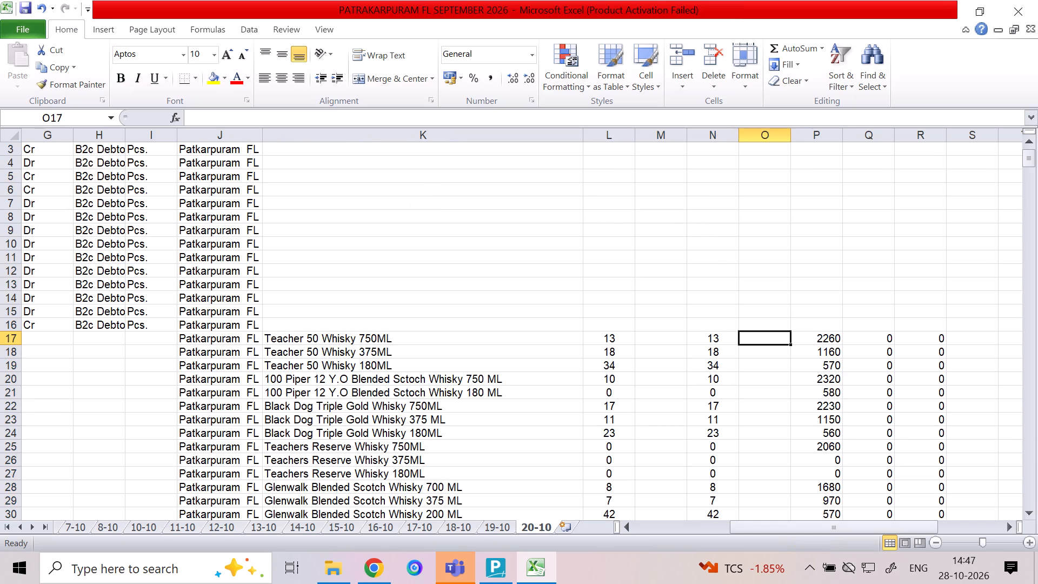
{"action": "key", "text": "Left"}
{"action": "key", "text": "Left"}
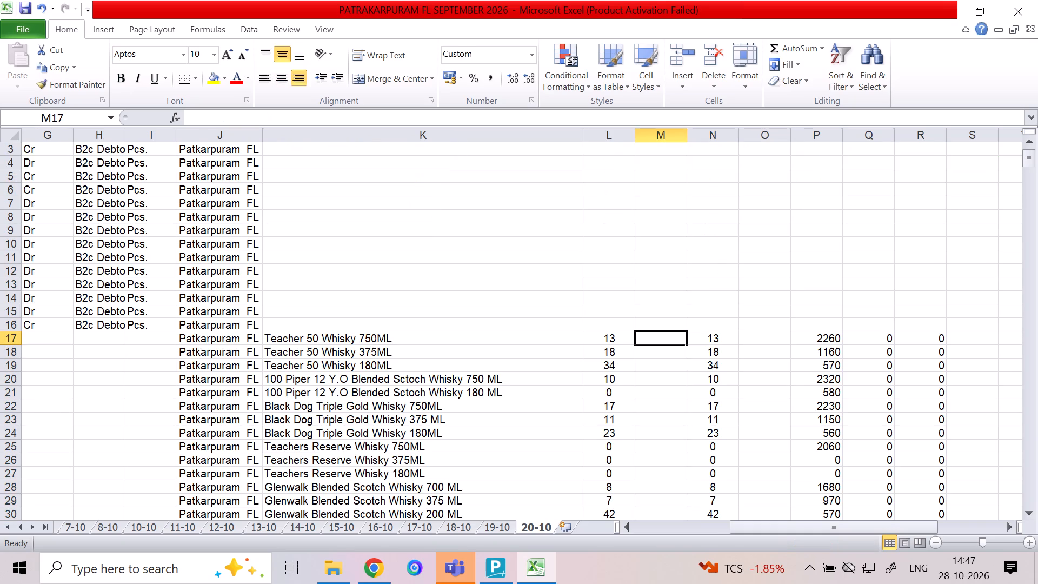
{"action": "key", "text": "Down"}
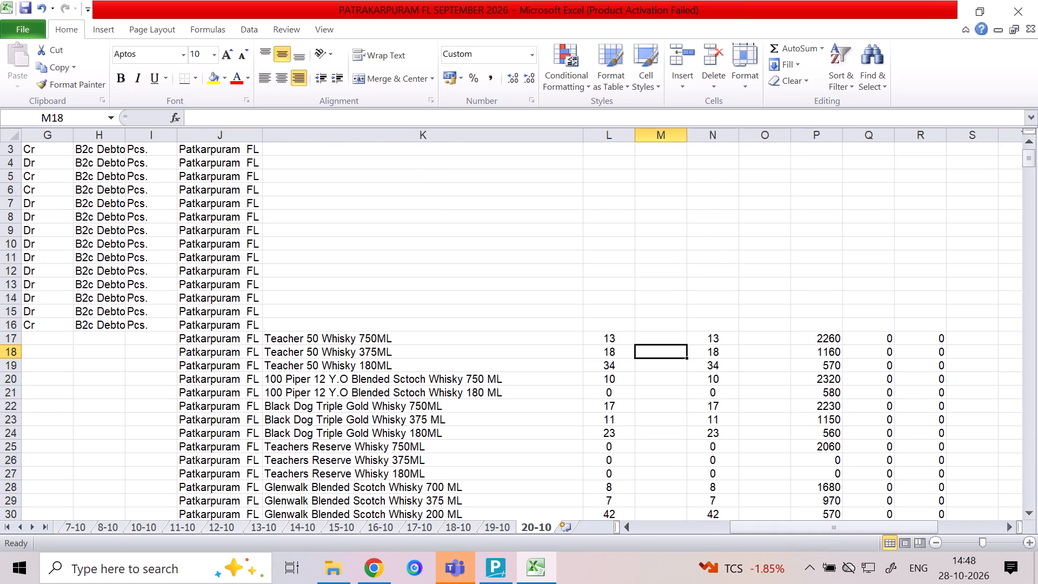
{"action": "key", "text": "Right"}
{"action": "key", "text": "Right"}
{"action": "key", "text": "1"}
{"action": "key", "text": "Down"}
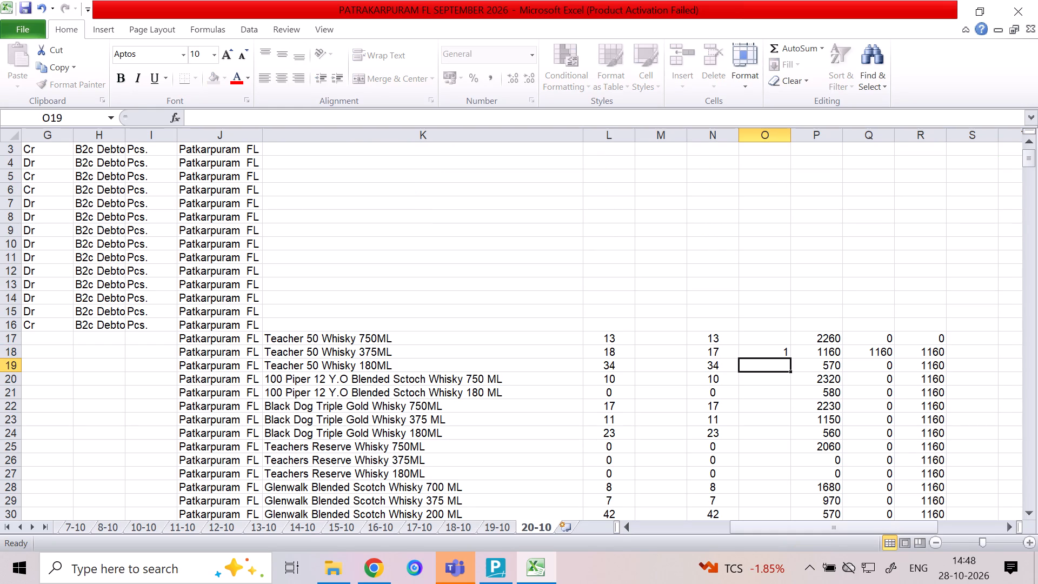
Enter C2 quantities of 1 for Black Dog Triple Gold Whisky 375 ML and 2 for its 180ML size.
{"action": "key", "text": "Down"}
{"action": "key", "text": "Down"}
{"action": "key", "text": "Down"}
{"action": "key", "text": "Down"}
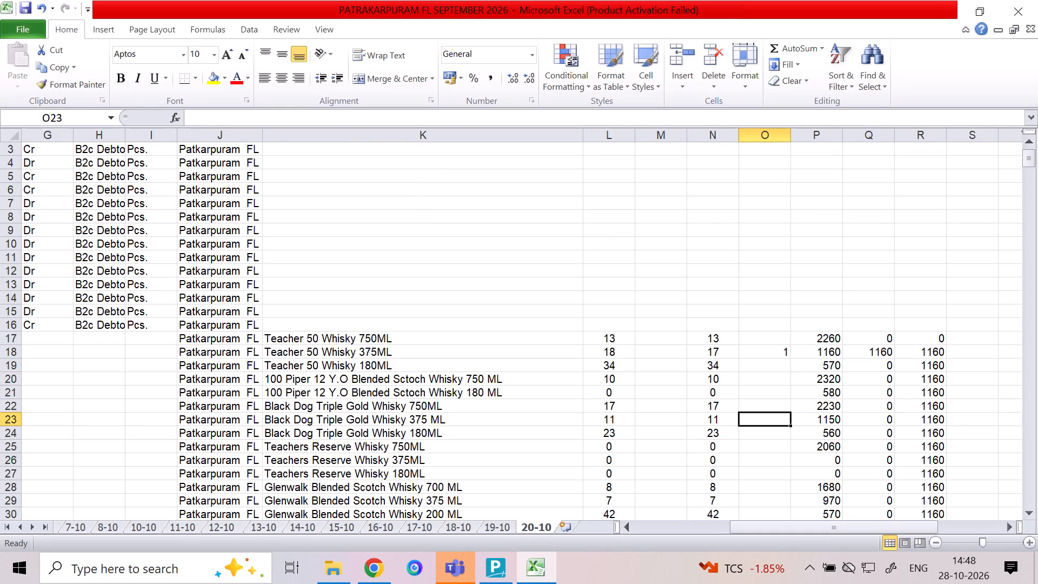
{"action": "key", "text": "1"}
{"action": "key", "text": "Down"}
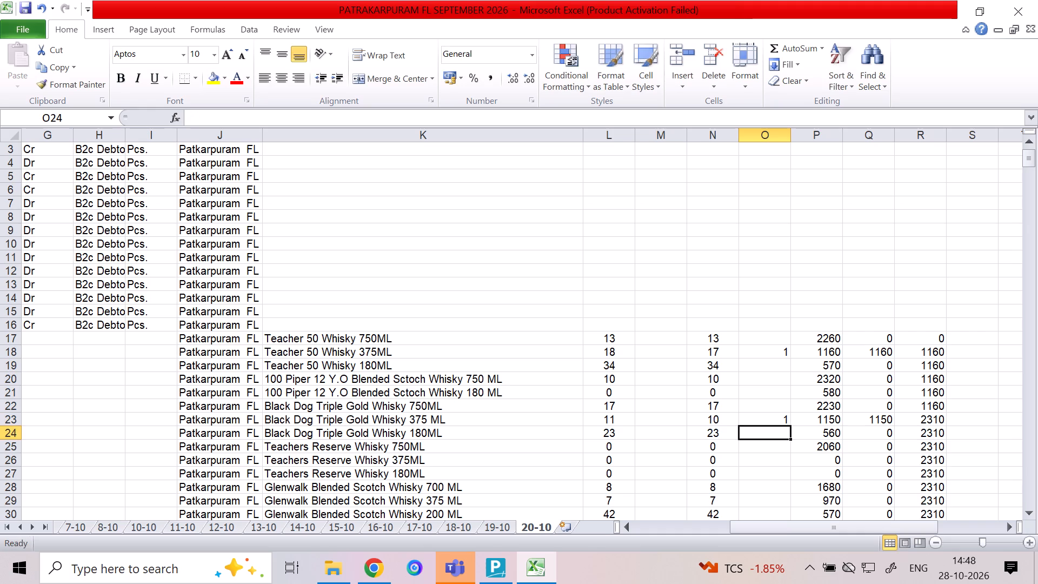
{"action": "key", "text": "2"}
{"action": "key", "text": "Down"}
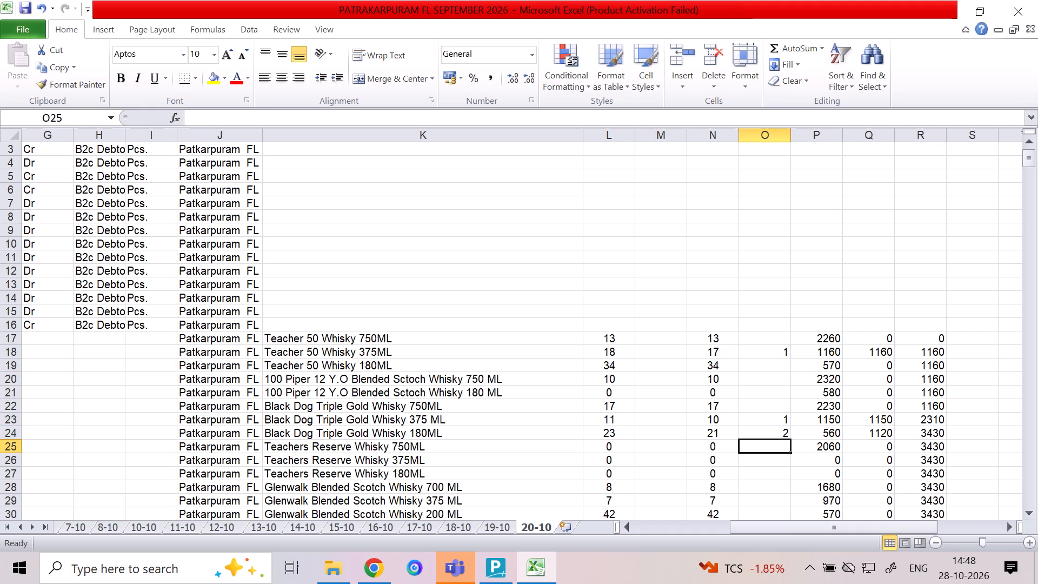
Enter a C2 quantity of 1 for Glenwalk Blended Scotch Whisky 200 ML.
{"action": "key", "text": "Down"}
{"action": "key", "text": "Down"}
{"action": "key", "text": "Down"}
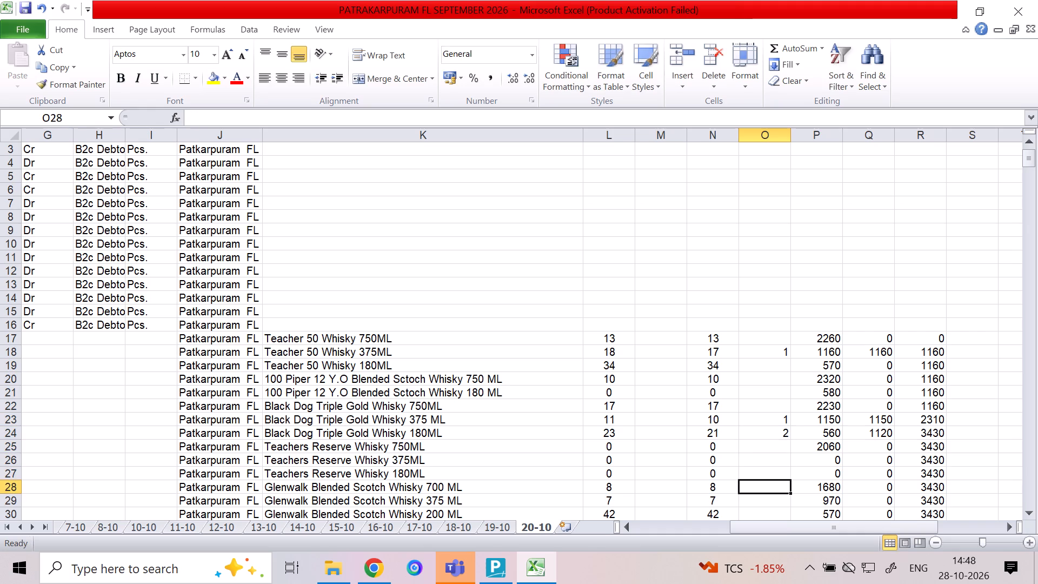
{"action": "key", "text": "Down"}
{"action": "key", "text": "Down"}
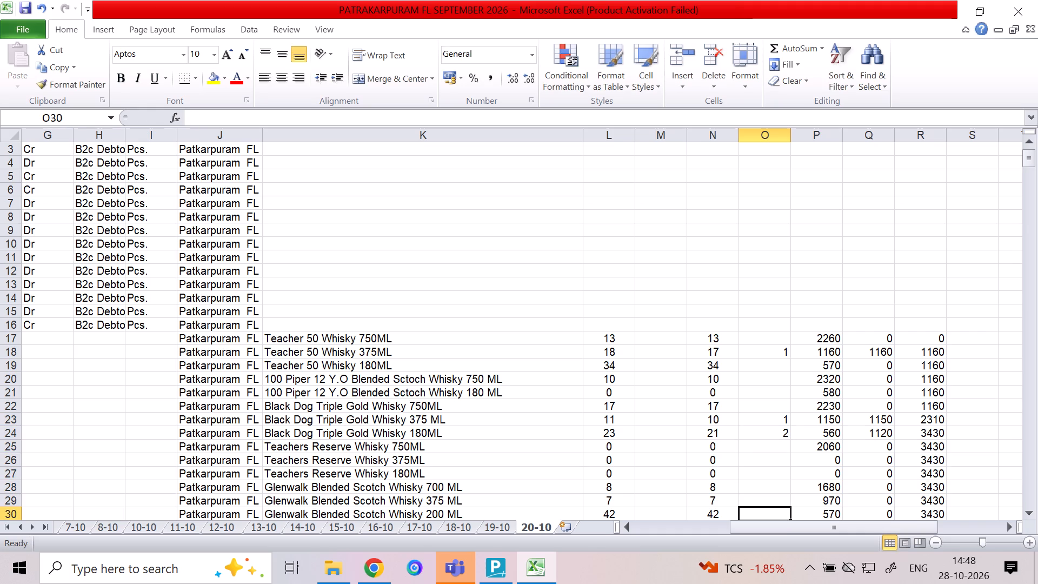
{"action": "key", "text": "1"}
{"action": "key", "text": "Down"}
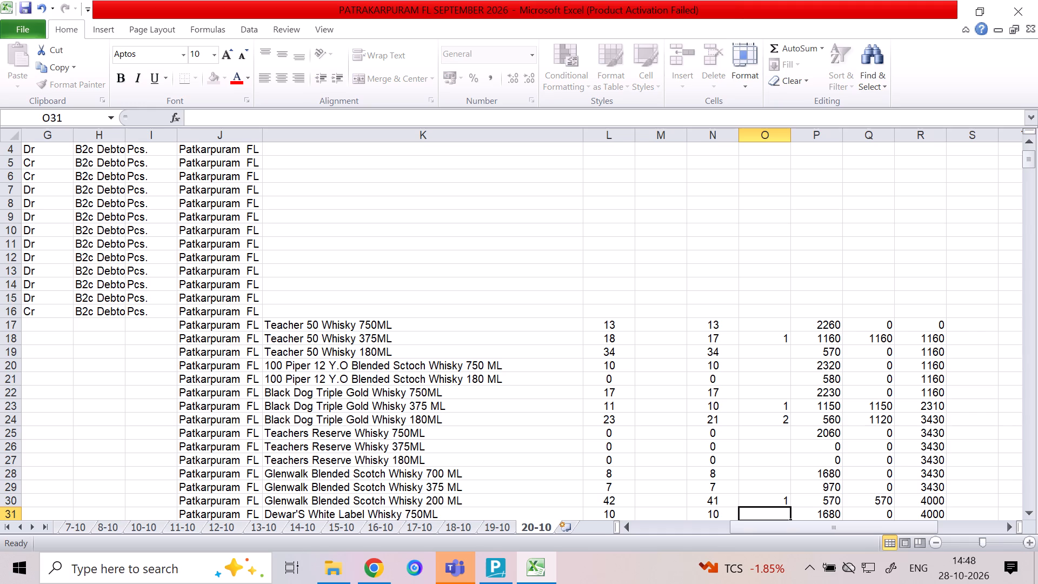
Enter a C2 quantity of 1 for Dewar'S White Label Whisky 375ML.
{"action": "key", "text": "Down"}
{"action": "key", "text": "Down"}
{"action": "key", "text": "Up"}
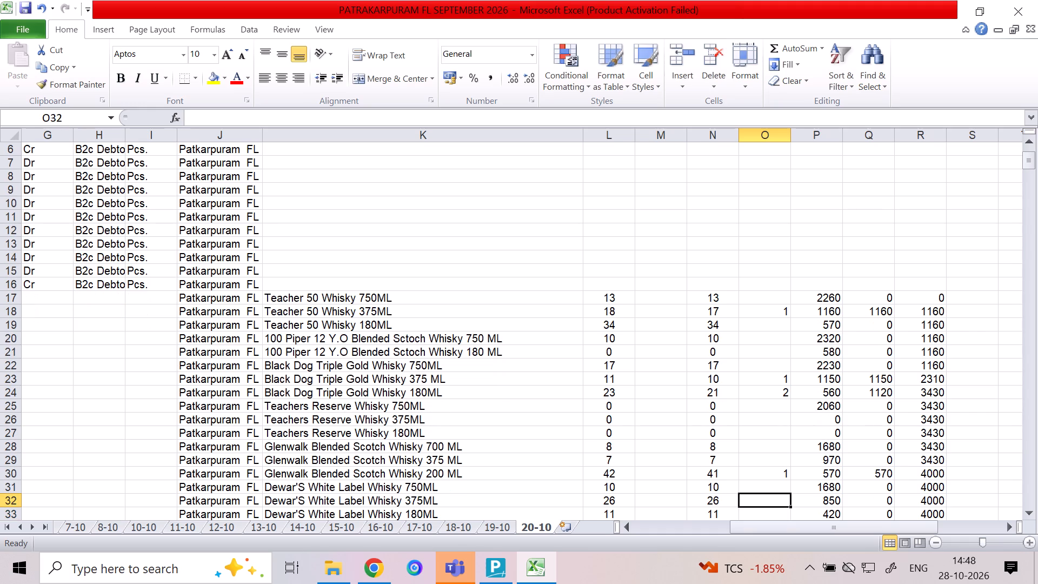
{"action": "key", "text": "1"}
{"action": "key", "text": "Down"}
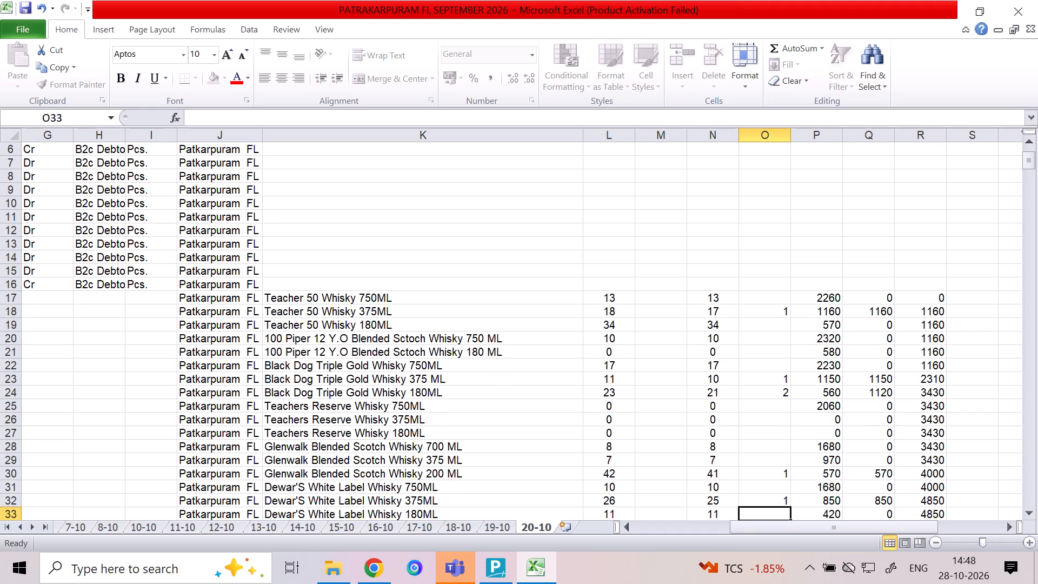
Enter C2 quantities for Black & White Celebration Edition Blended Scotch Whisky: 2 for 750ML, 2 for 375ML and 5 for 180ML.
{"action": "key", "text": "Down"}
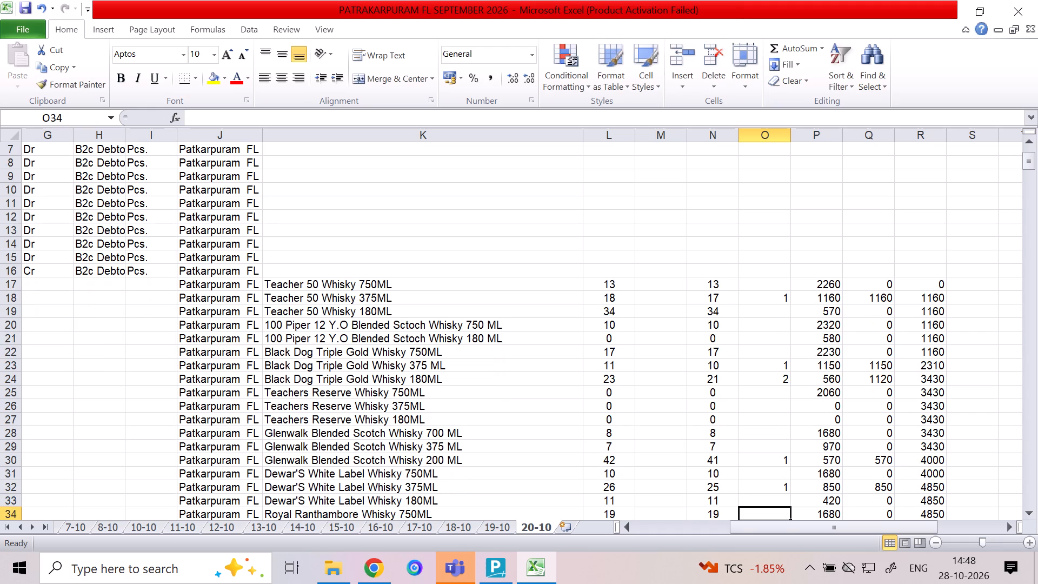
{"action": "key", "text": "Down"}
{"action": "key", "text": "Down"}
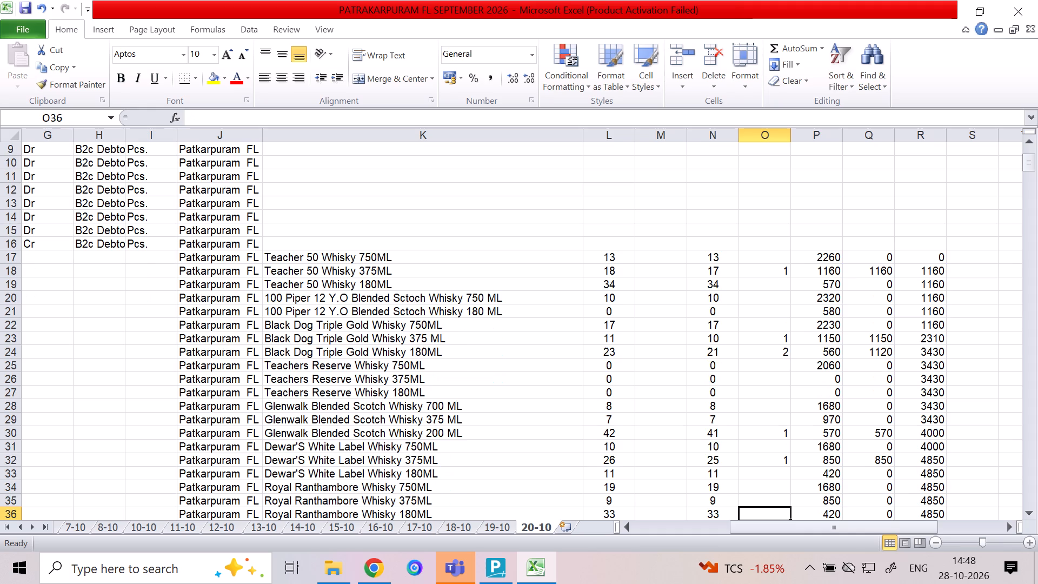
{"action": "key", "text": "Down"}
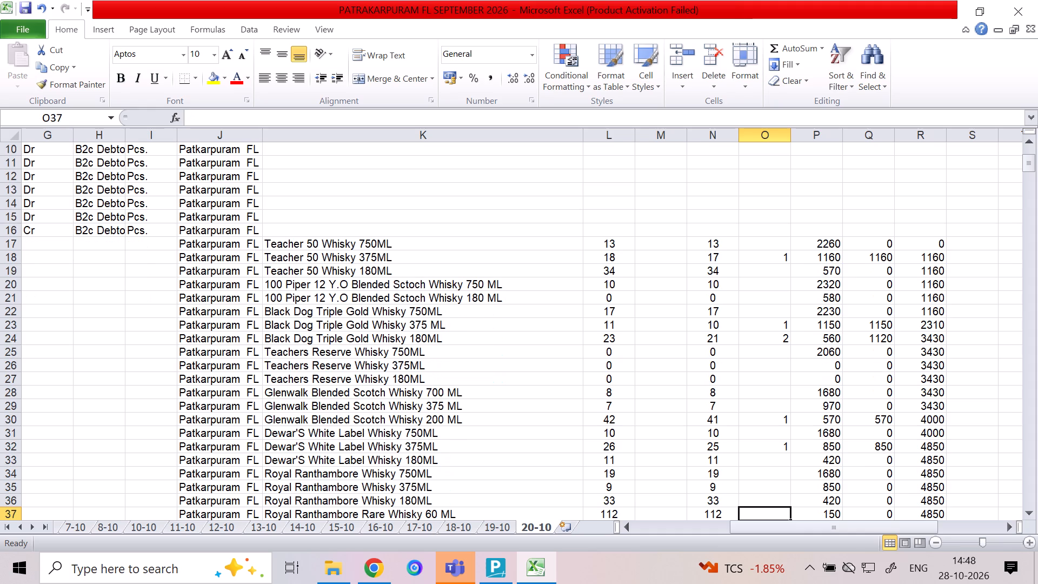
{"action": "key", "text": "Down"}
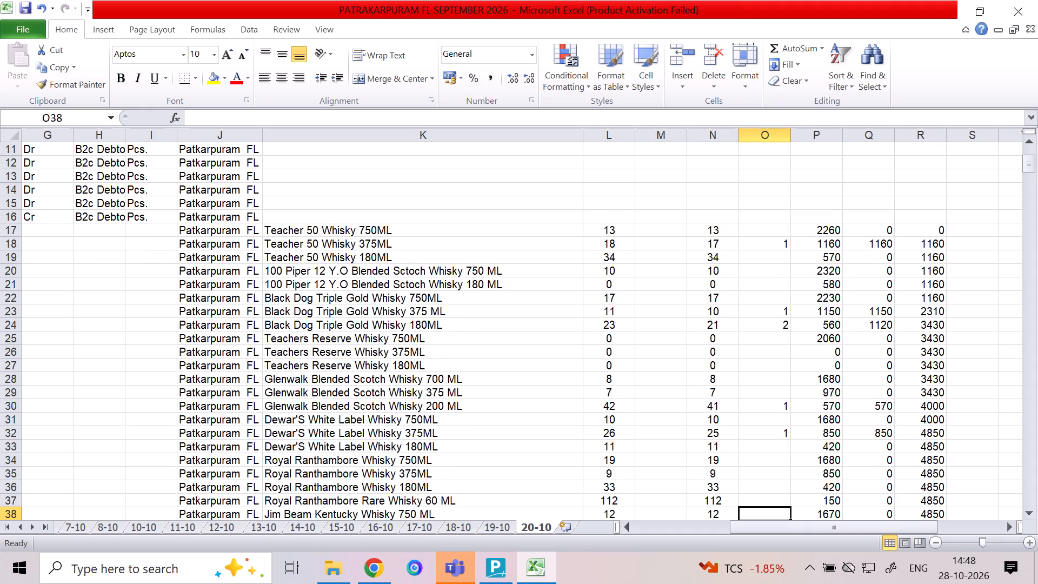
{"action": "key", "text": "Down"}
{"action": "key", "text": "Down"}
{"action": "key", "text": "Down"}
{"action": "key", "text": "Down"}
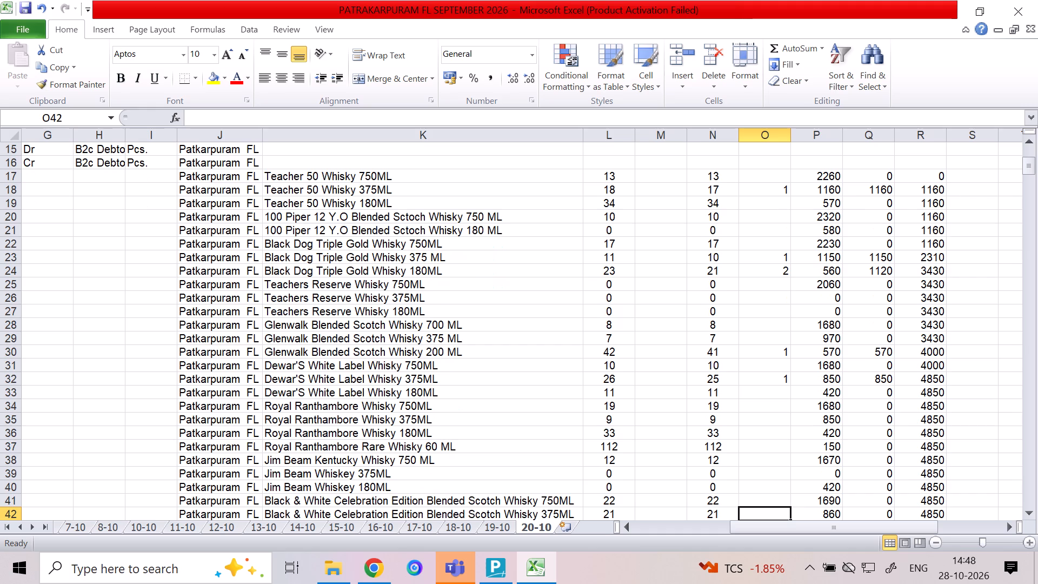
{"action": "key", "text": "Down"}
{"action": "key", "text": "Up"}
{"action": "key", "text": "Up"}
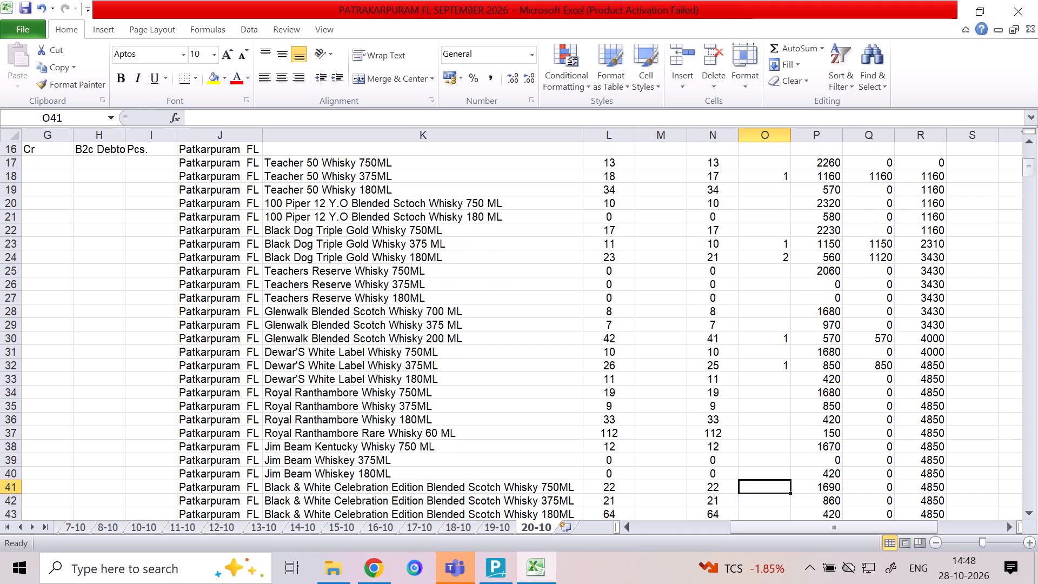
{"action": "key", "text": "2"}
{"action": "key", "text": "Down"}
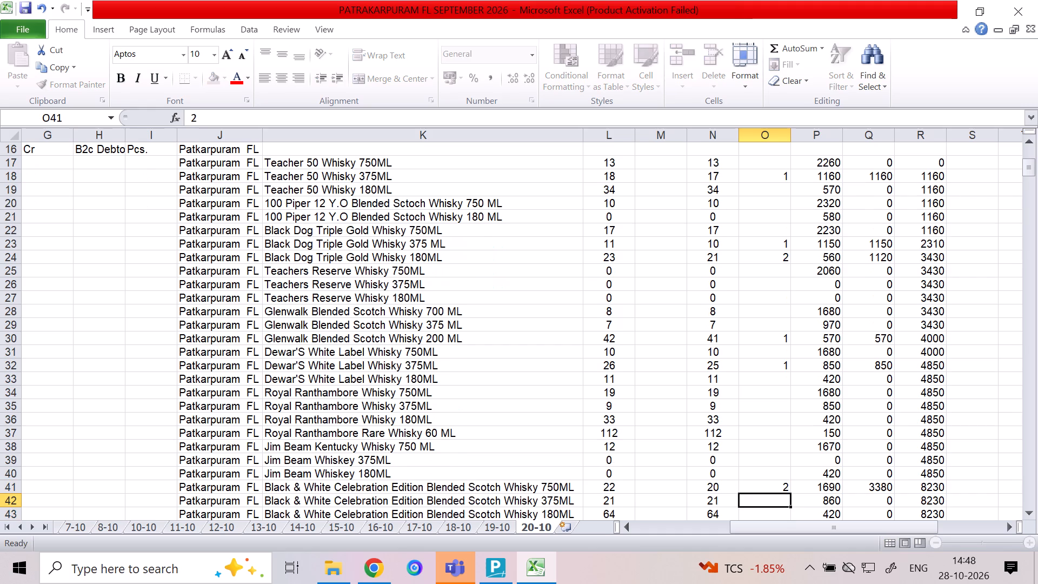
{"action": "key", "text": "2"}
{"action": "key", "text": "Down"}
{"action": "key", "text": "5"}
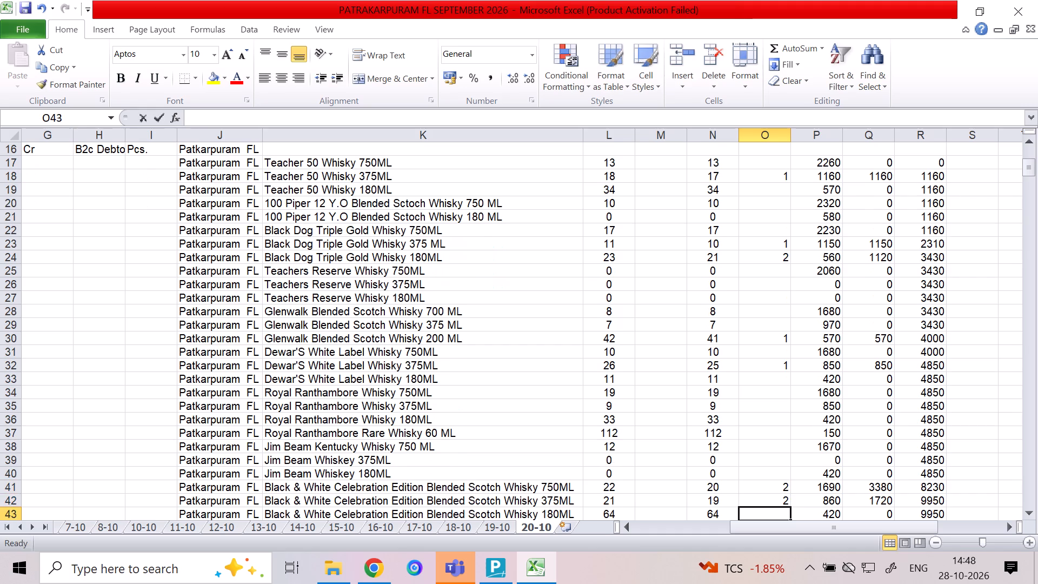
{"action": "key", "text": "Down"}
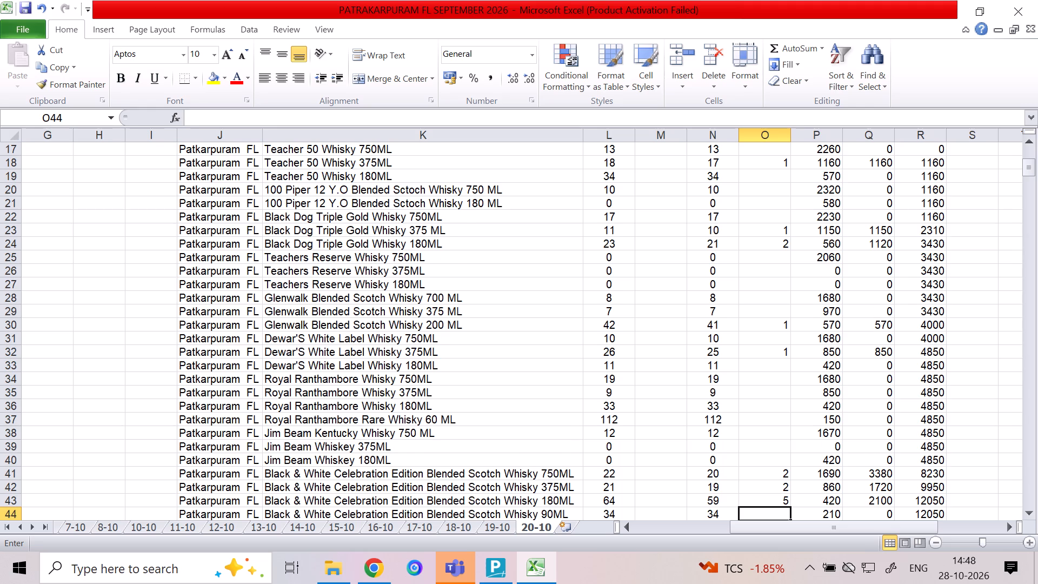
Enter a C2 quantity of 2 for both the 375 ML and 180 Ml sizes of 100 Pipers Deluxe Scotch Whisky.
{"action": "key", "text": "Down"}
{"action": "key", "text": "Down"}
{"action": "key", "text": "Down"}
{"action": "key", "text": "Down"}
{"action": "key", "text": "Up"}
{"action": "key", "text": "Up"}
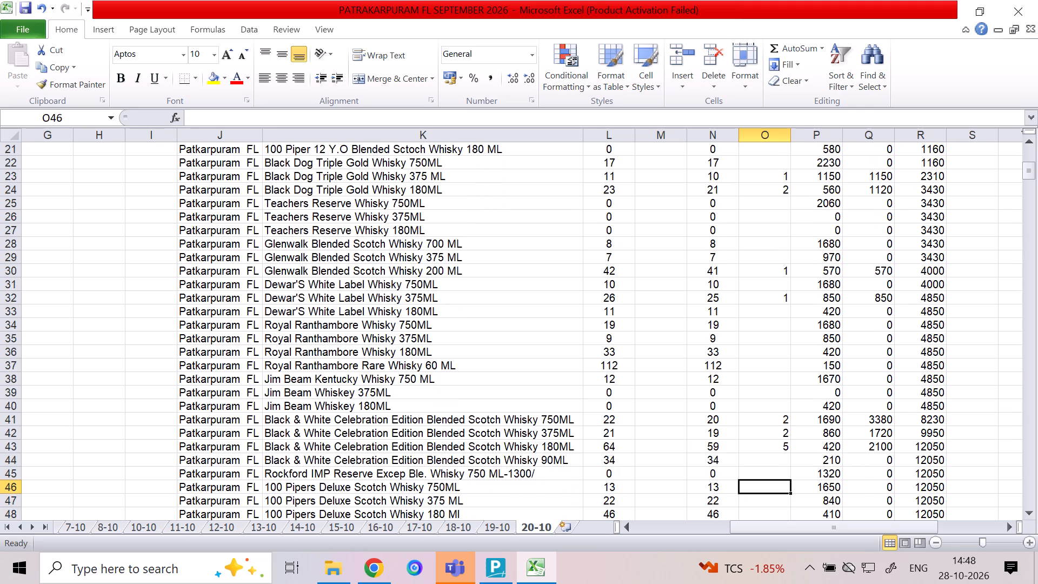
{"action": "key", "text": "Down"}
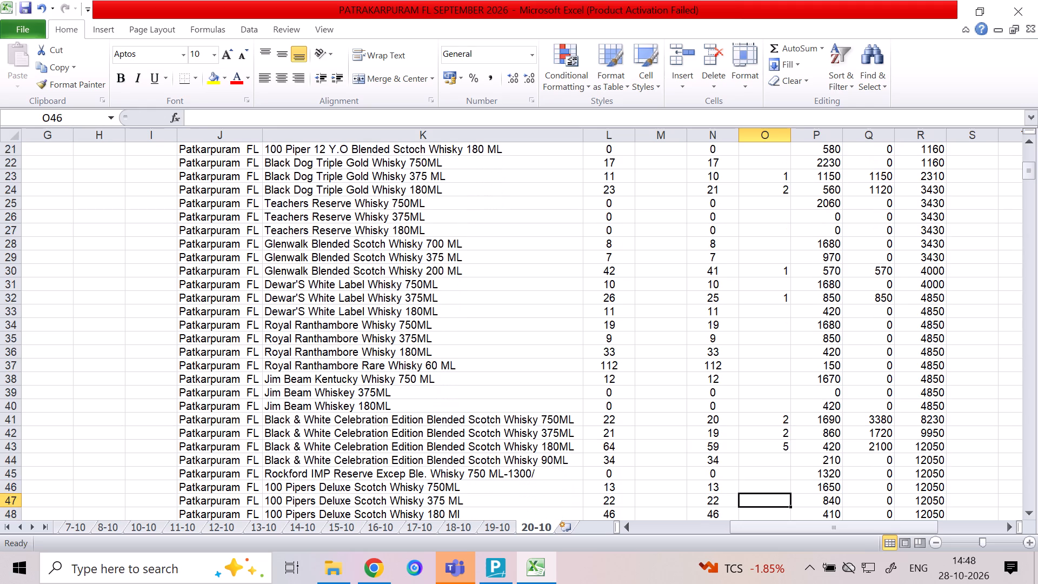
{"action": "key", "text": "2"}
{"action": "key", "text": "Down"}
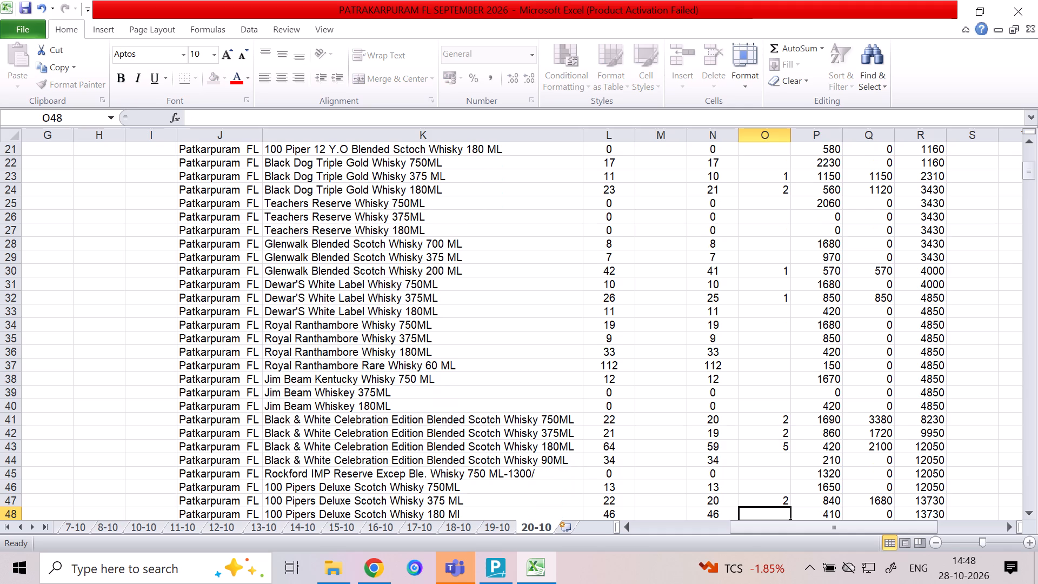
{"action": "key", "text": "2"}
{"action": "key", "text": "Down"}
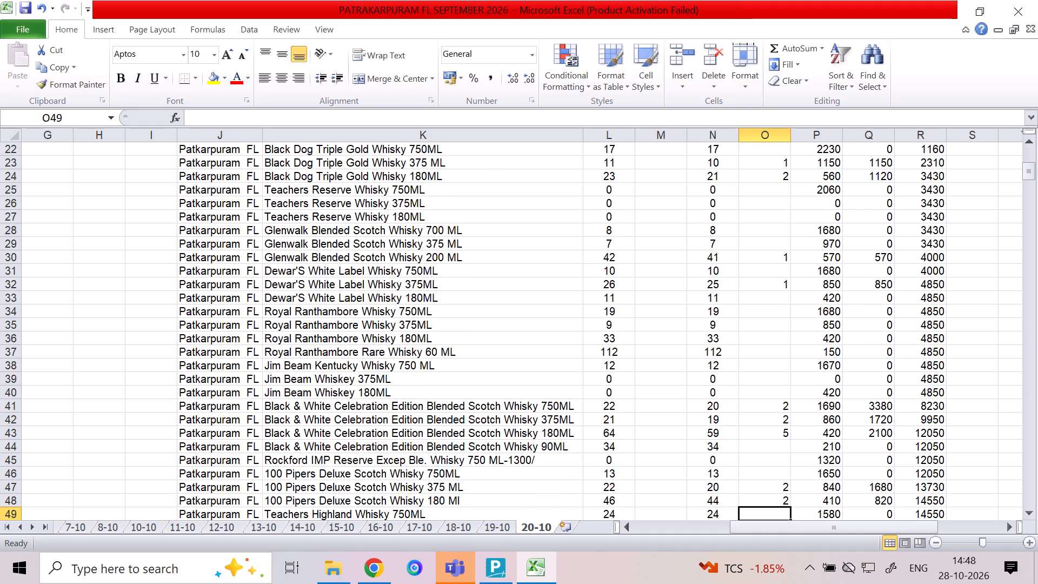
Enter a C2 quantity of 1 for Teachers Highland Whisky 375ML.
{"action": "key", "text": "Down"}
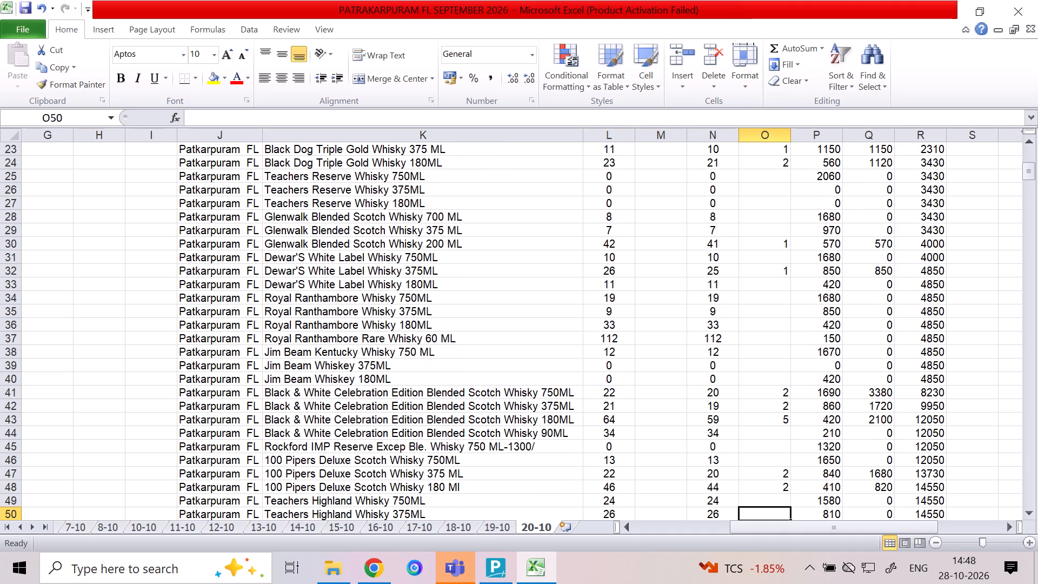
{"action": "key", "text": "1"}
{"action": "key", "text": "Down"}
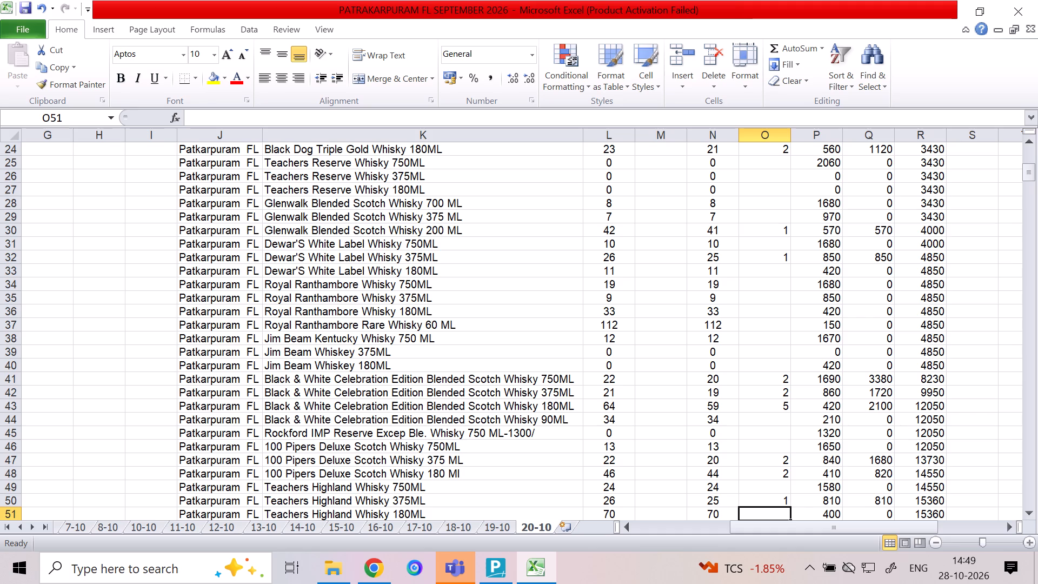
Enter C2 quantities of 2 for Black Dog Centenary Whisky 375ML and 6 for its 180ML size.
{"action": "key", "text": "Down"}
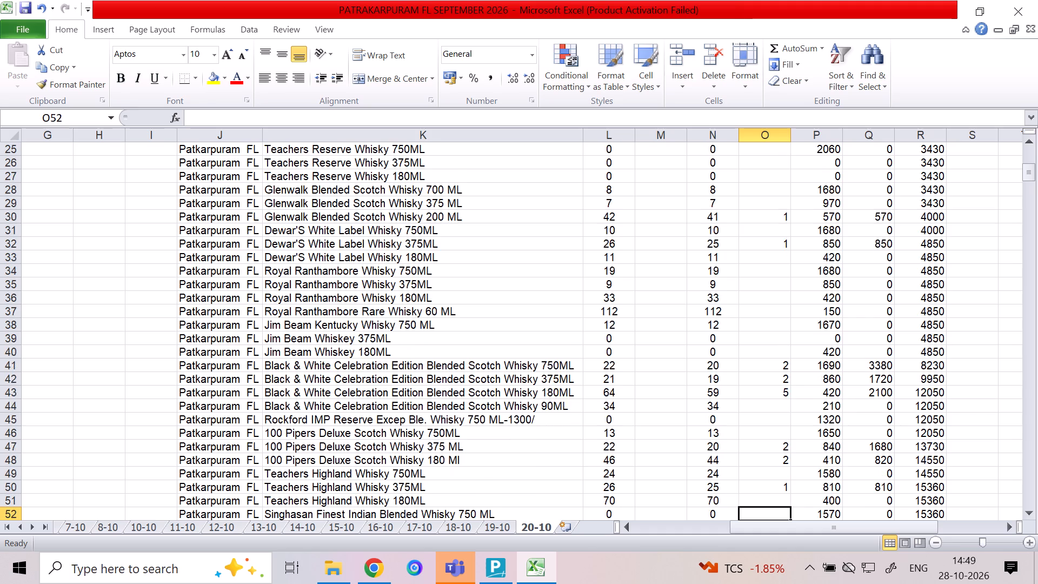
{"action": "key", "text": "Down"}
{"action": "key", "text": "Down"}
{"action": "key", "text": "Down"}
{"action": "key", "text": "Down"}
{"action": "key", "text": "Down"}
{"action": "key", "text": "Up"}
{"action": "key", "text": "Up"}
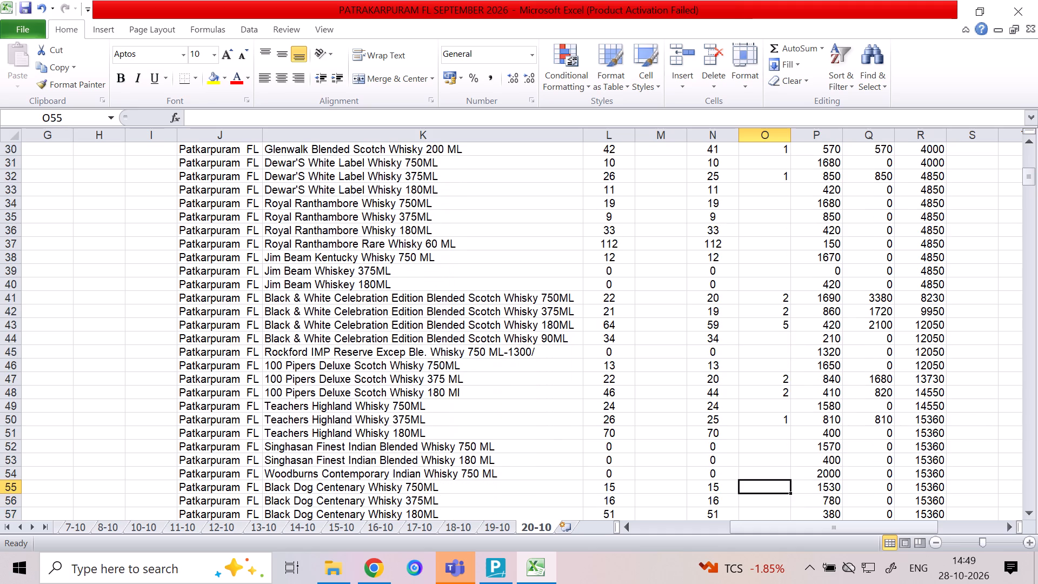
{"action": "key", "text": "Down"}
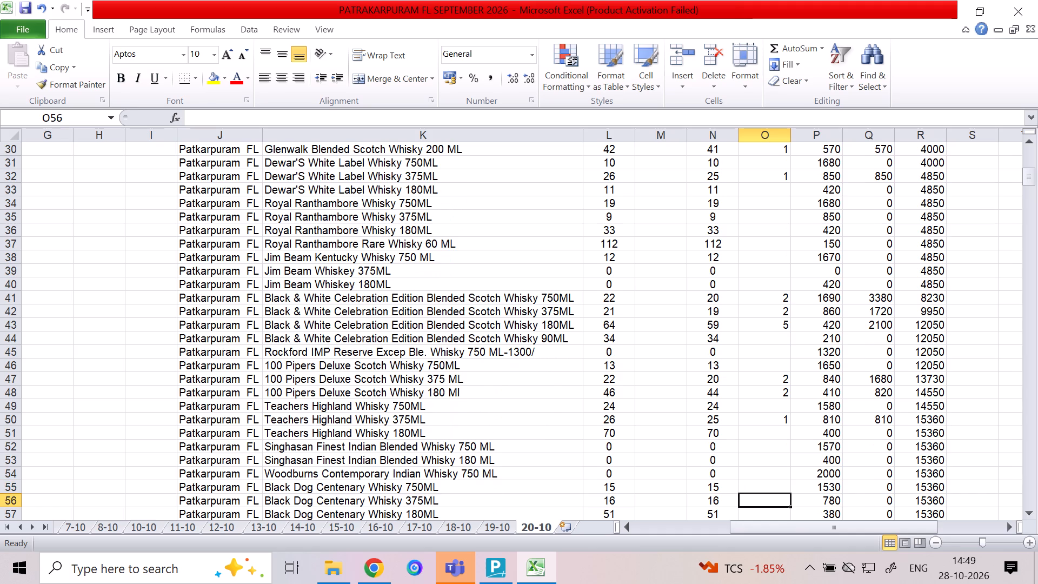
{"action": "key", "text": "2"}
{"action": "key", "text": "Down"}
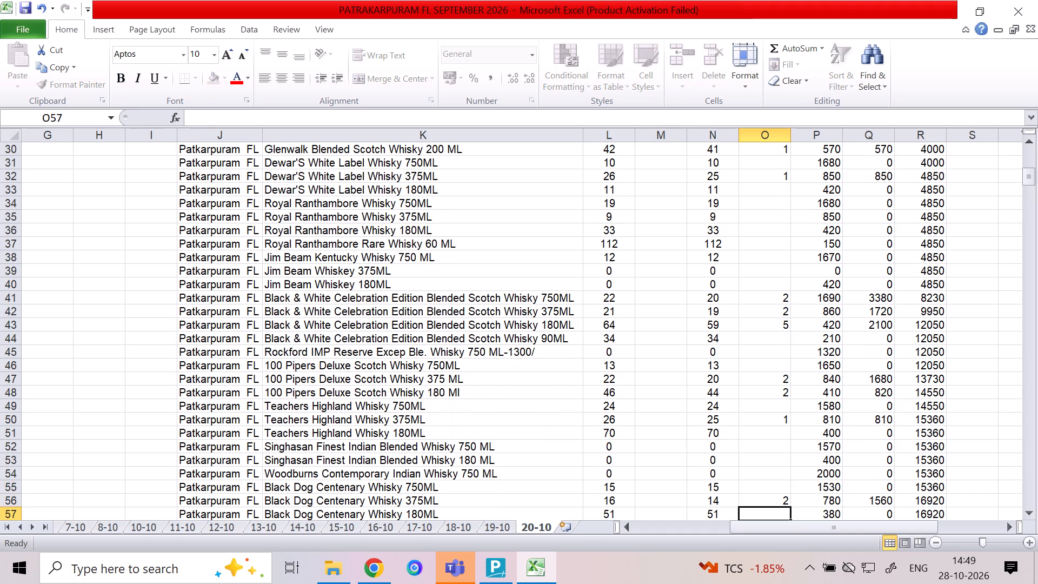
{"action": "key", "text": "6"}
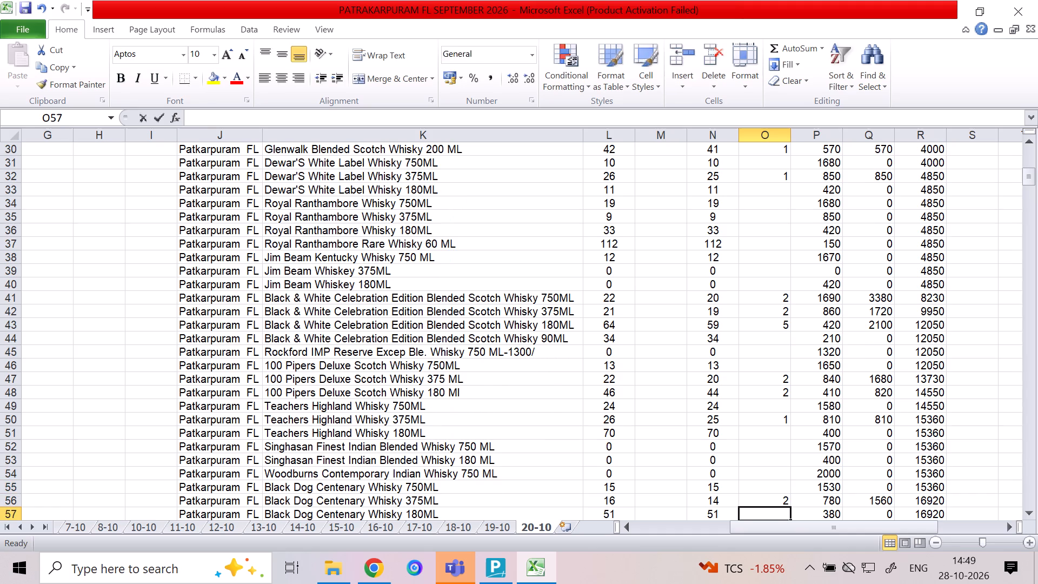
{"action": "key", "text": "Down"}
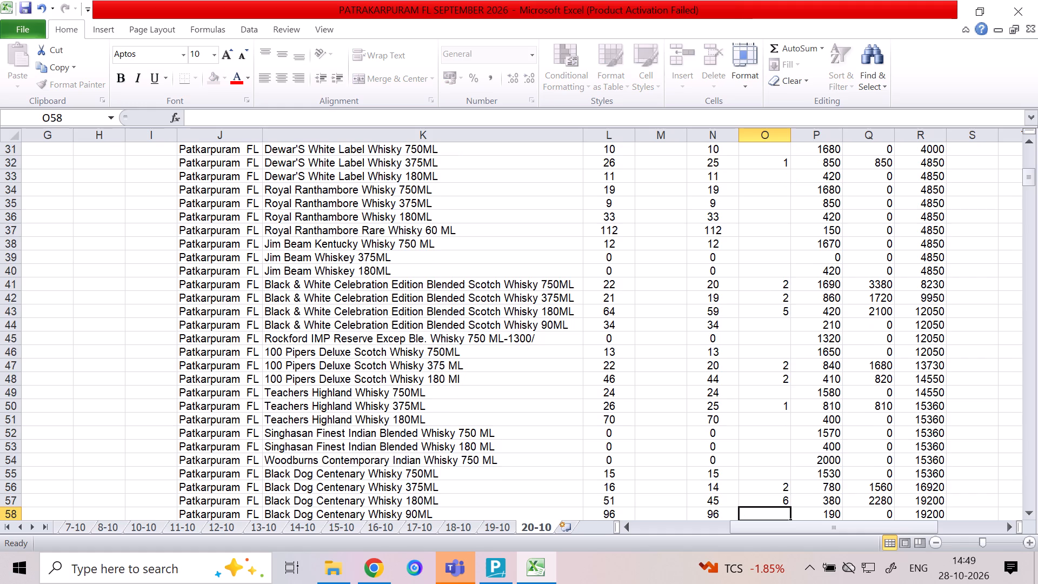
Enter a C2 quantity of 1 for Vat 69 Whisky 375ML.
{"action": "key", "text": "Down"}
{"action": "key", "text": "Down"}
{"action": "key", "text": "1"}
{"action": "key", "text": "Down"}
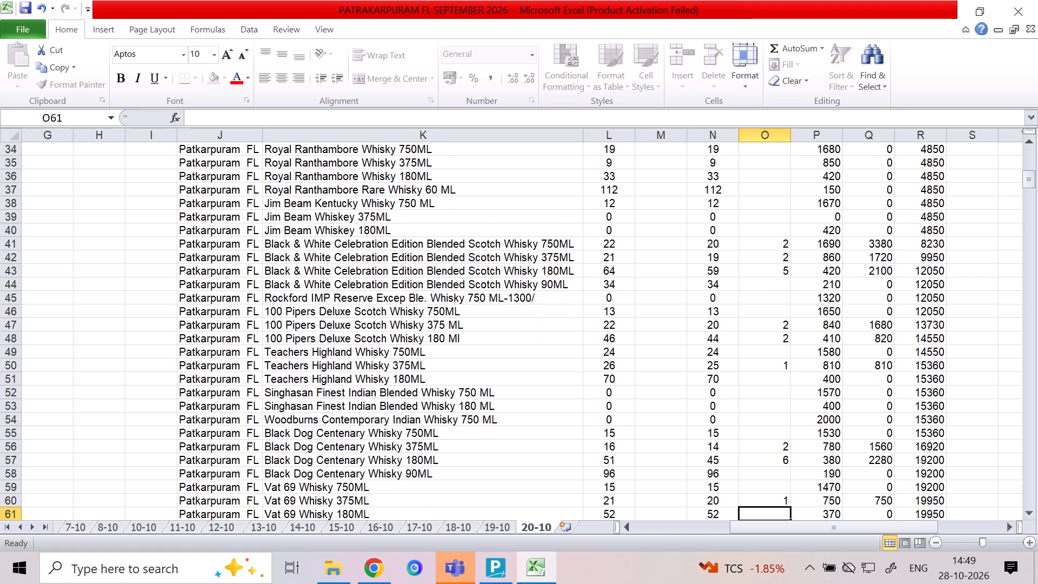
Enter C2 quantities of 1 for Golden Oak Barrel Whisky 750 ML and 2 for its 180 ML size.
{"action": "key", "text": "Down"}
{"action": "key", "text": "Down"}
{"action": "key", "text": "Up"}
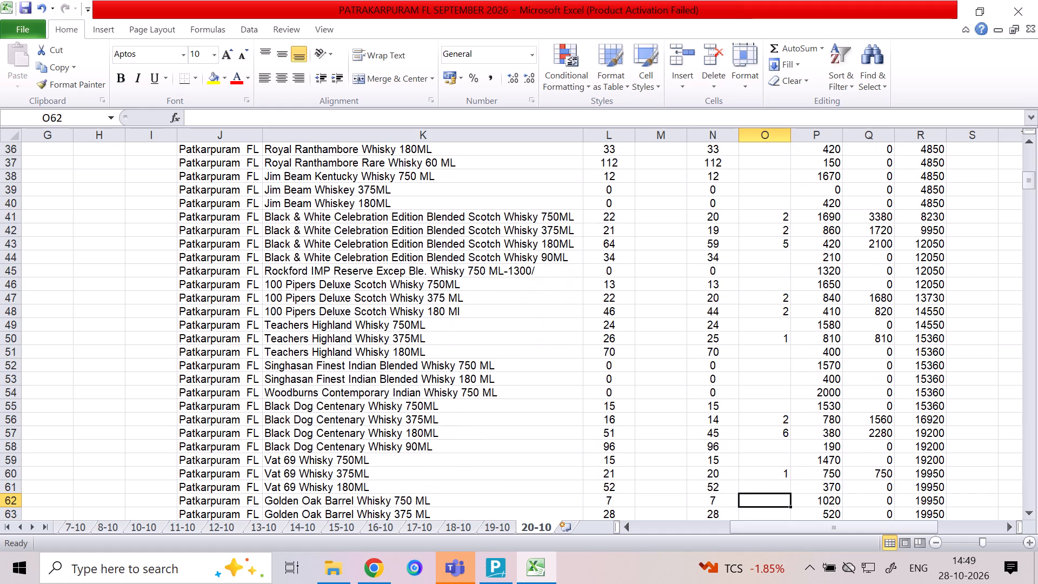
{"action": "key", "text": "1"}
{"action": "key", "text": "Down"}
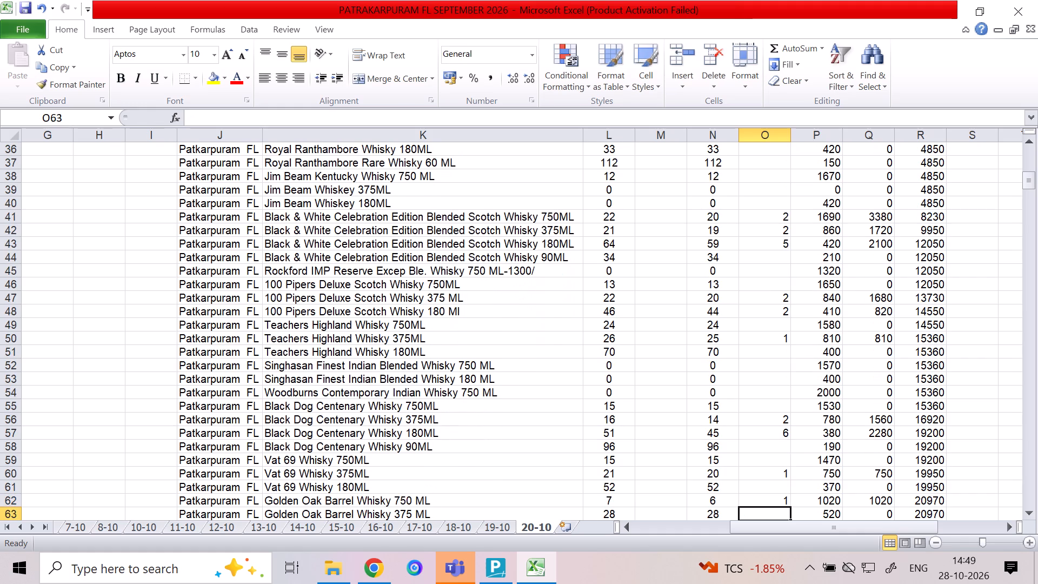
{"action": "key", "text": "Down"}
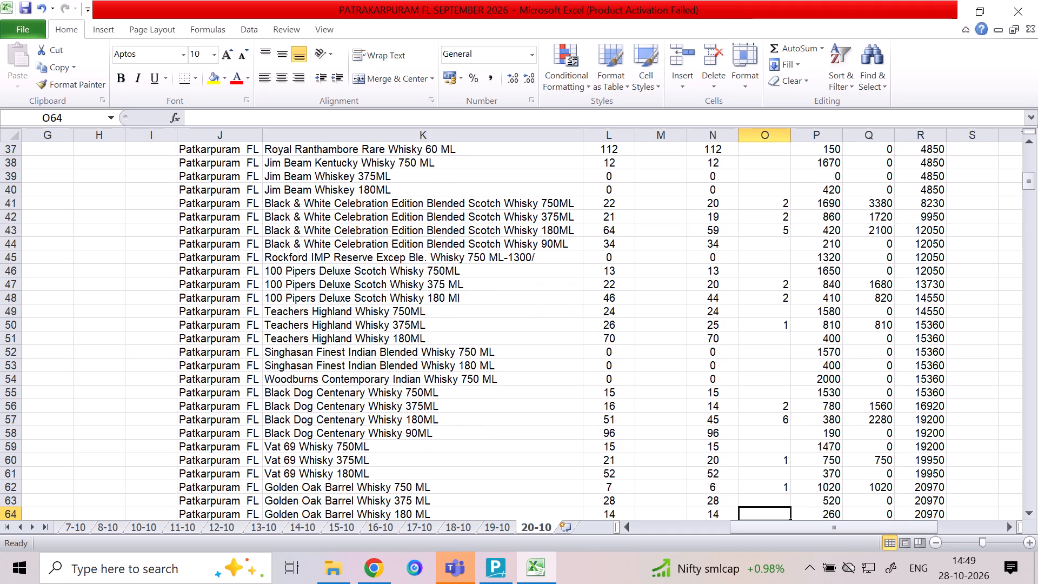
{"action": "key", "text": "2"}
{"action": "key", "text": "Down"}
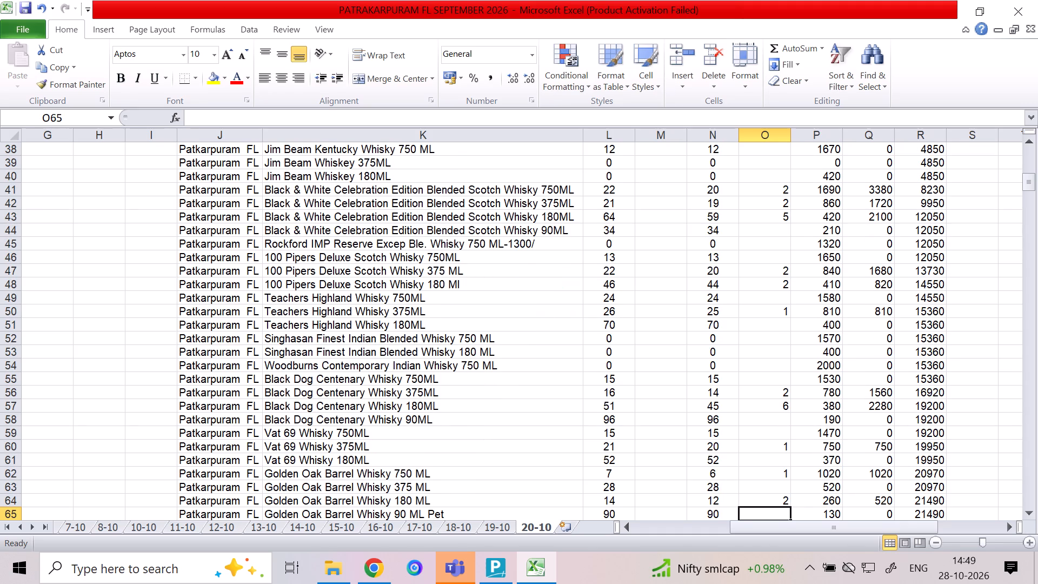
Enter C2 quantities of 3 for American Pride Gold Whisky 180ML and 1 for its 90 ML size.
{"action": "key", "text": "Down"}
{"action": "key", "text": "Down"}
{"action": "key", "text": "Down"}
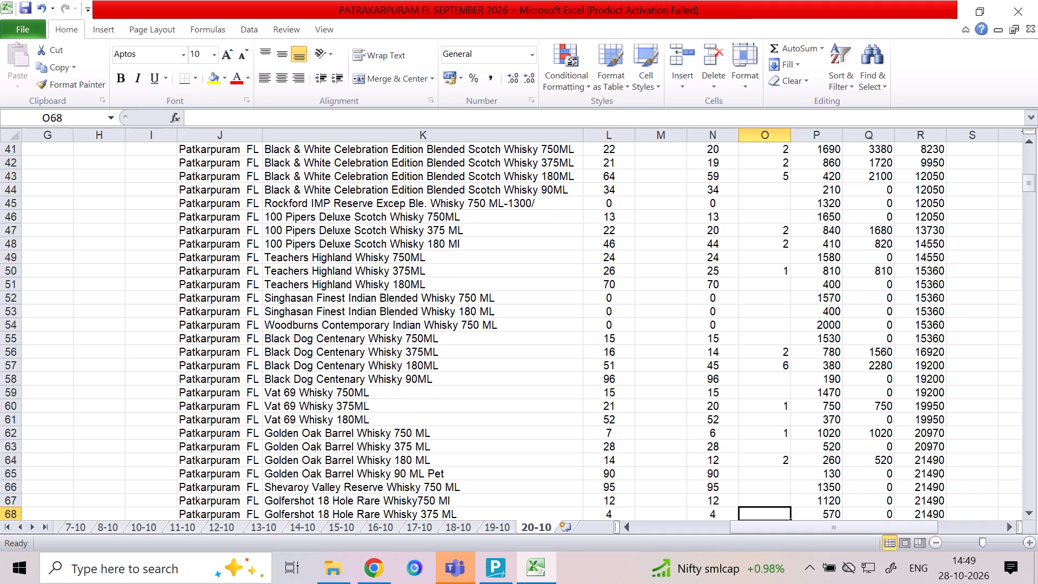
{"action": "key", "text": "Down"}
{"action": "key", "text": "Down"}
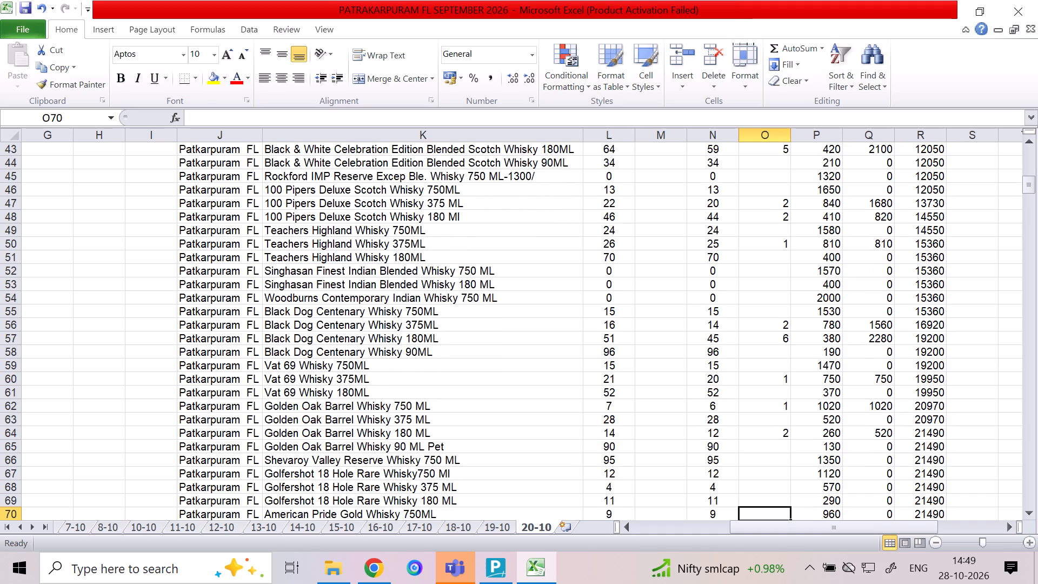
{"action": "key", "text": "Down"}
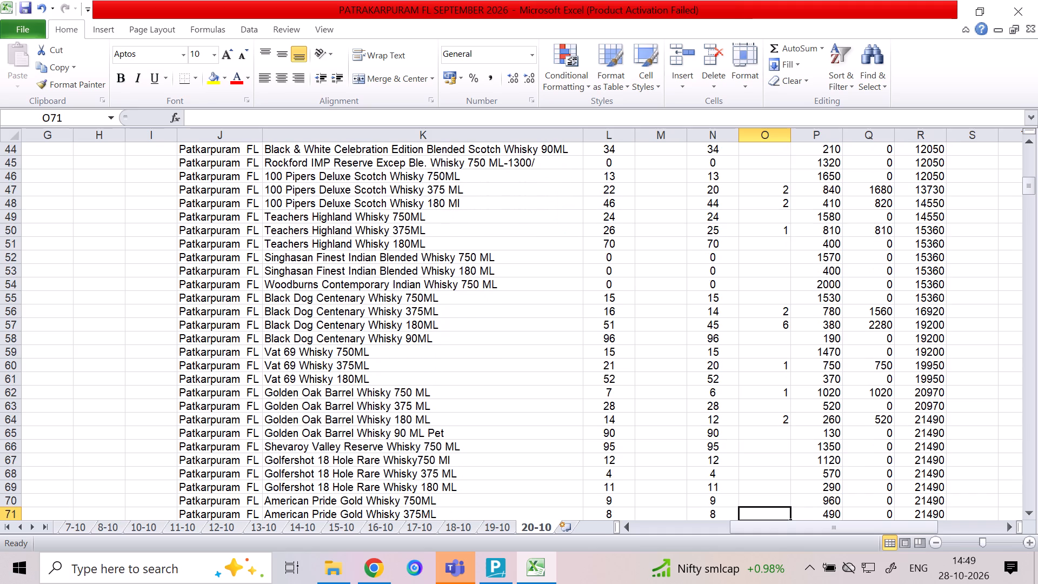
{"action": "key", "text": "Down"}
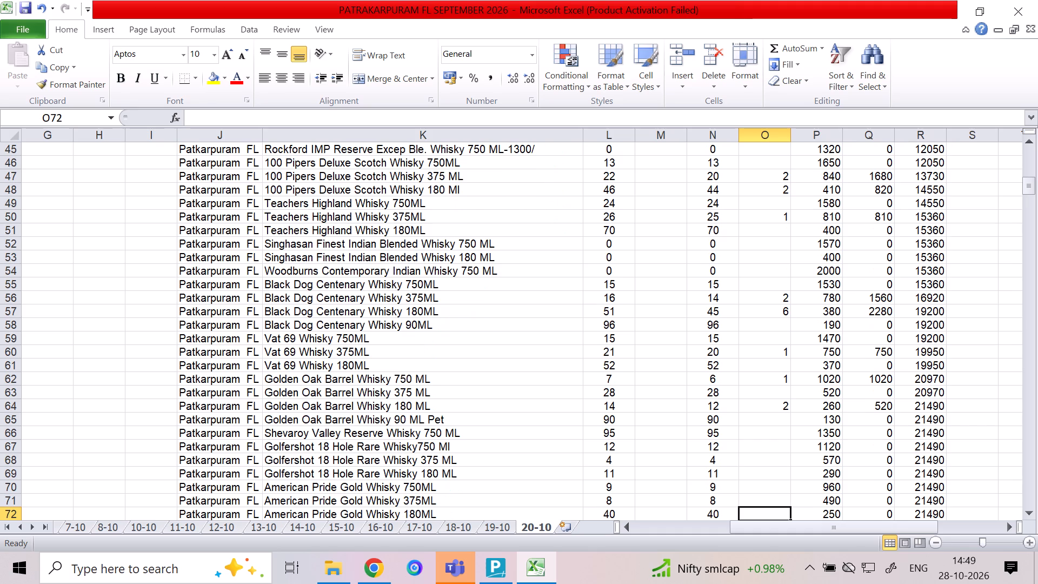
{"action": "key", "text": "3"}
{"action": "key", "text": "Down"}
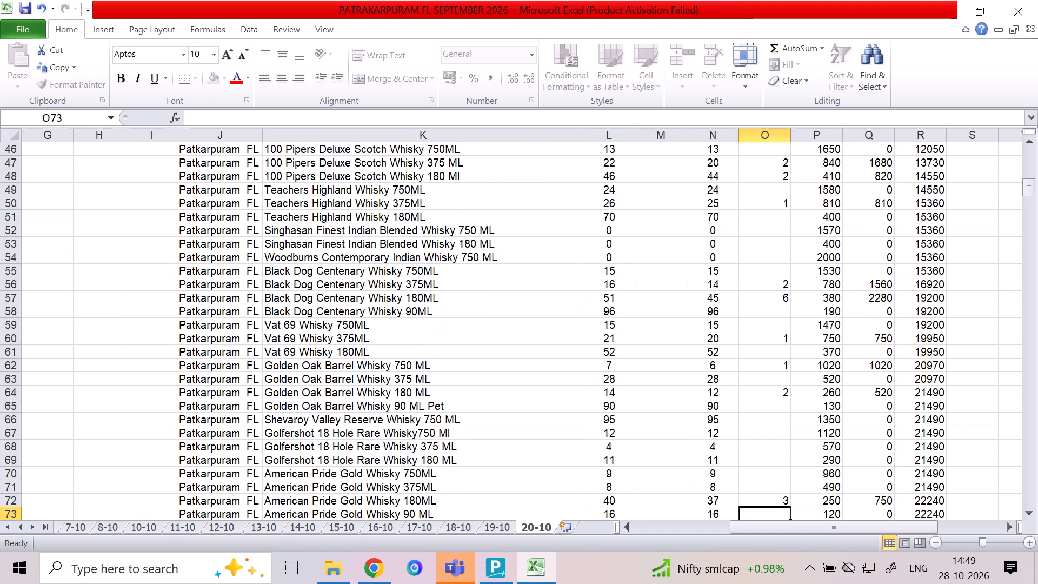
{"action": "key", "text": "1"}
{"action": "key", "text": "Down"}
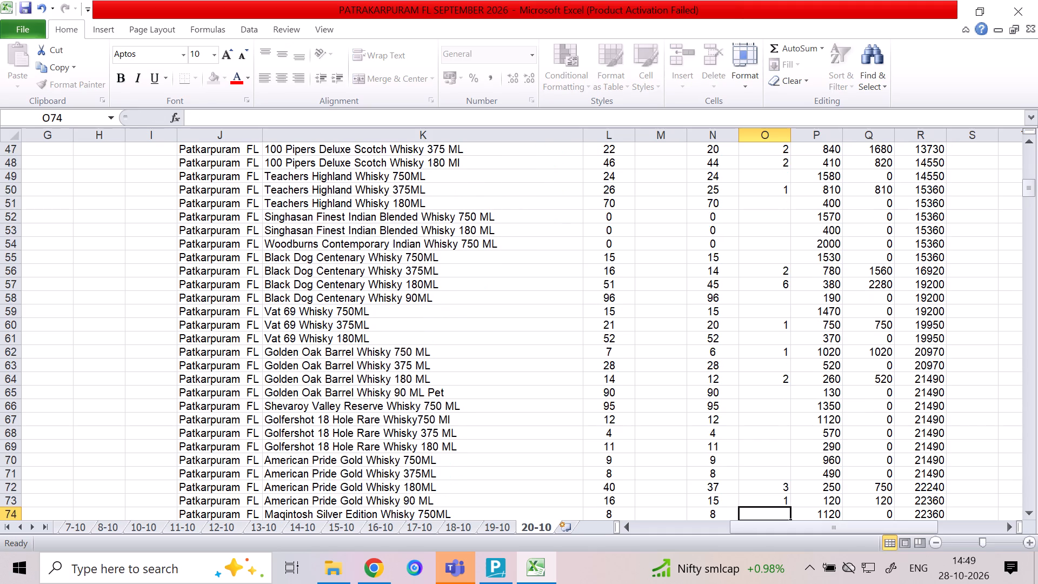
Enter C2 quantities of 1 for Blenders Pride Reserve Whisky 375ML and 3 for the Blenders Pride Reserve 180 ML PET.
{"action": "key", "text": "Down"}
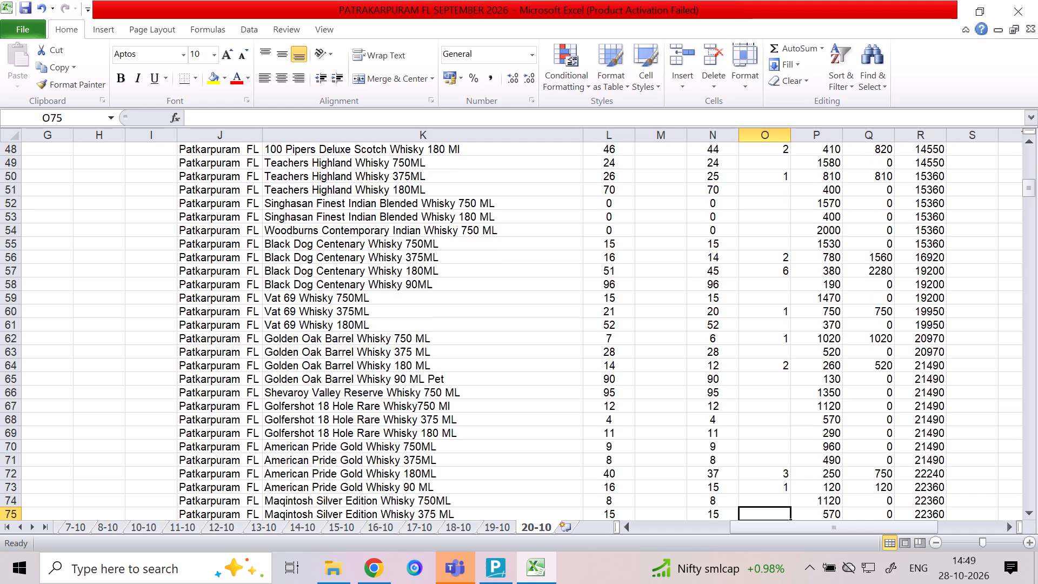
{"action": "key", "text": "Down"}
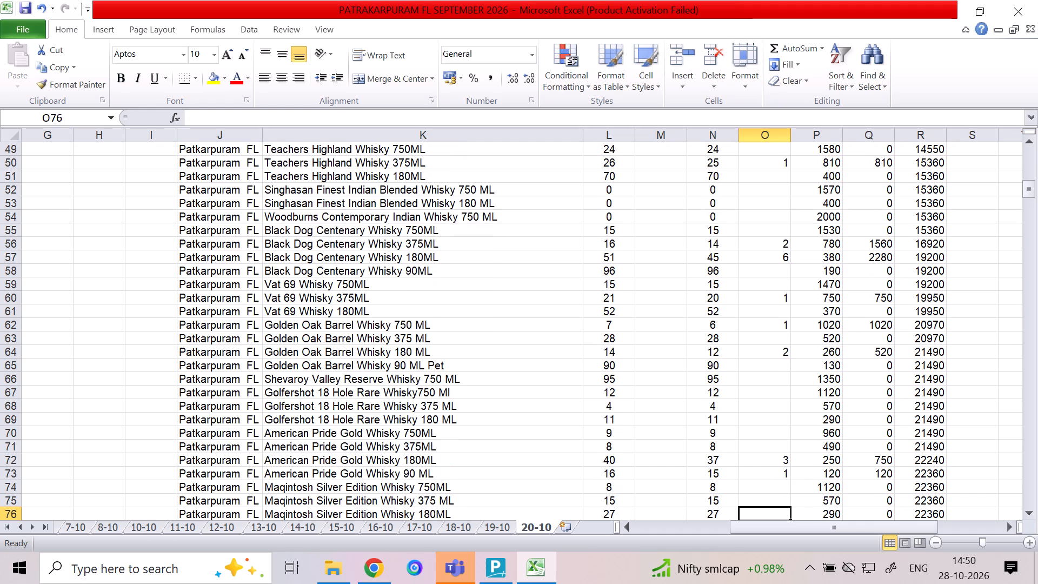
{"action": "key", "text": "Down"}
{"action": "key", "text": "Down"}
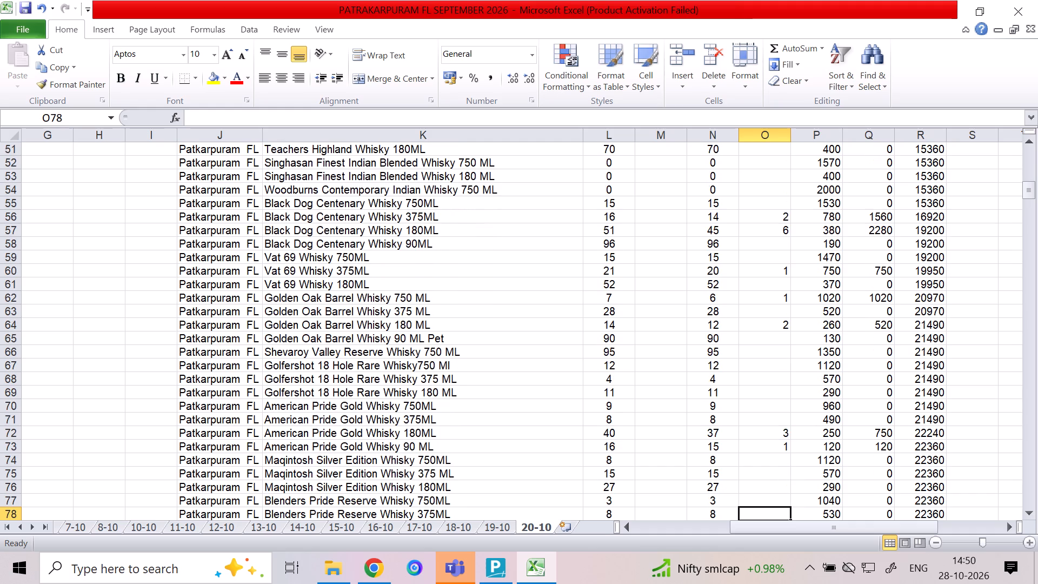
{"action": "key", "text": "1"}
{"action": "key", "text": "Down"}
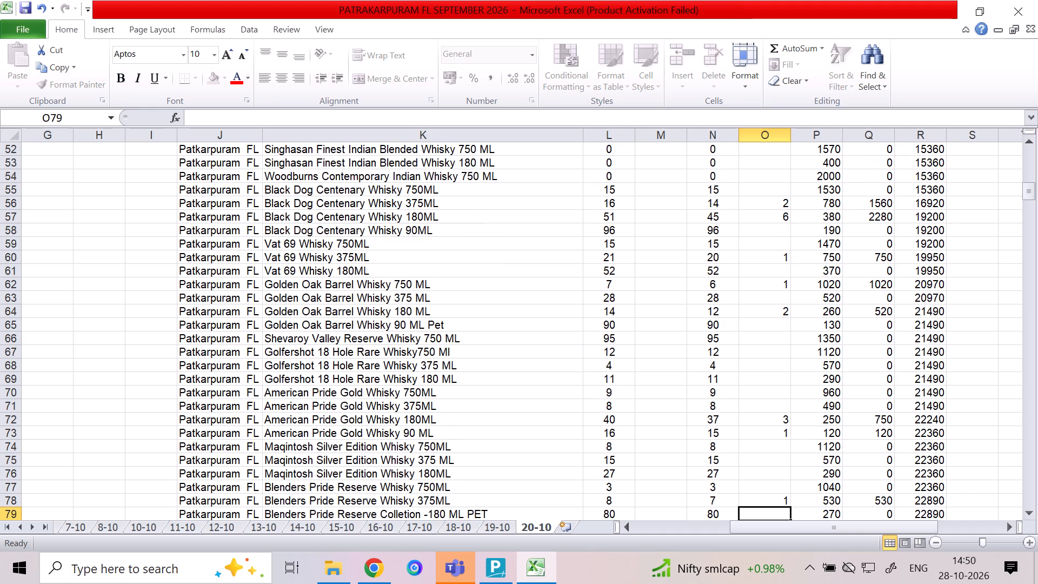
{"action": "key", "text": "3"}
{"action": "key", "text": "Down"}
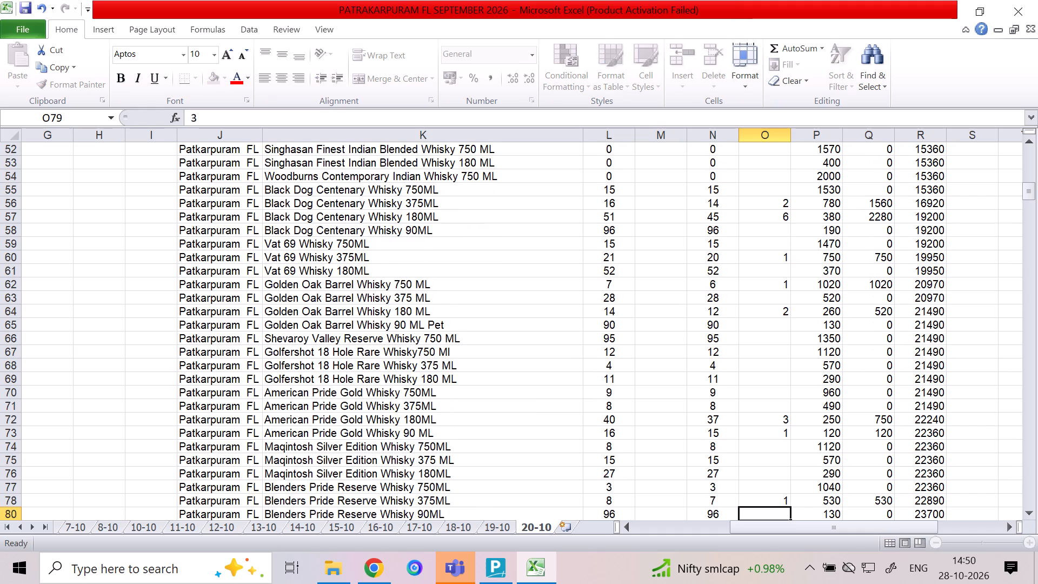
Enter a C2 quantity of 3 for Rockford Reserve Pre. Whisky 180ML.
{"action": "key", "text": "Down"}
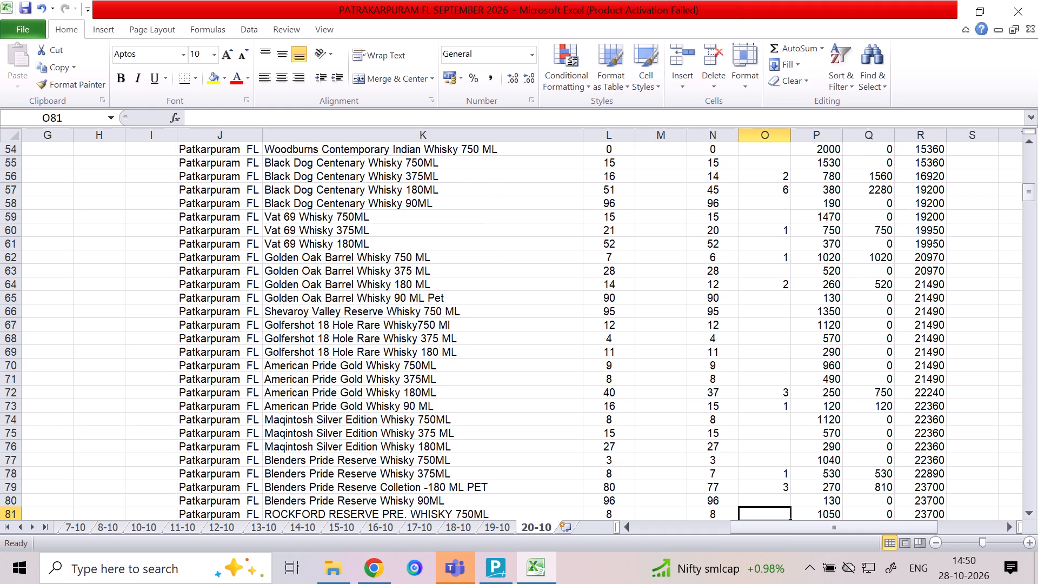
{"action": "key", "text": "Down"}
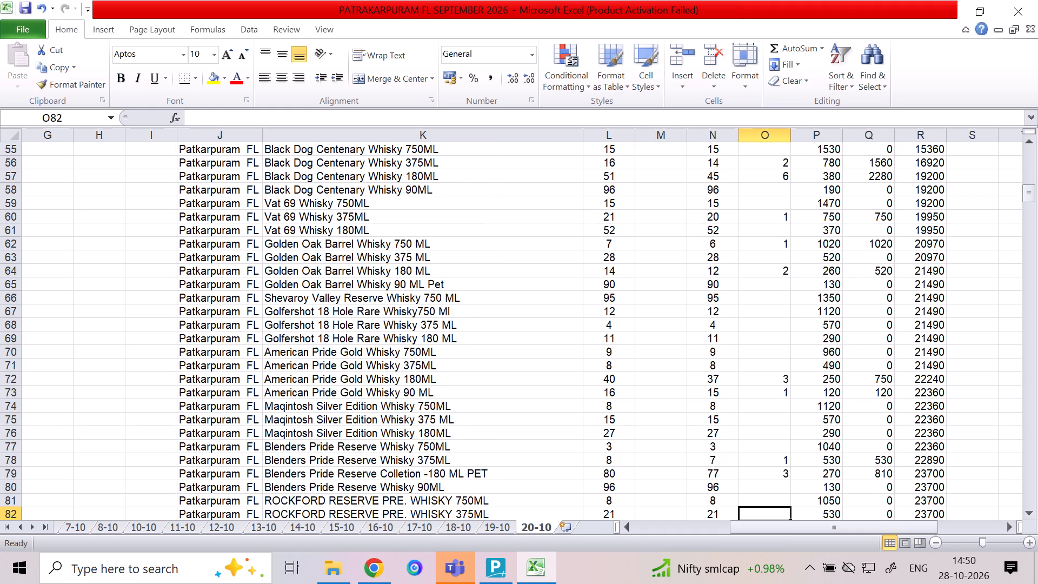
{"action": "key", "text": "Down"}
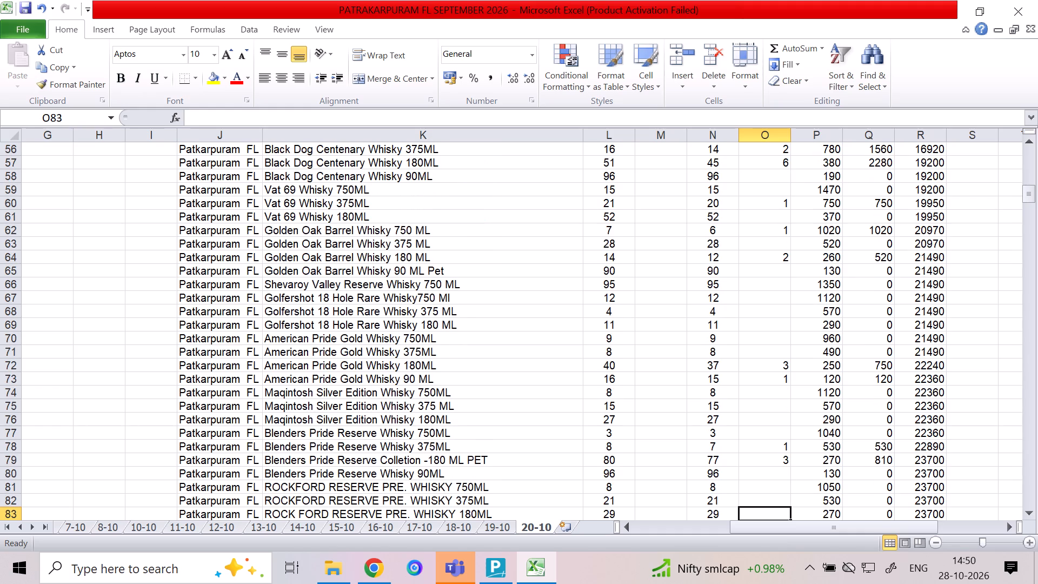
{"action": "key", "text": "3"}
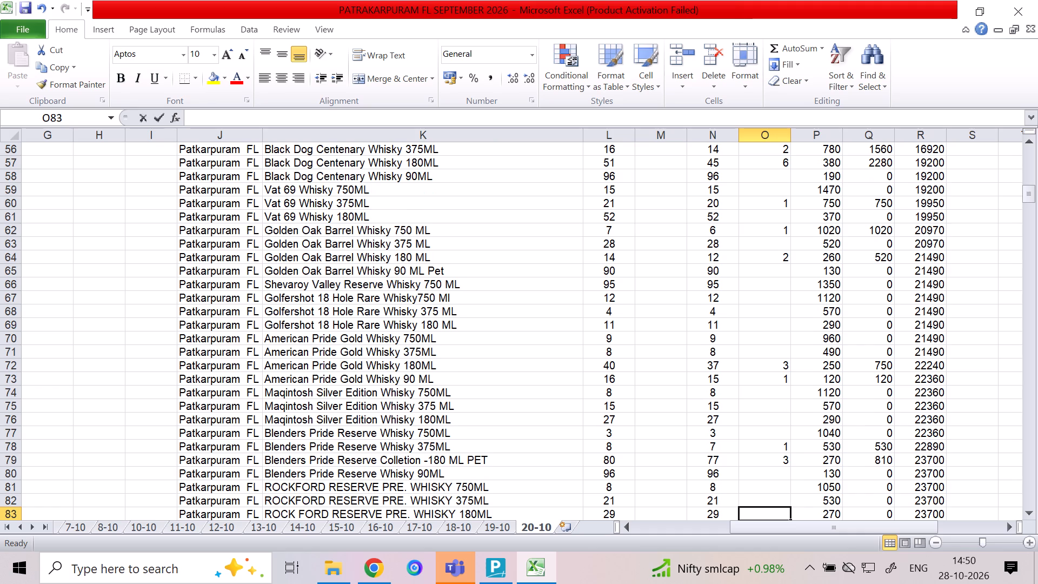
{"action": "key", "text": "Down"}
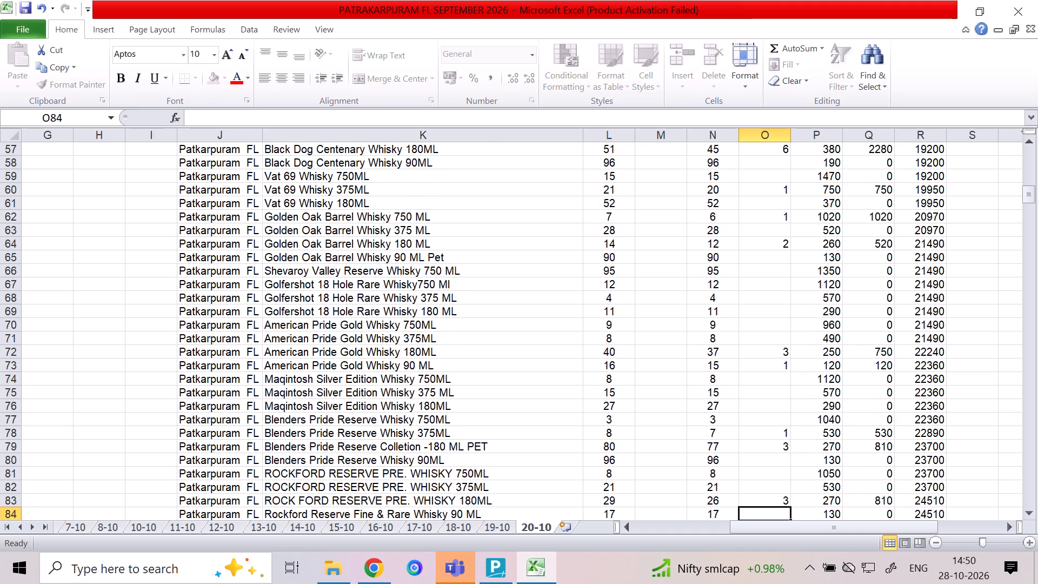
Enter C2 quantities of 5 for Antiquity Blue Premium Whisky 180ML and 1 for its 90 ML size.
{"action": "key", "text": "Down"}
{"action": "key", "text": "Down"}
{"action": "key", "text": "Down"}
{"action": "key", "text": "Down"}
{"action": "key", "text": "Down"}
{"action": "key", "text": "Down"}
{"action": "key", "text": "Down"}
{"action": "key", "text": "Down"}
{"action": "key", "text": "Down"}
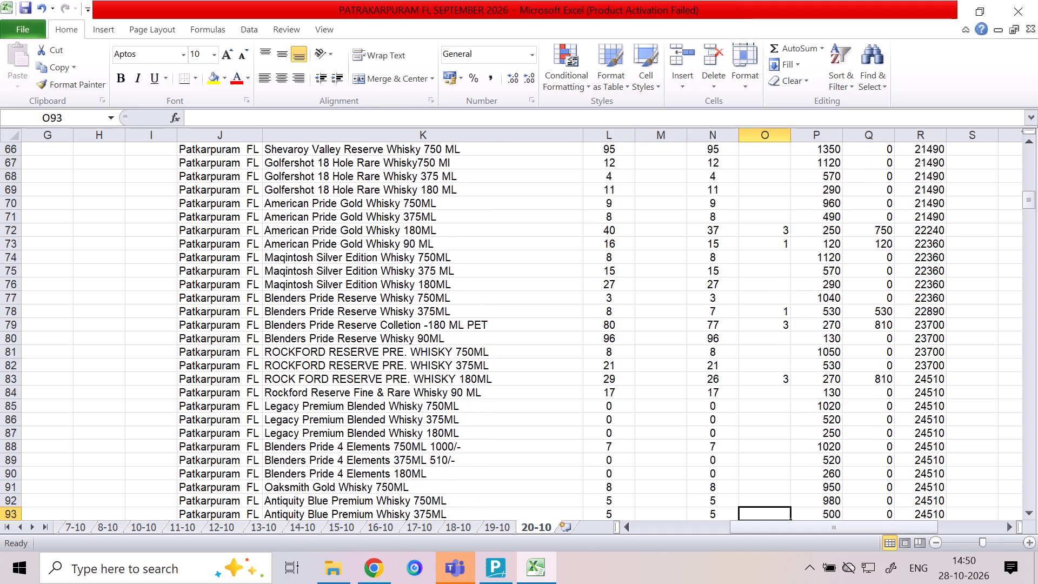
{"action": "key", "text": "Down"}
{"action": "key", "text": "5"}
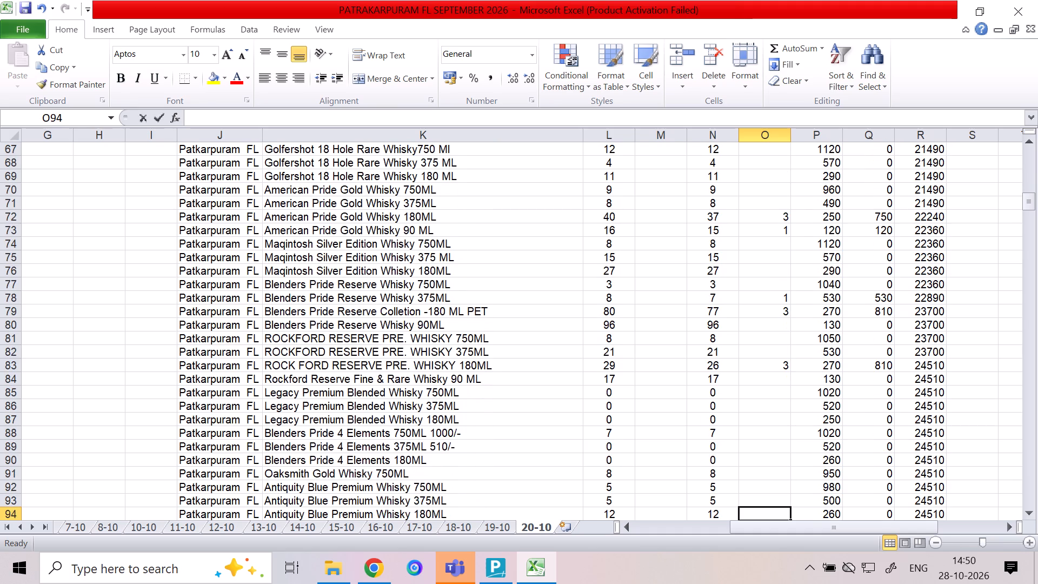
{"action": "key", "text": "Down"}
{"action": "key", "text": "1"}
{"action": "key", "text": "Down"}
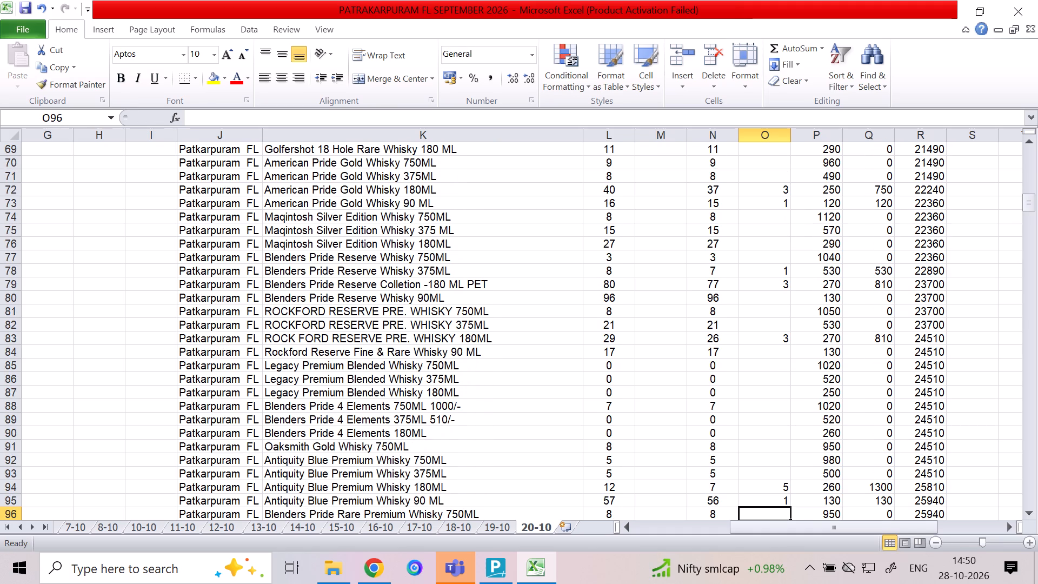
Enter C2 quantities of 5 for Blenders Pride Rare Premium Whisky 375ML and 13 for its 180ML size.
{"action": "key", "text": "Down"}
{"action": "key", "text": "Down"}
{"action": "key", "text": "Up"}
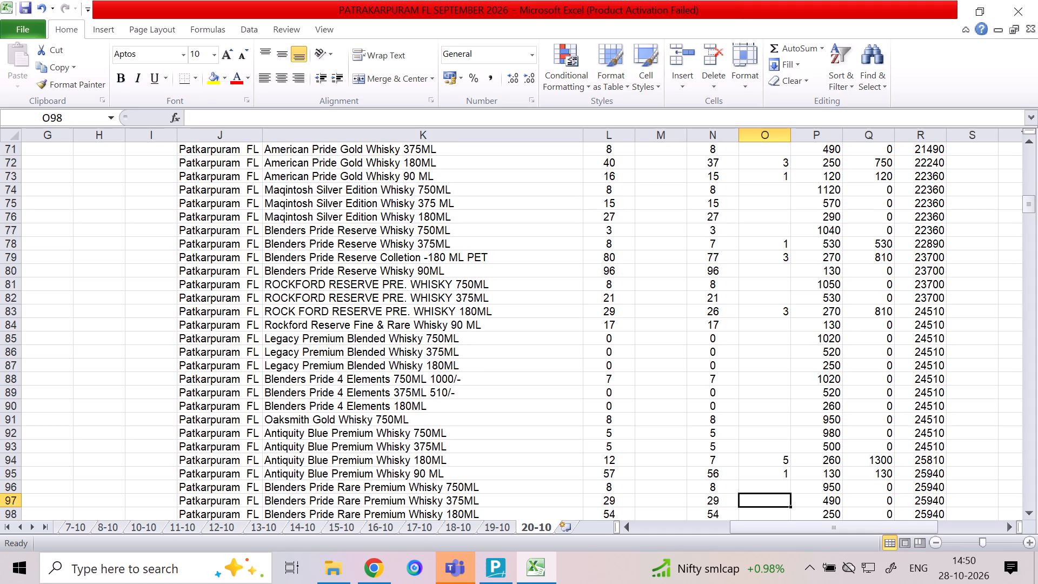
{"action": "key", "text": "5"}
{"action": "key", "text": "Down"}
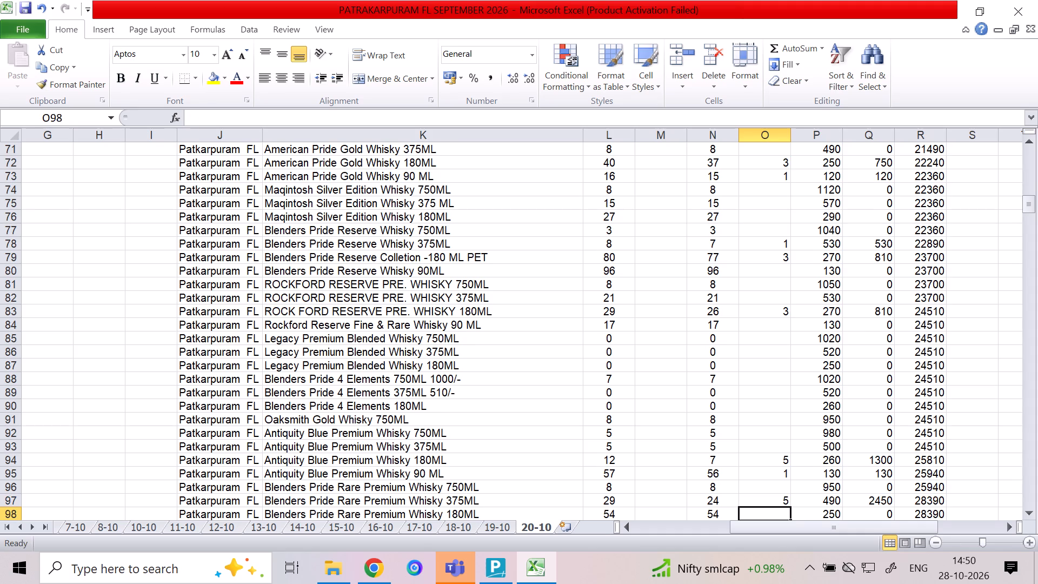
{"action": "type", "text": "13"}
{"action": "key", "text": "Down"}
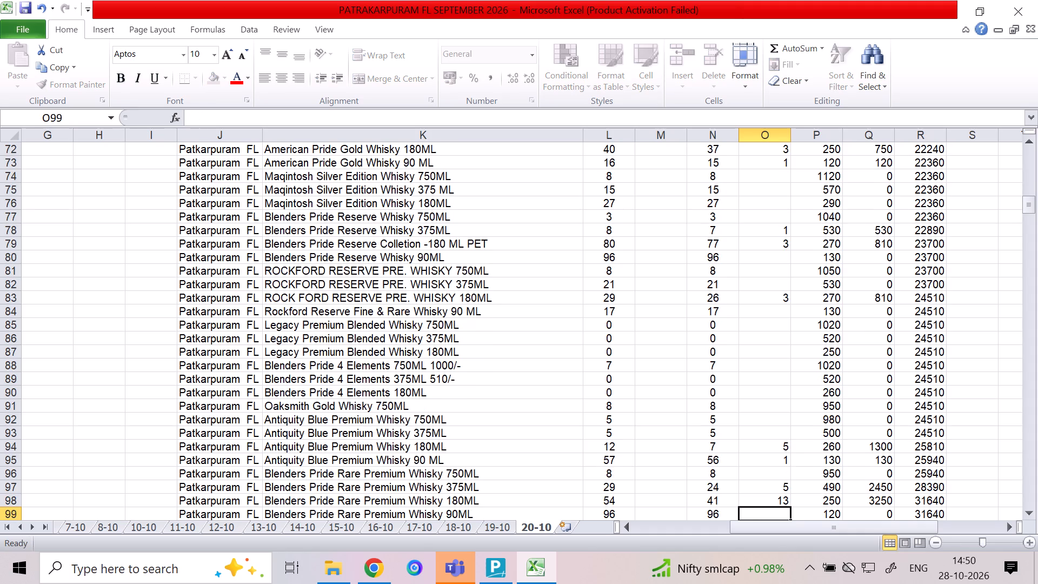
Enter C2 quantities of 1 for Signature Premier Grain Whisky 180ML and 7 for its 90ML size.
{"action": "key", "text": "Down"}
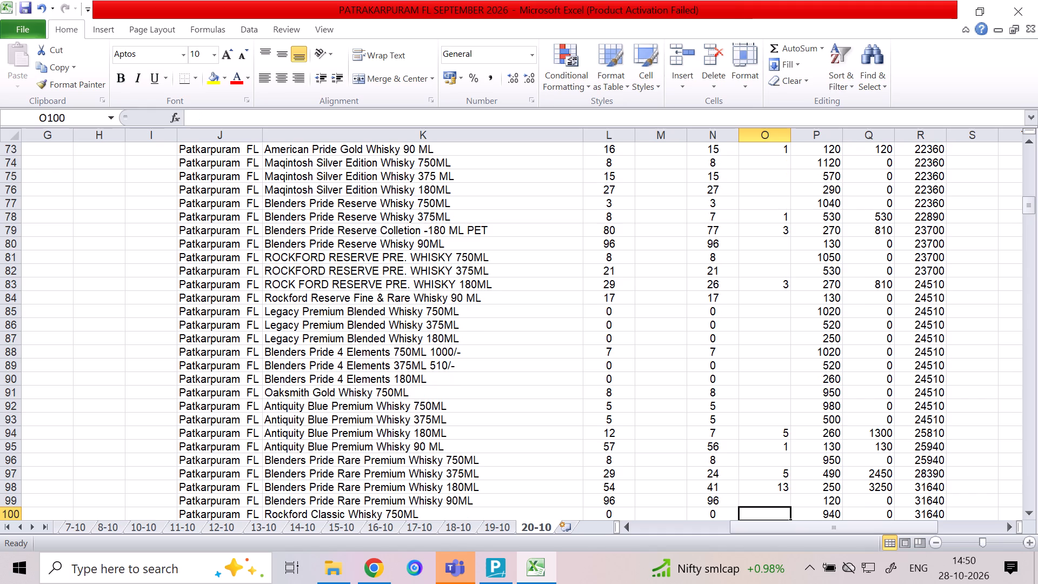
{"action": "key", "text": "Down"}
{"action": "key", "text": "Down"}
{"action": "key", "text": "Down"}
{"action": "key", "text": "Down"}
{"action": "key", "text": "Down"}
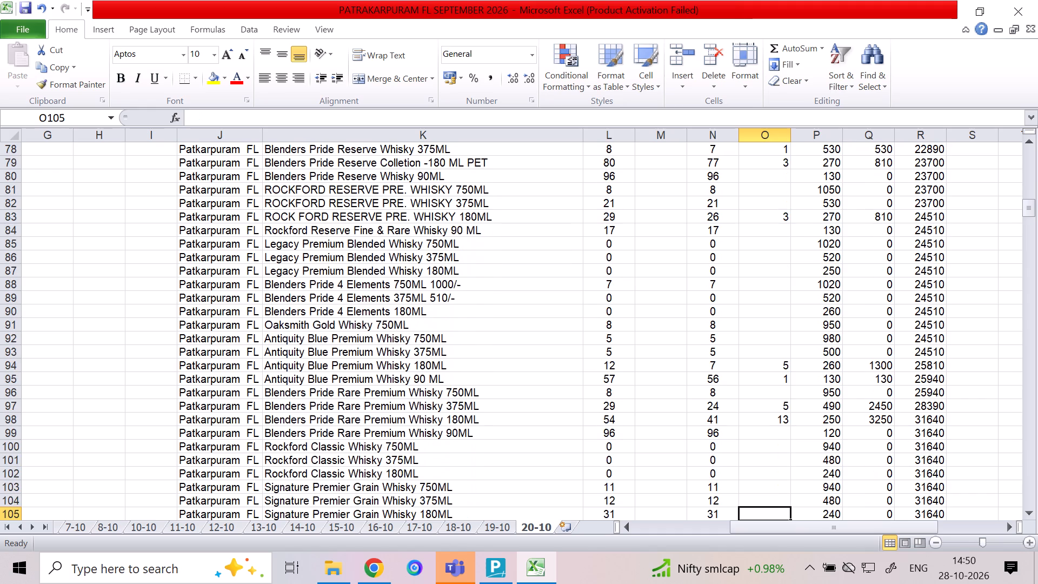
{"action": "key", "text": "Up"}
{"action": "key", "text": "Down"}
{"action": "key", "text": "1"}
{"action": "key", "text": "Down"}
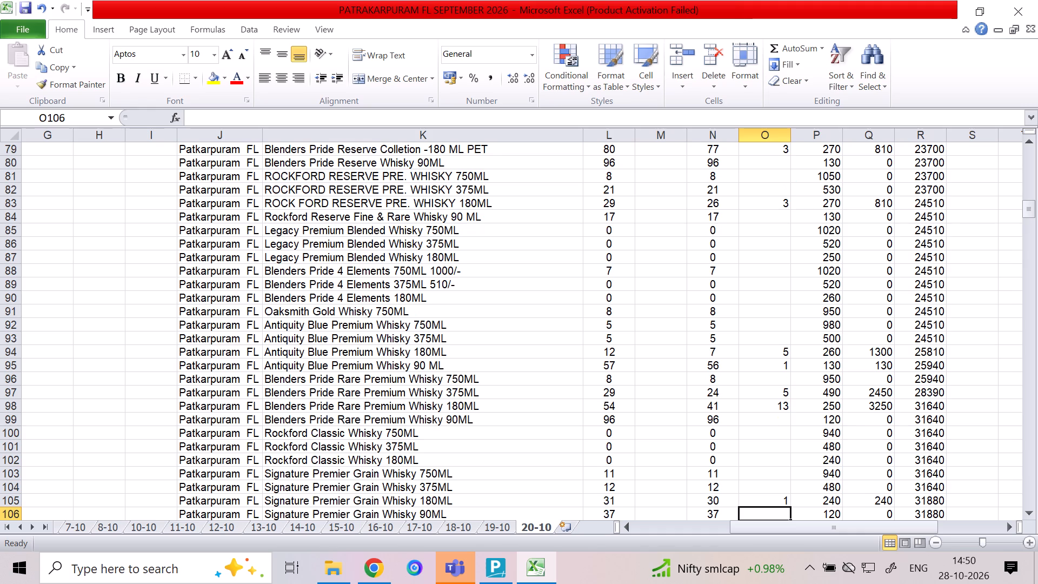
{"action": "key", "text": "7"}
{"action": "key", "text": "Down"}
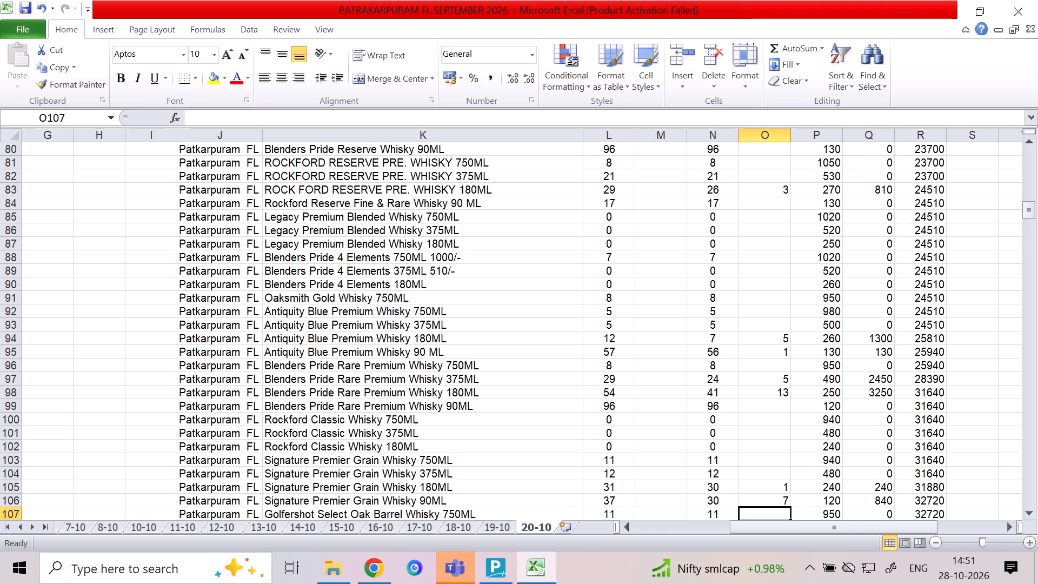
{"action": "key", "text": "Up"}
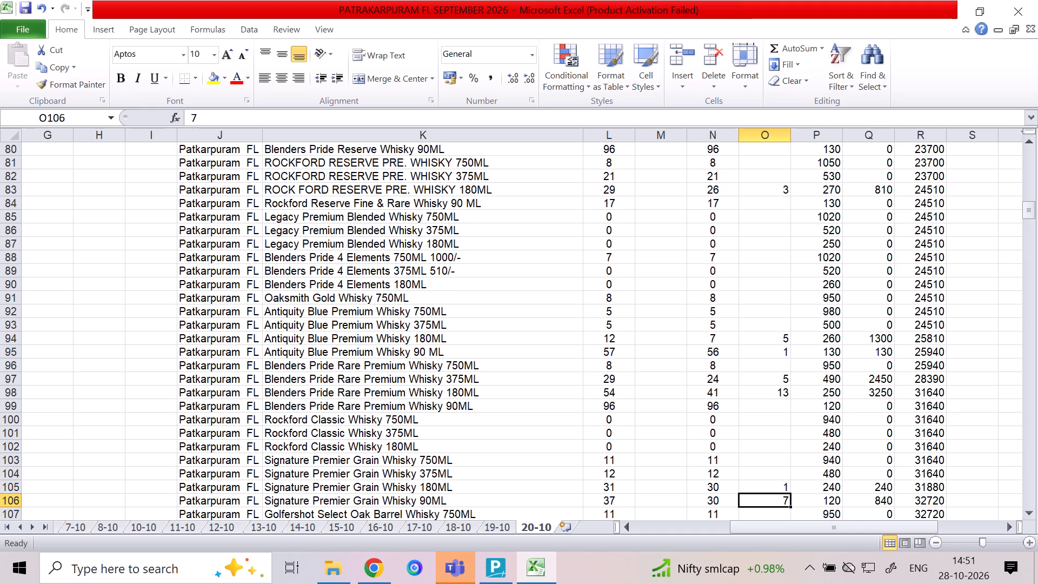
{"action": "key", "text": "Down"}
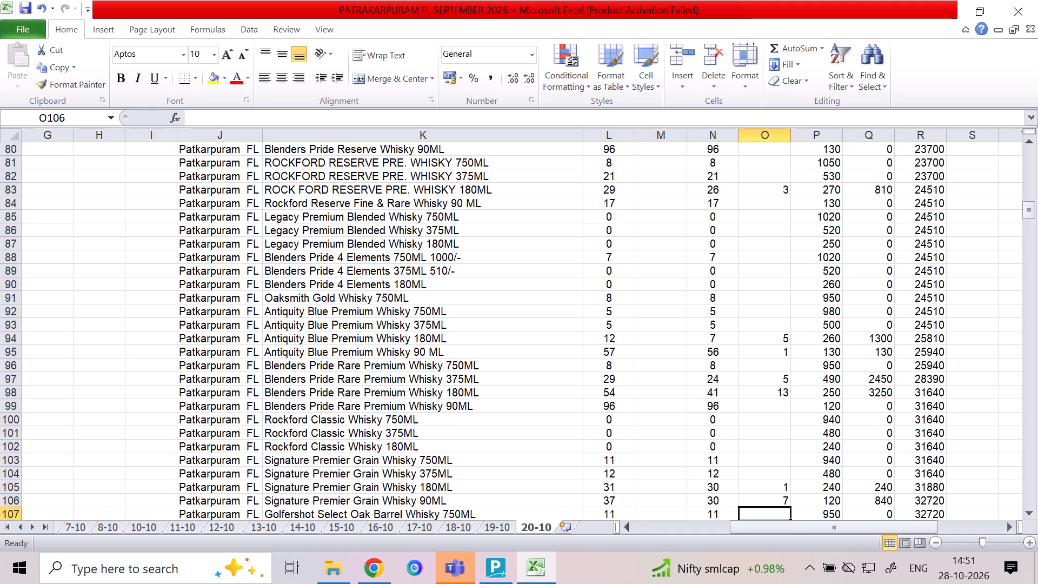
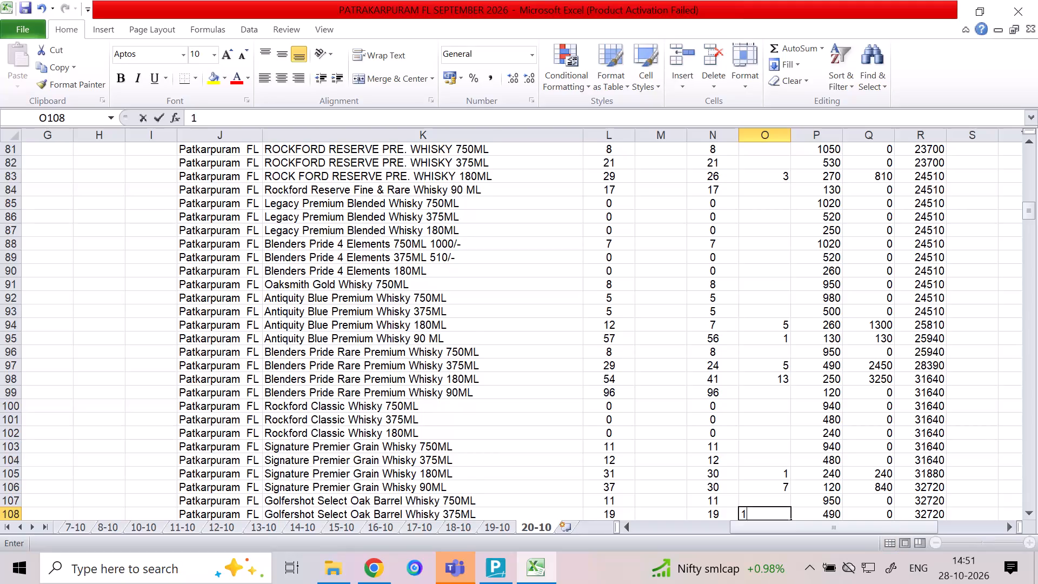
Enter a C2 quantity of 1 for both Golfershot Select Oak Barrel Whisky 375ML and its 180ML PET size.
{"action": "key", "text": "Down"}
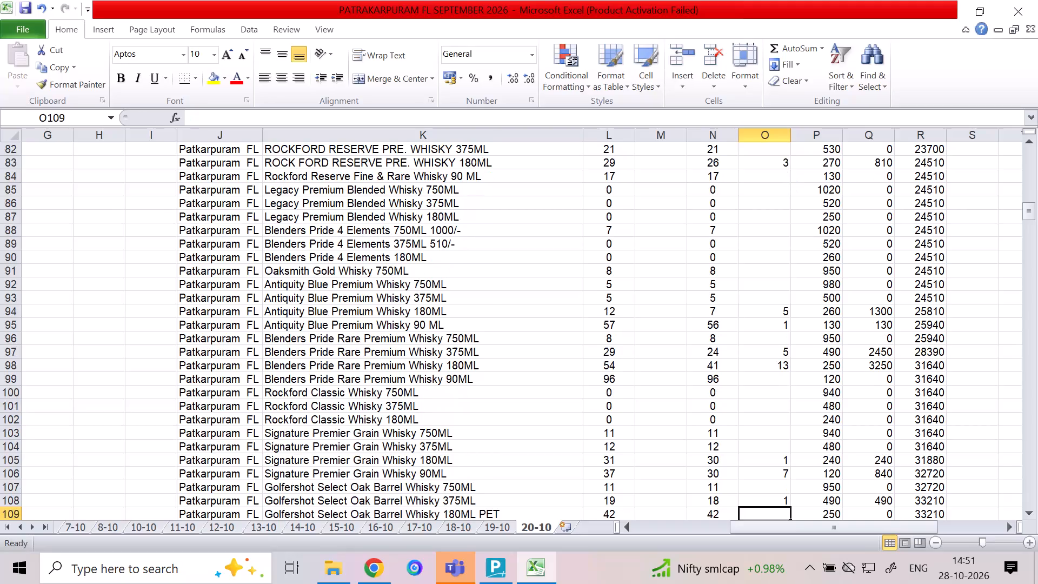
{"action": "key", "text": "1"}
{"action": "key", "text": "Down"}
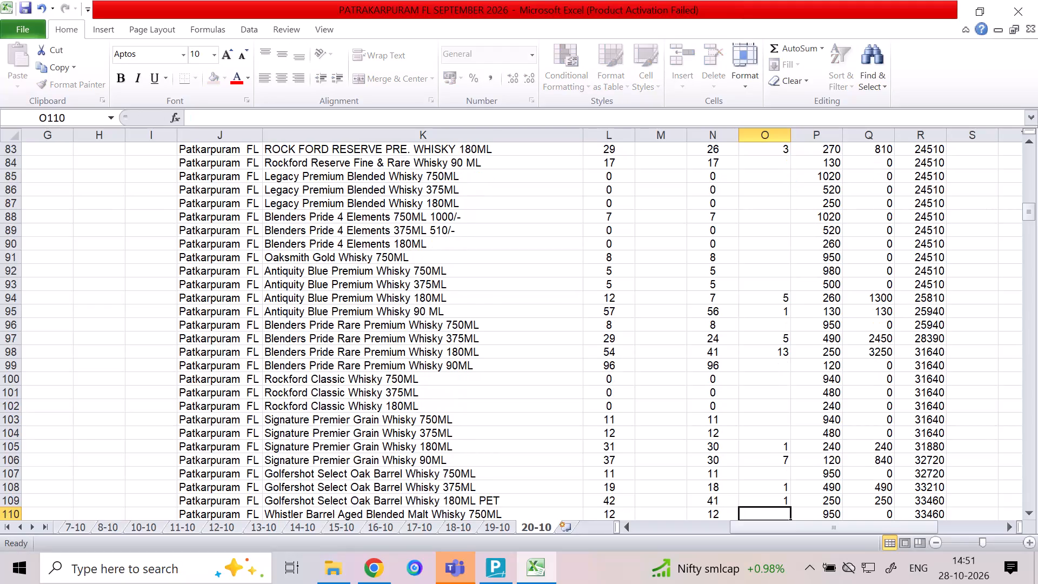
Enter a C2 quantity of 2 for both the 180ML and 90 ML sizes of Whistler Barrel Aged Blended Malt Whisky.
{"action": "key", "text": "Down"}
{"action": "key", "text": "Down"}
{"action": "key", "text": "Down"}
{"action": "key", "text": "Up"}
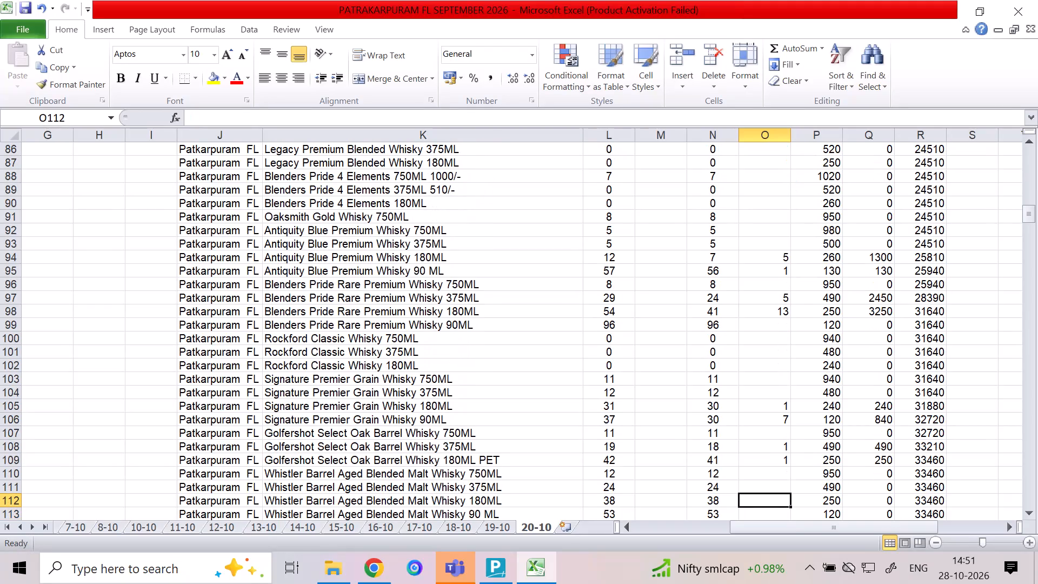
{"action": "key", "text": "2"}
{"action": "key", "text": "Down"}
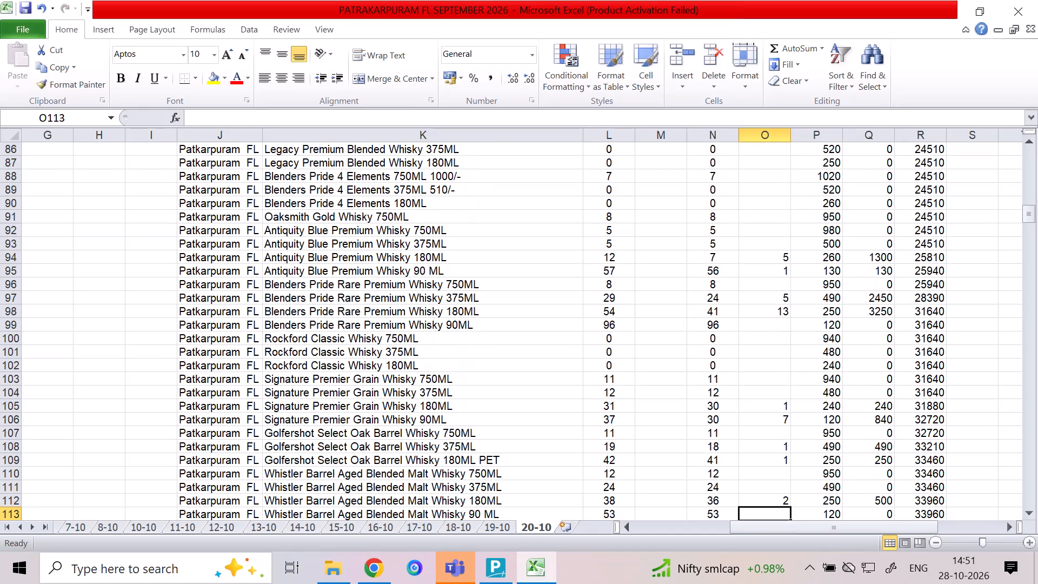
{"action": "key", "text": "2"}
{"action": "key", "text": "Right"}
{"action": "key", "text": "Left"}
{"action": "key", "text": "Down"}
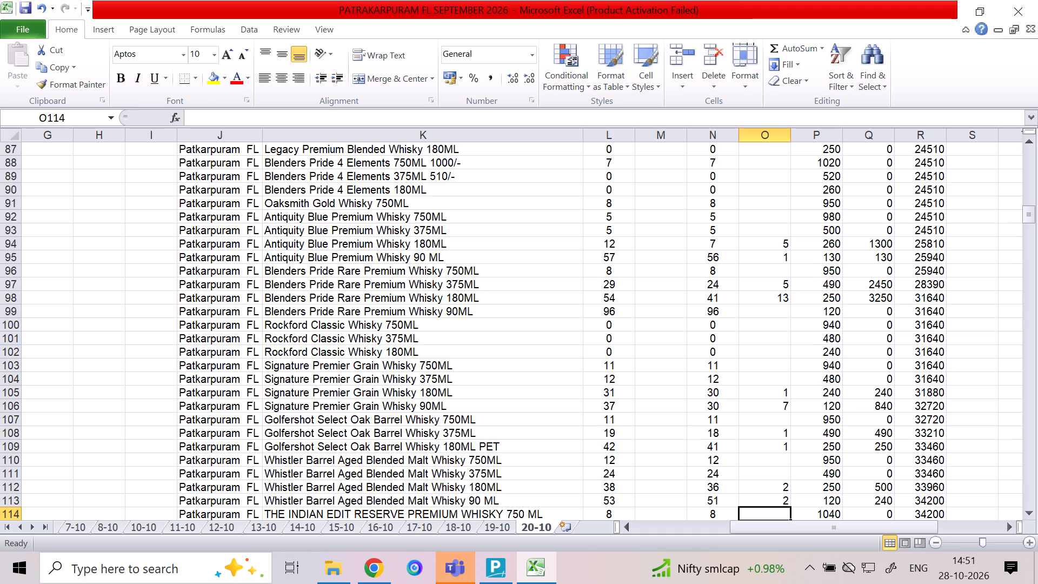
Enter C2 quantities of 2 for Royal Stag Deluxe Whisky 375ML and 14 for its 180ML size.
{"action": "key", "text": "Down"}
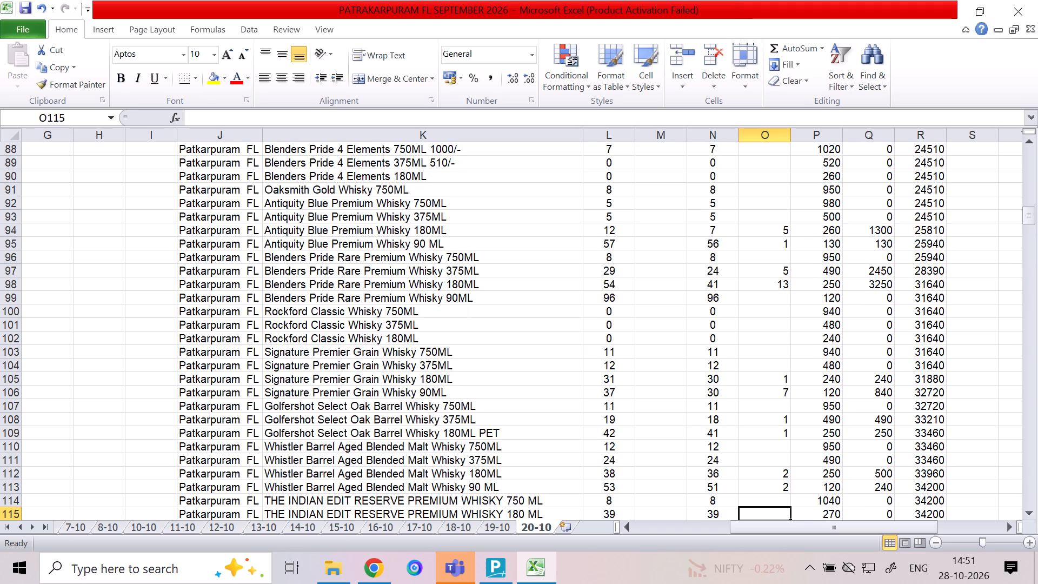
{"action": "key", "text": "Down"}
{"action": "key", "text": "Down"}
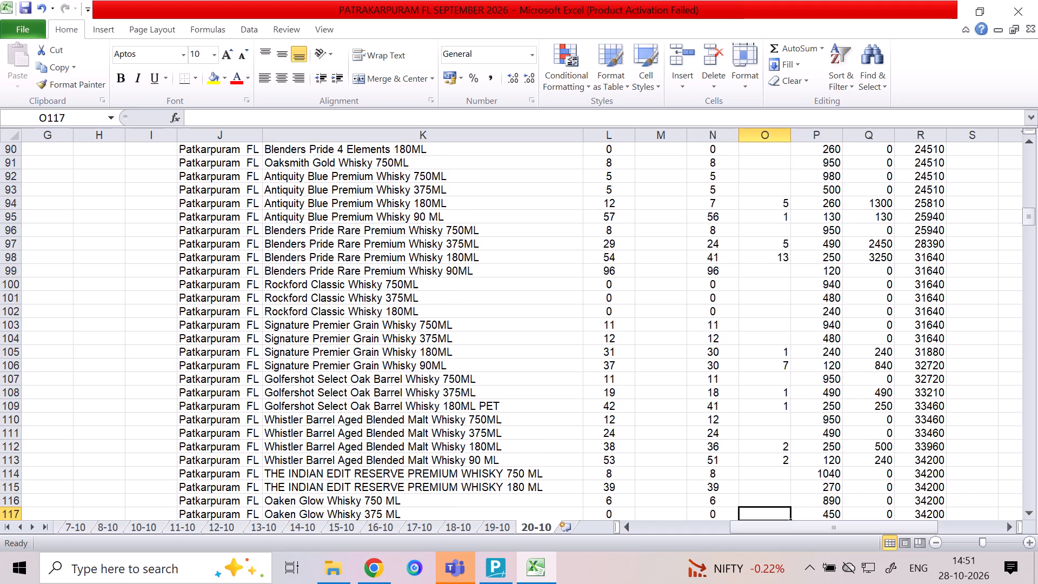
{"action": "key", "text": "Down"}
{"action": "key", "text": "Down"}
{"action": "key", "text": "Down"}
{"action": "key", "text": "Down"}
{"action": "key", "text": "Down"}
{"action": "key", "text": "Down"}
{"action": "key", "text": "Down"}
{"action": "key", "text": "Down"}
{"action": "key", "text": "Down"}
{"action": "key", "text": "Down"}
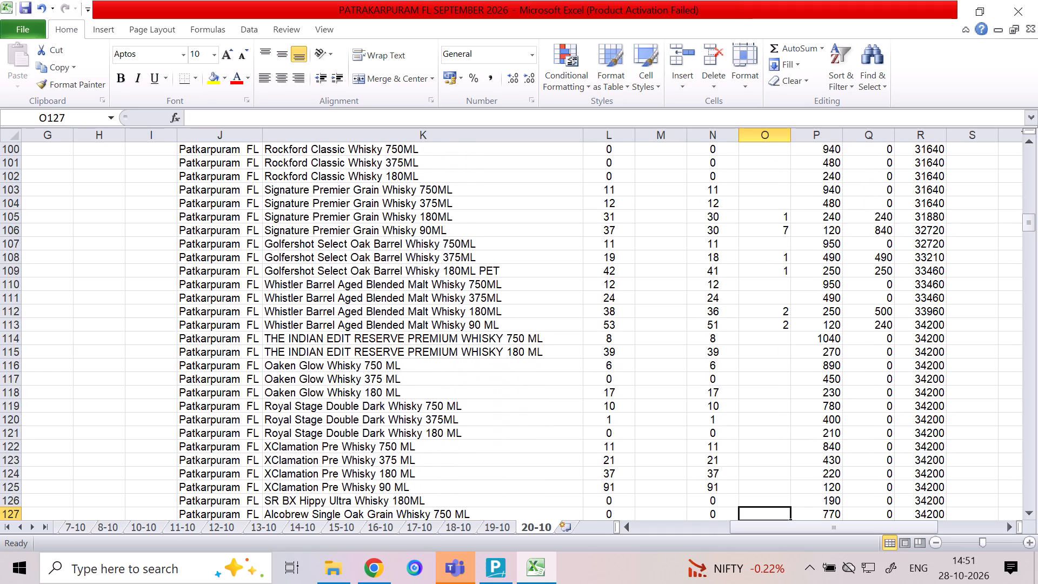
{"action": "key", "text": "Down"}
{"action": "key", "text": "Down"}
{"action": "key", "text": "Down"}
{"action": "key", "text": "Down"}
{"action": "key", "text": "Down"}
{"action": "key", "text": "Down"}
{"action": "key", "text": "Down"}
{"action": "key", "text": "Down"}
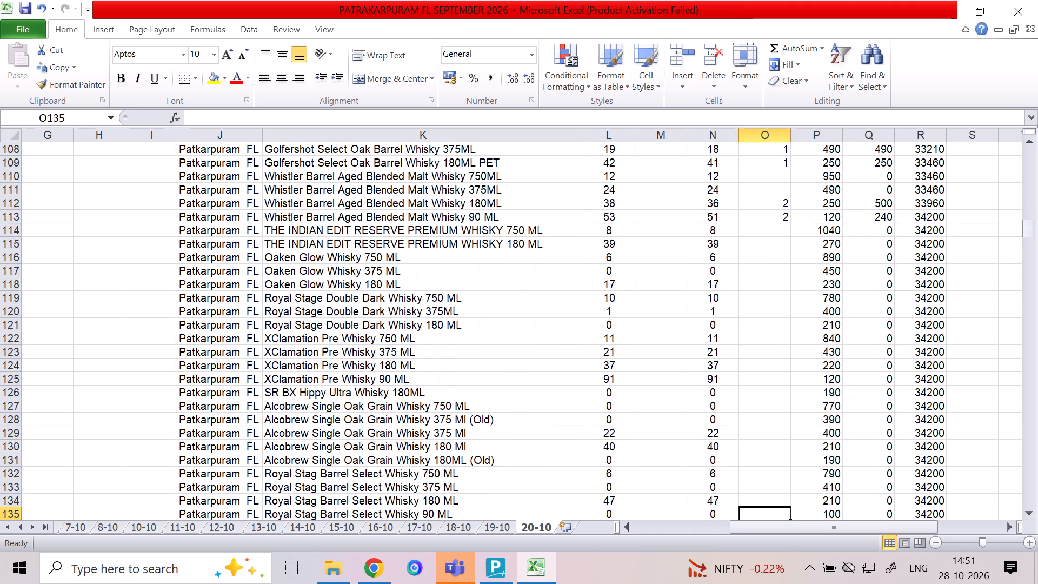
{"action": "key", "text": "Down"}
{"action": "key", "text": "Down"}
{"action": "key", "text": "Down"}
{"action": "key", "text": "Down"}
{"action": "key", "text": "Down"}
{"action": "key", "text": "Down"}
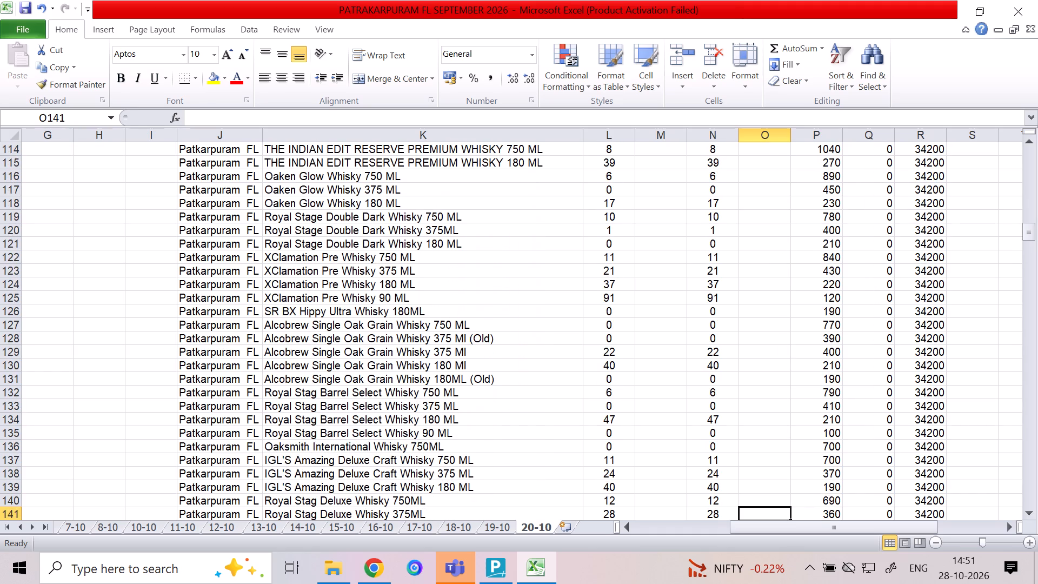
{"action": "key", "text": "Down"}
{"action": "key", "text": "Up"}
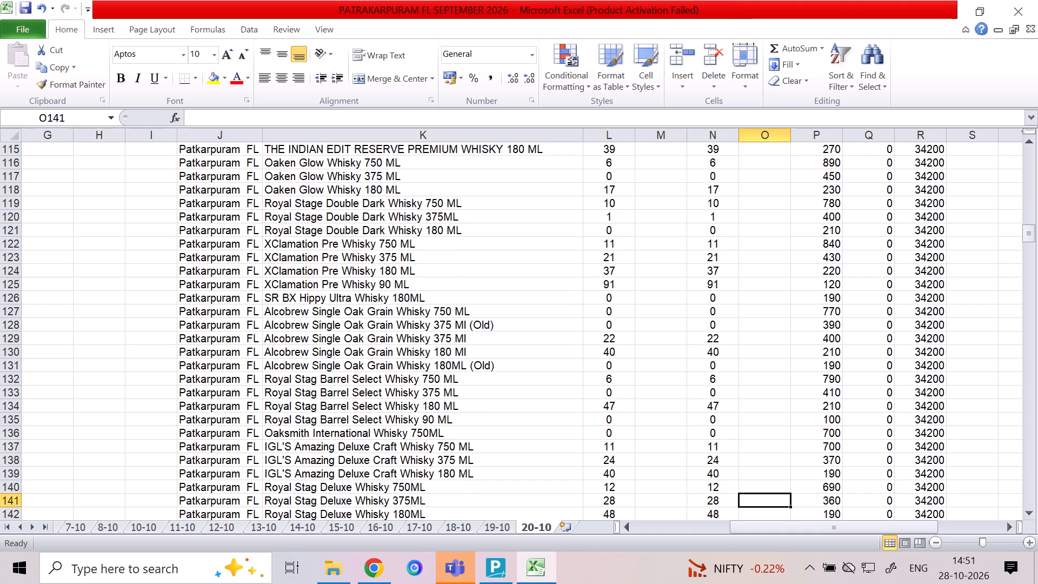
{"action": "key", "text": "2"}
{"action": "key", "text": "Down"}
{"action": "type", "text": "14"}
{"action": "key", "text": "Down"}
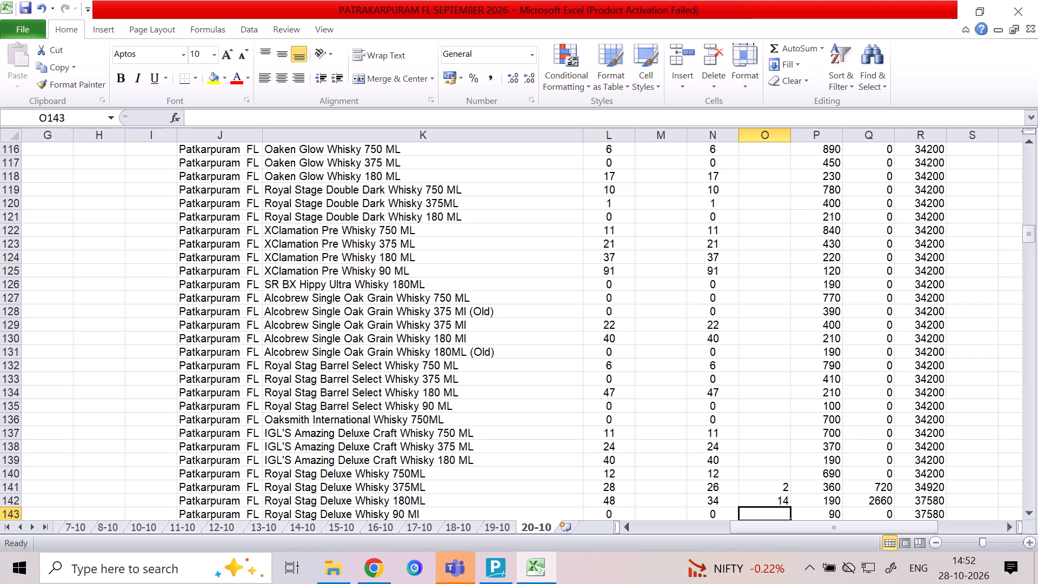
Enter C2 quantities for SR B7: 1 for 750ML, 1 for 375ML and 4 for 180ML.
{"action": "key", "text": "Down"}
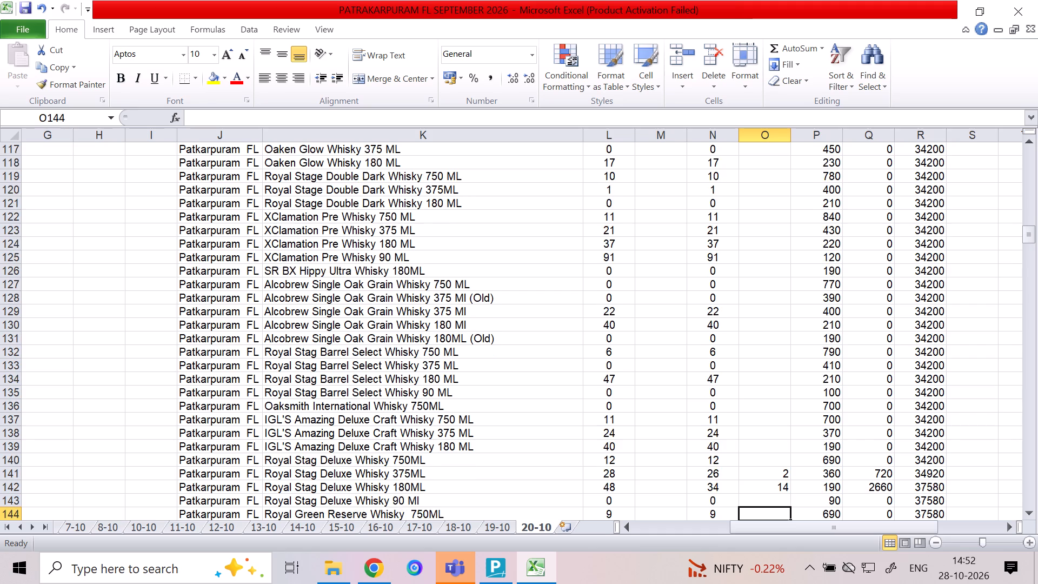
{"action": "key", "text": "Down"}
{"action": "key", "text": "Down"}
{"action": "key", "text": "Down"}
{"action": "key", "text": "Down"}
{"action": "key", "text": "Down"}
{"action": "key", "text": "Up"}
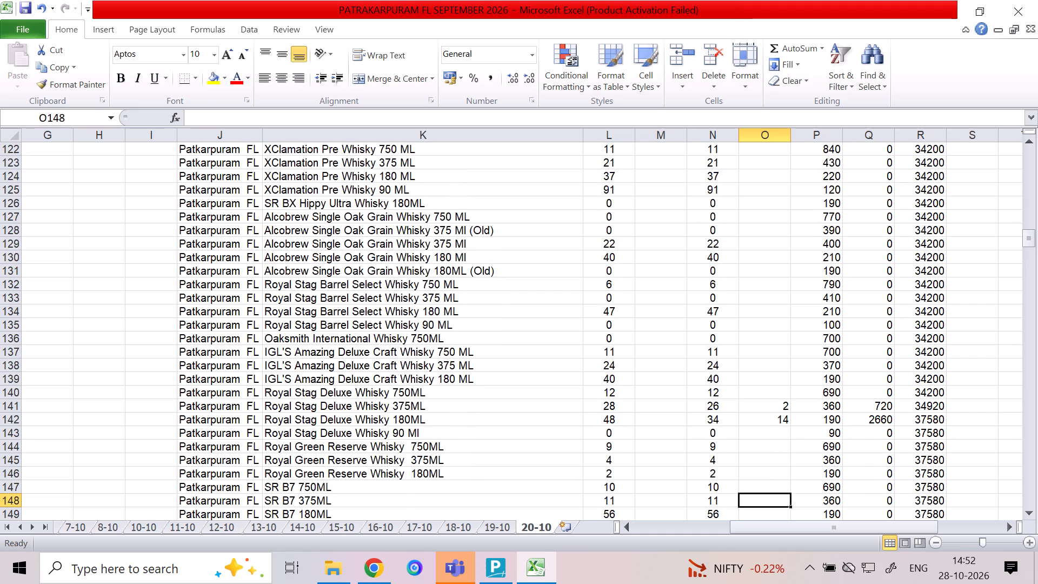
{"action": "key", "text": "Up"}
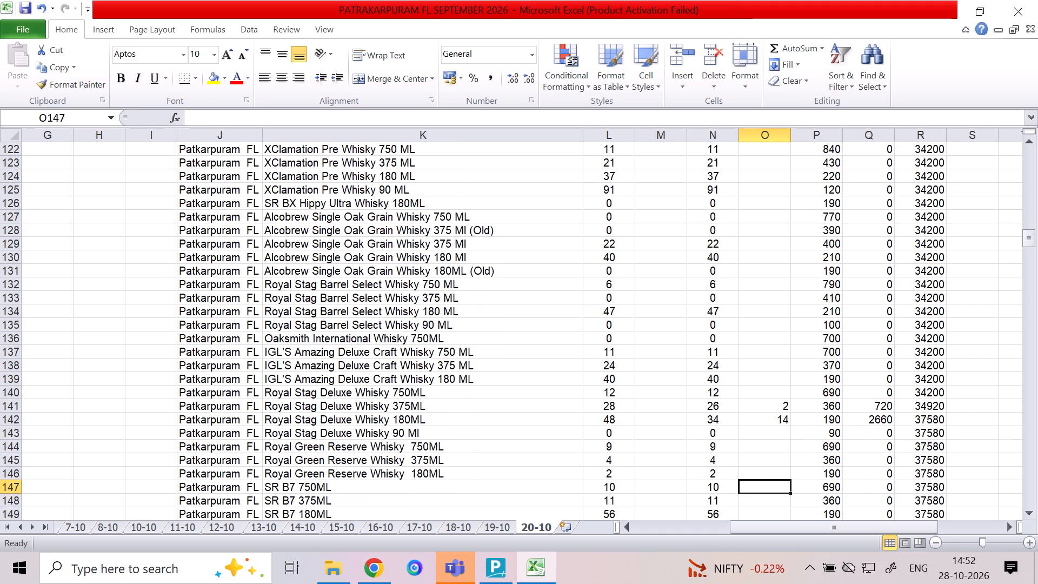
{"action": "key", "text": "1"}
{"action": "key", "text": "Down"}
{"action": "key", "text": "1"}
{"action": "key", "text": "Down"}
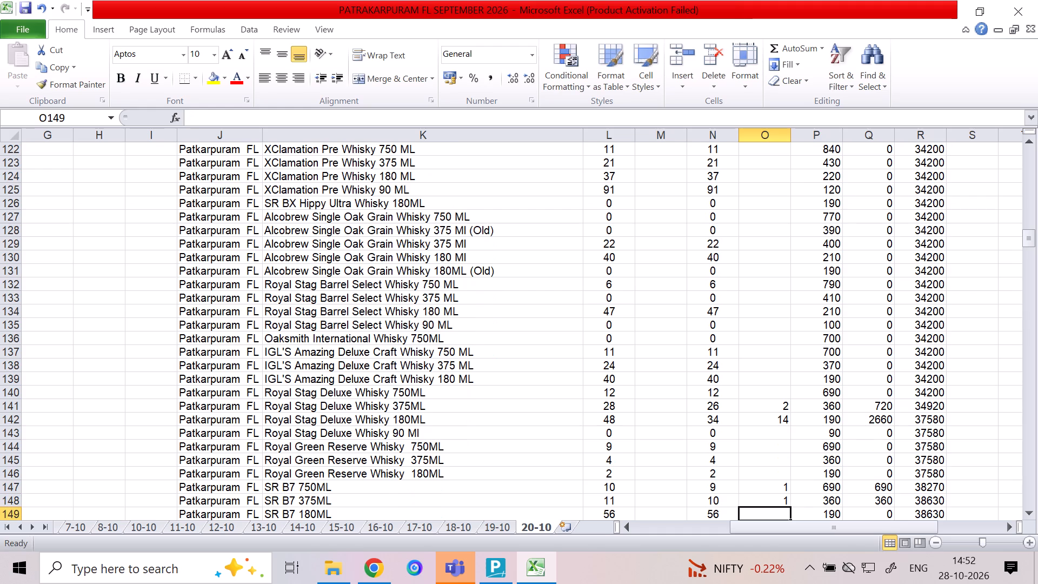
{"action": "key", "text": "4"}
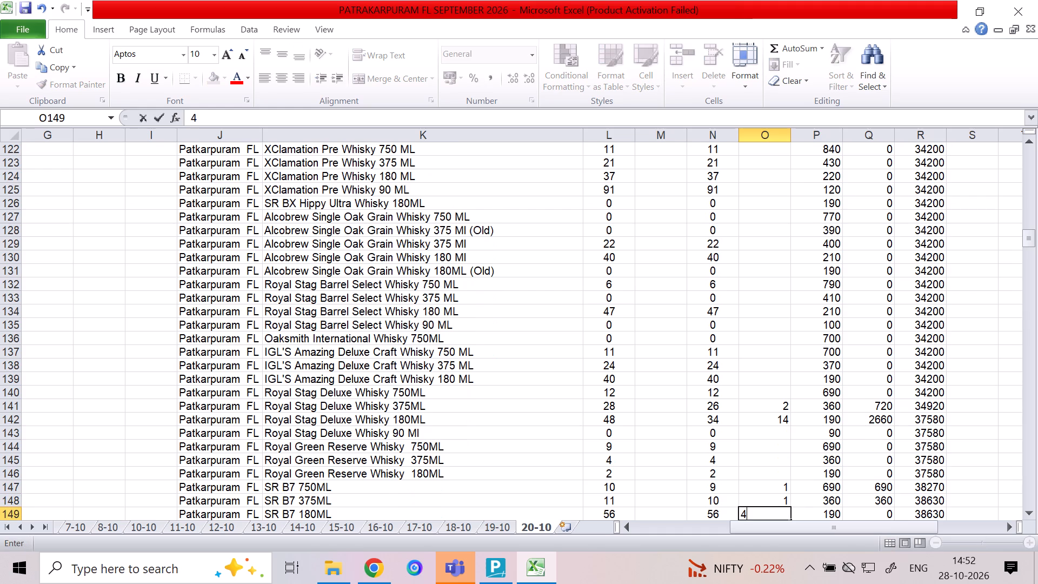
{"action": "key", "text": "Down"}
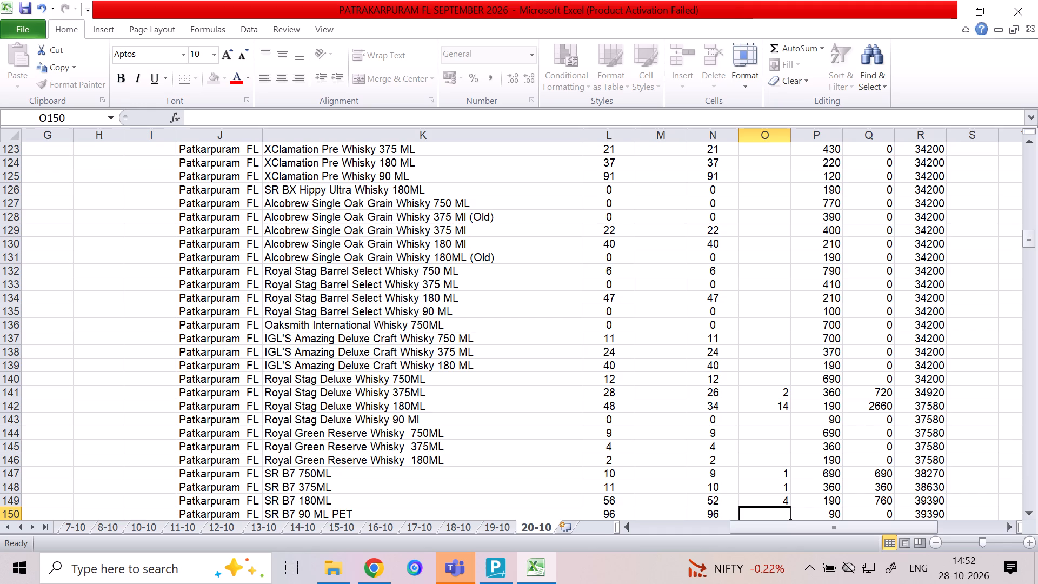
Enter C2 quantities of 1 for Royal Challenge Classic Whisky 375ML and 5 for its 180ML PET size.
{"action": "key", "text": "Down"}
{"action": "key", "text": "Down"}
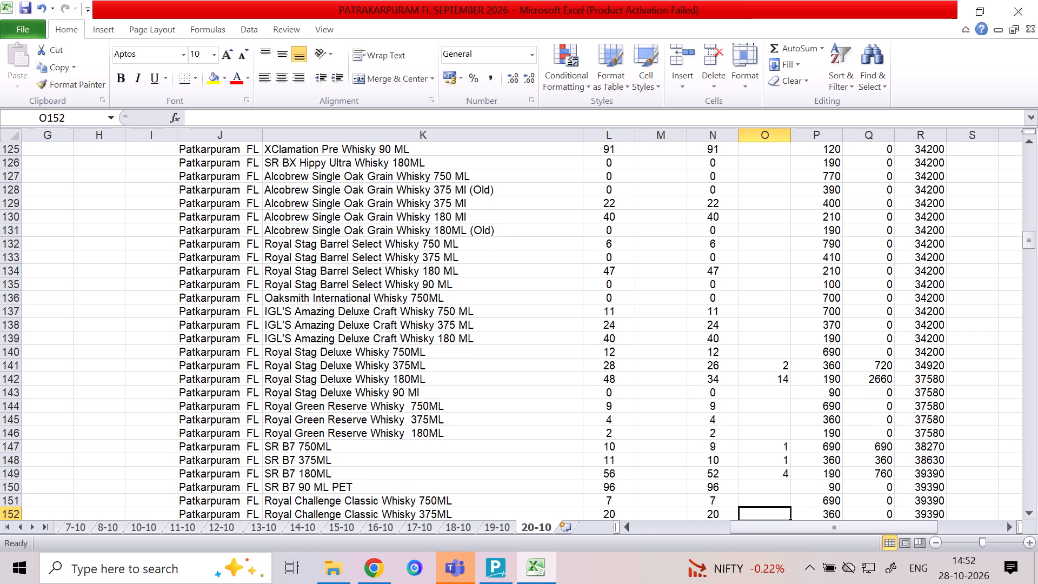
{"action": "key", "text": "1"}
{"action": "key", "text": "Down"}
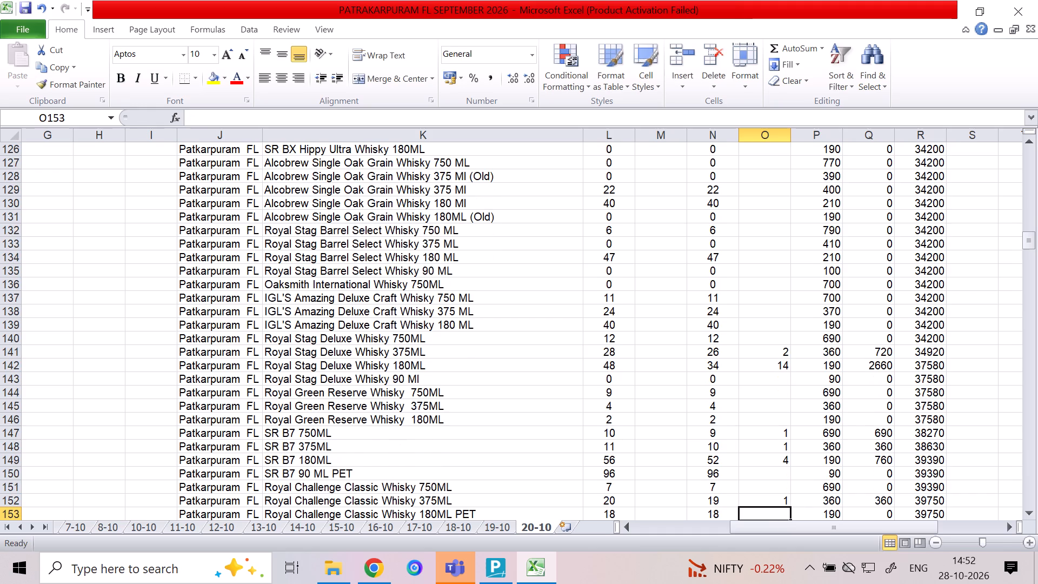
{"action": "key", "text": "5"}
{"action": "key", "text": "Down"}
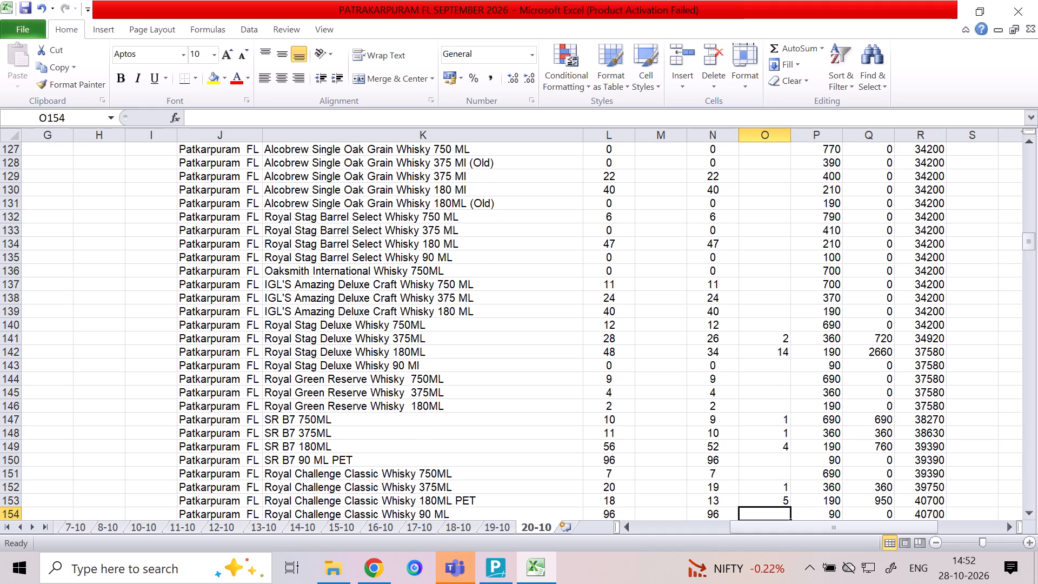
Enter C2 quantities of 2 for All Seasons Rare Reserve Whisky 375ML and 3 for its 180ML size.
{"action": "key", "text": "Down"}
{"action": "key", "text": "Down"}
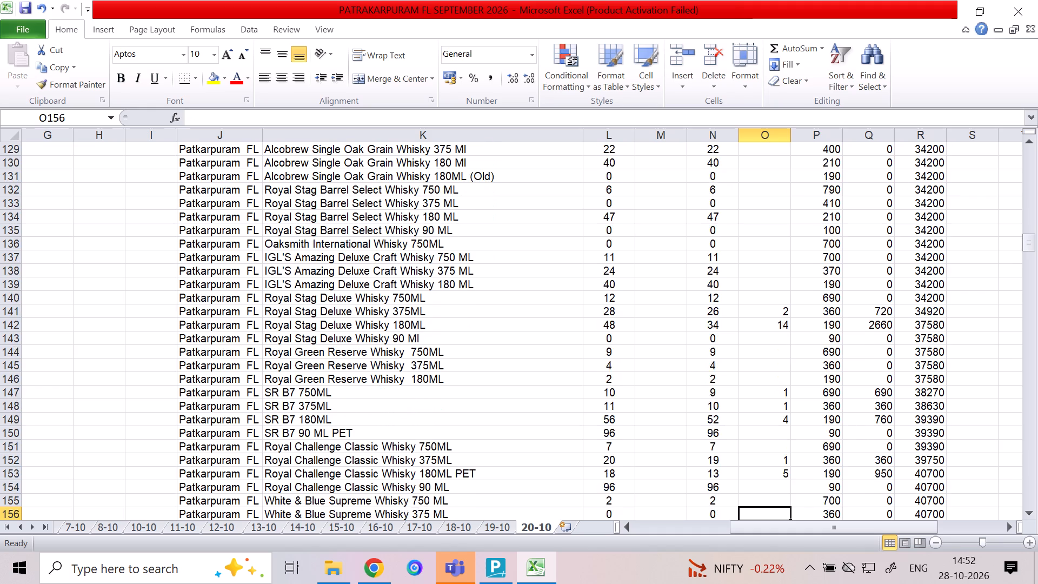
{"action": "key", "text": "Down"}
{"action": "key", "text": "Down"}
{"action": "key", "text": "Down"}
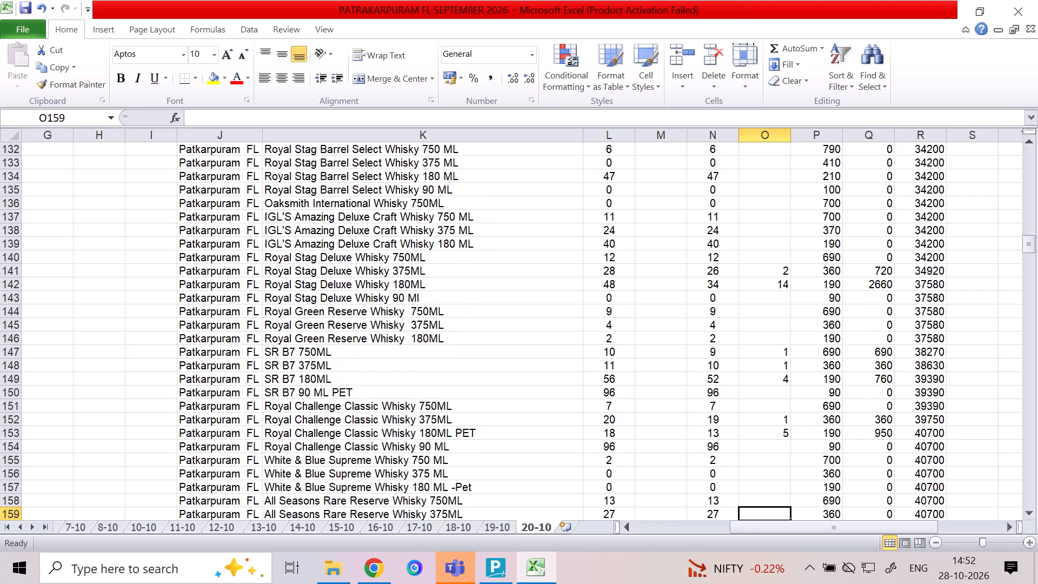
{"action": "key", "text": "2"}
{"action": "key", "text": "Down"}
{"action": "key", "text": "3"}
{"action": "key", "text": "Down"}
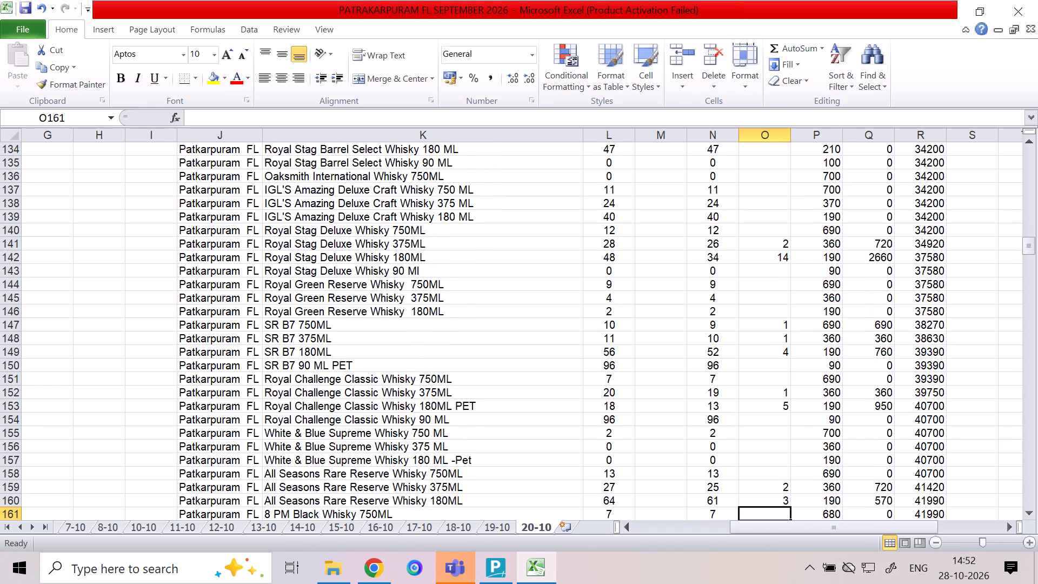
Enter a C2 quantity of 1 for 8 PM Black Whisky 180ML PET.
{"action": "key", "text": "Down"}
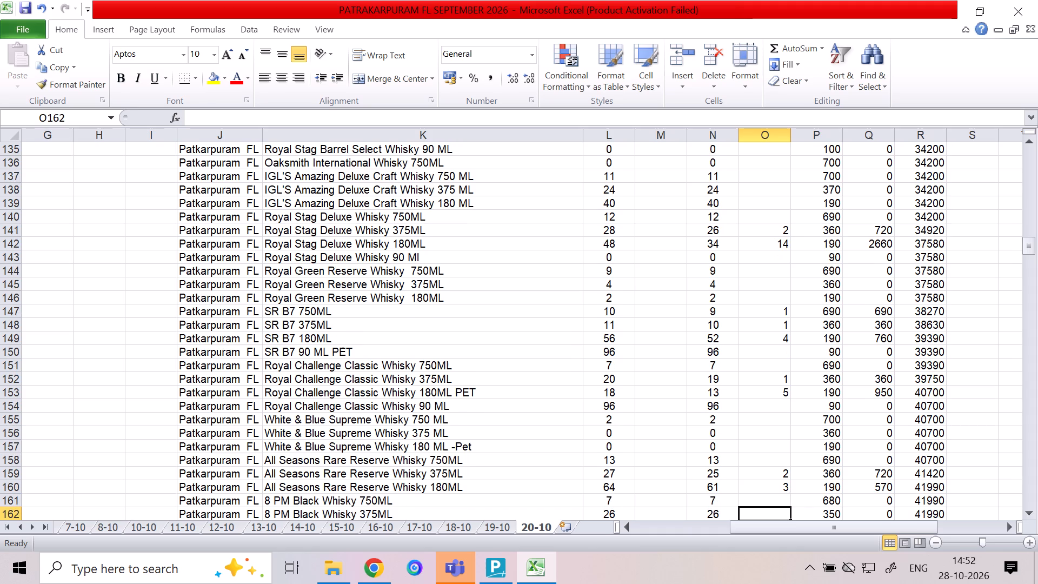
{"action": "key", "text": "Down"}
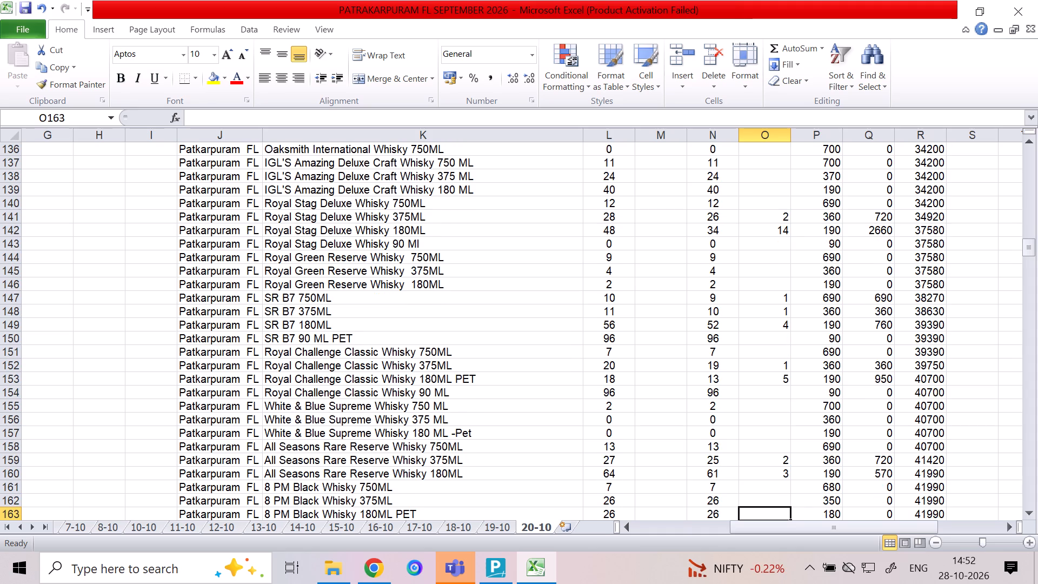
{"action": "key", "text": "1"}
{"action": "key", "text": "Down"}
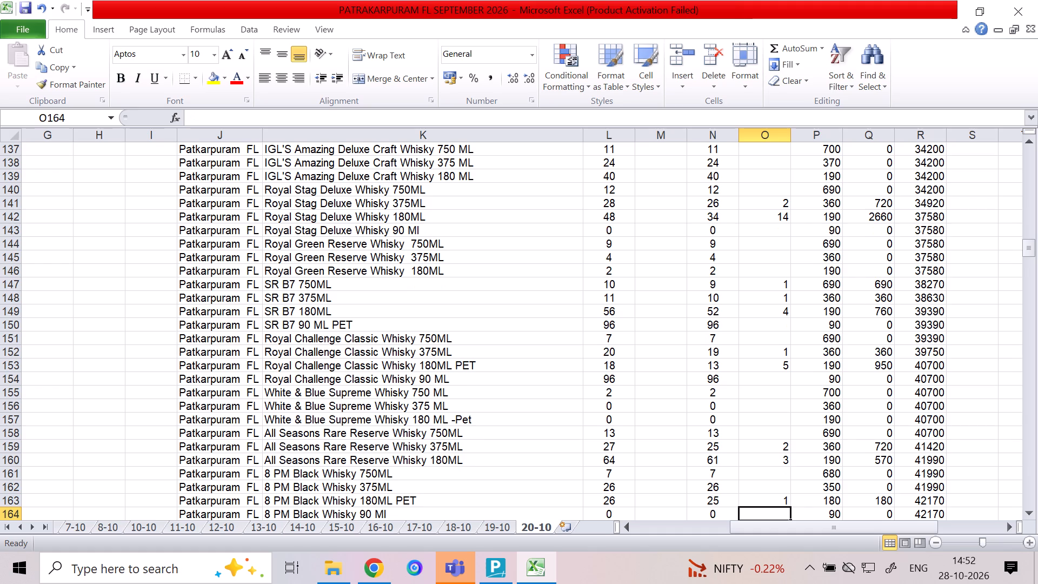
Enter C2 quantities of 1 for 9 Race Cource Superior Grain Whisky 750ML and 4 for its 180ML size.
{"action": "key", "text": "Down"}
{"action": "key", "text": "Down"}
{"action": "key", "text": "Down"}
{"action": "key", "text": "Down"}
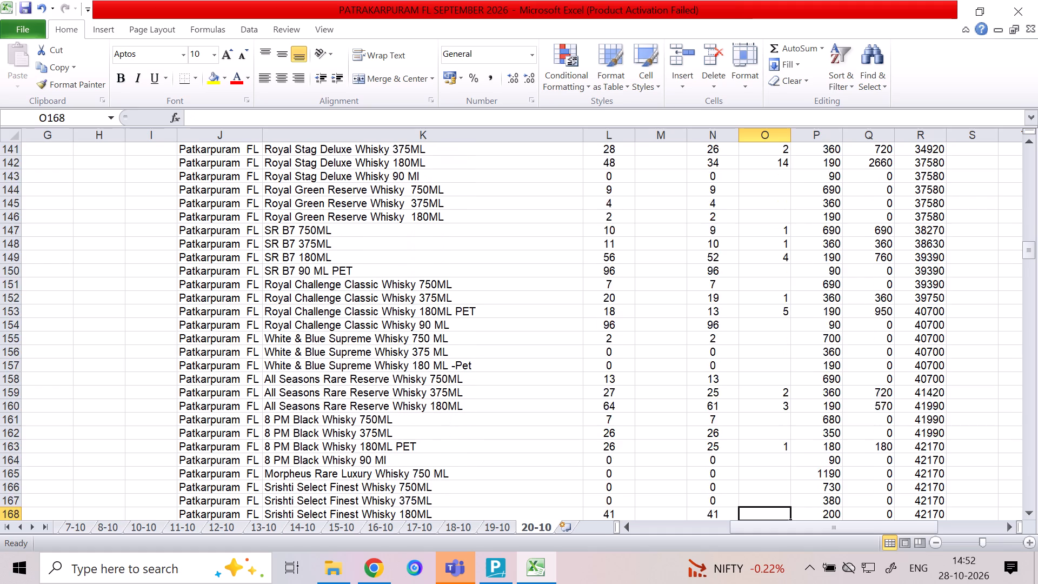
{"action": "key", "text": "Down"}
{"action": "key", "text": "Up"}
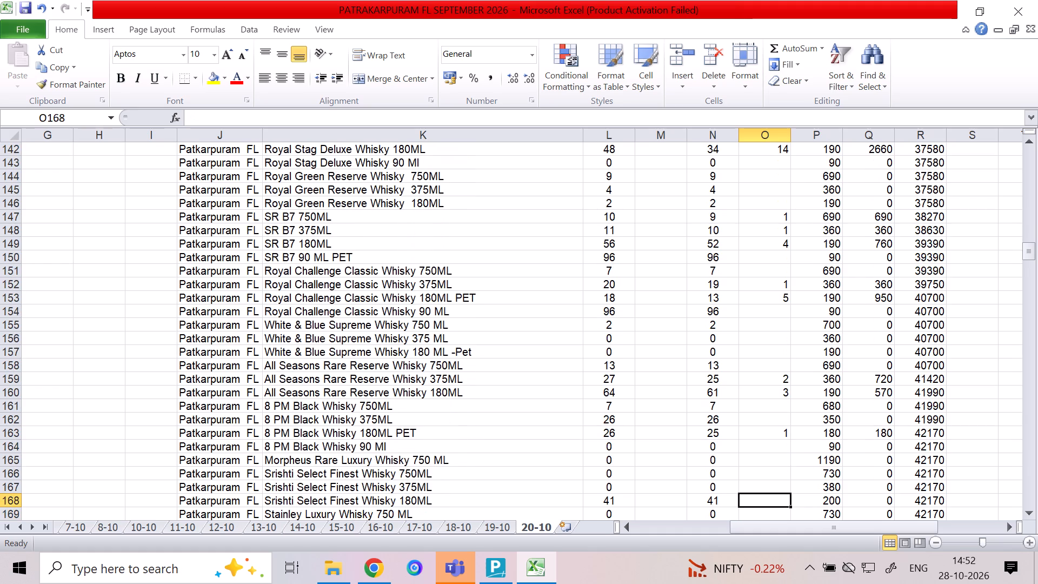
{"action": "key", "text": "Down"}
{"action": "key", "text": "Down"}
{"action": "key", "text": "Down"}
{"action": "key", "text": "Down"}
{"action": "key", "text": "Up"}
{"action": "key", "text": "1"}
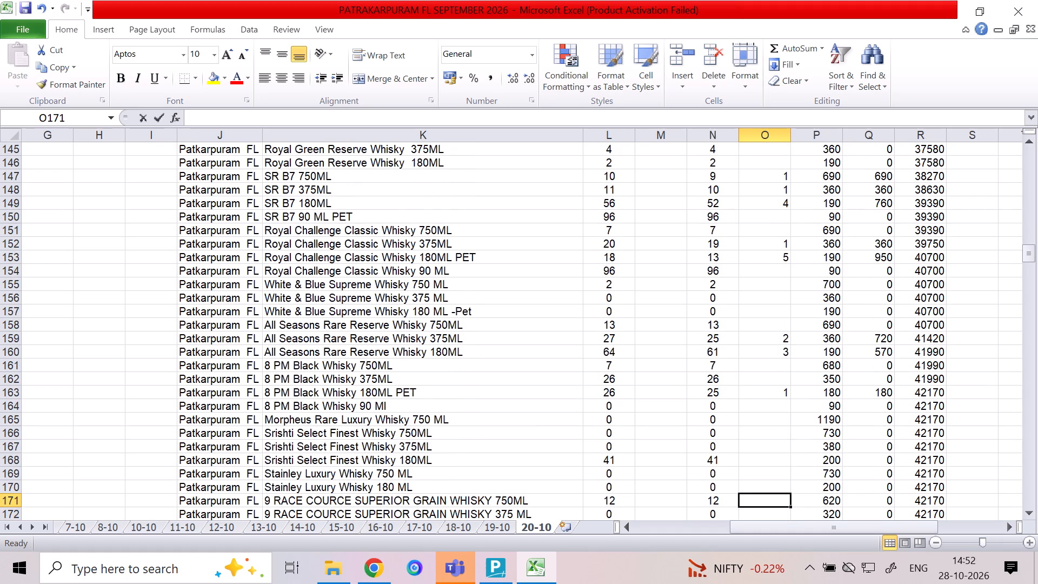
{"action": "key", "text": "Down"}
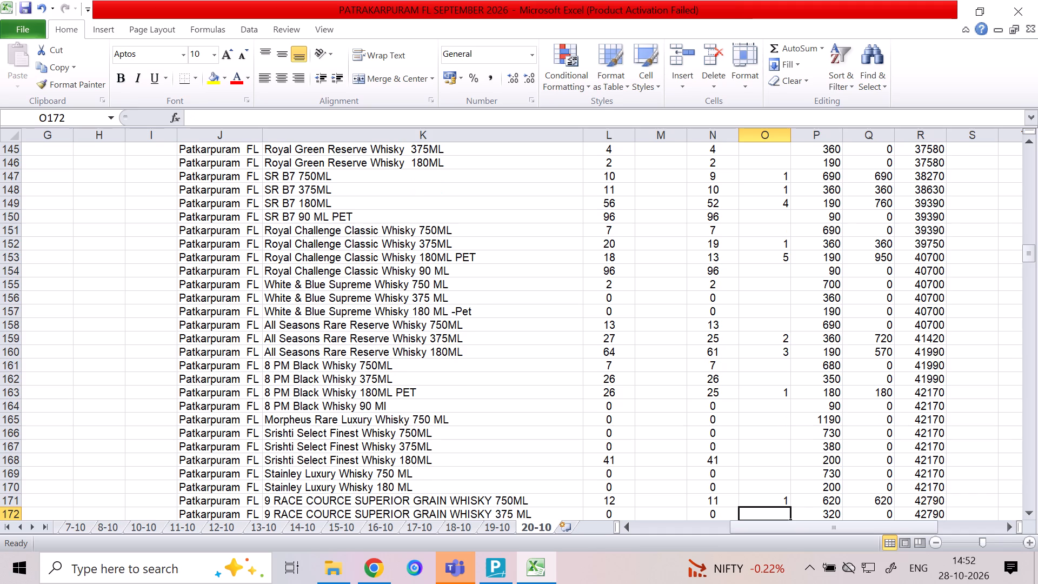
{"action": "key", "text": "Down"}
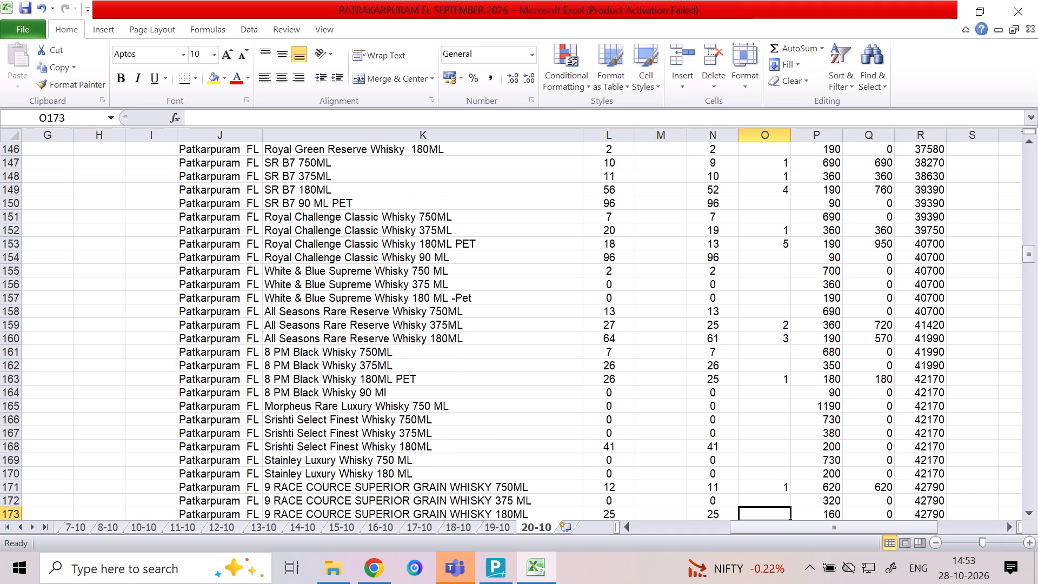
{"action": "key", "text": "4"}
{"action": "key", "text": "Down"}
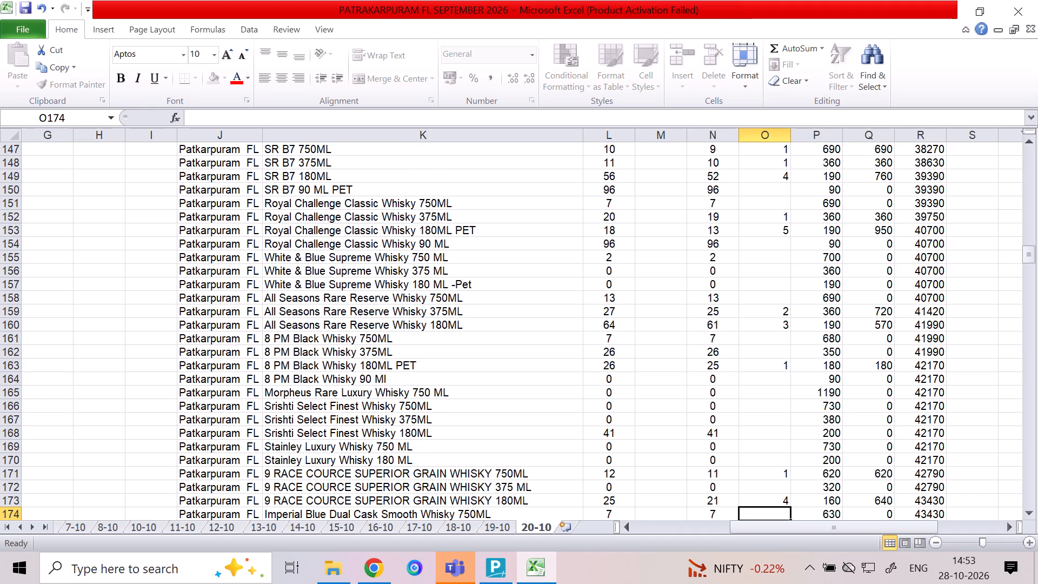
Enter a C2 quantity of 1 for Imperial Blue Dual Cask Smooth Whisky 375ML.
{"action": "key", "text": "Down"}
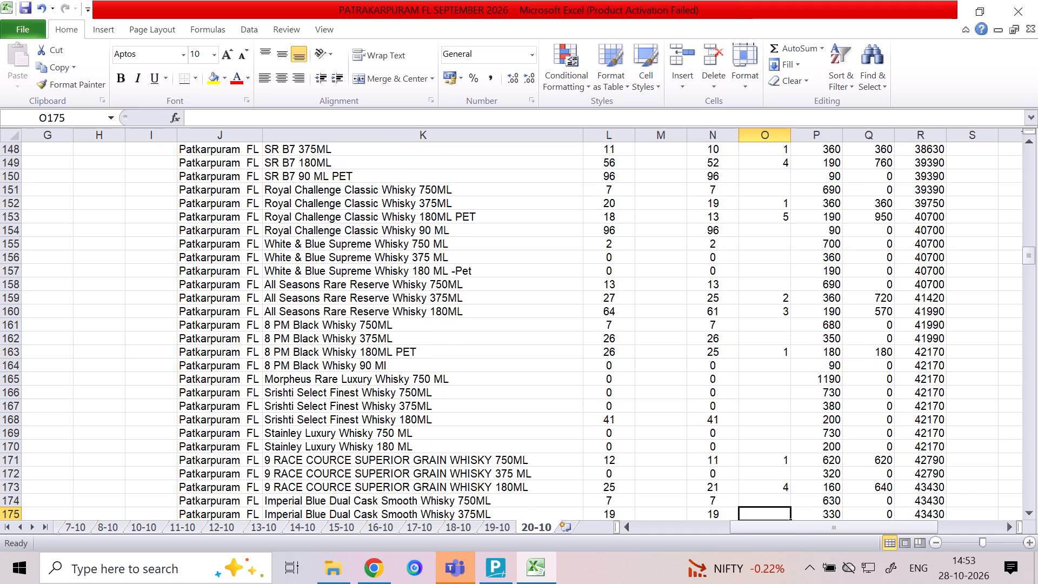
{"action": "key", "text": "1"}
{"action": "key", "text": "Down"}
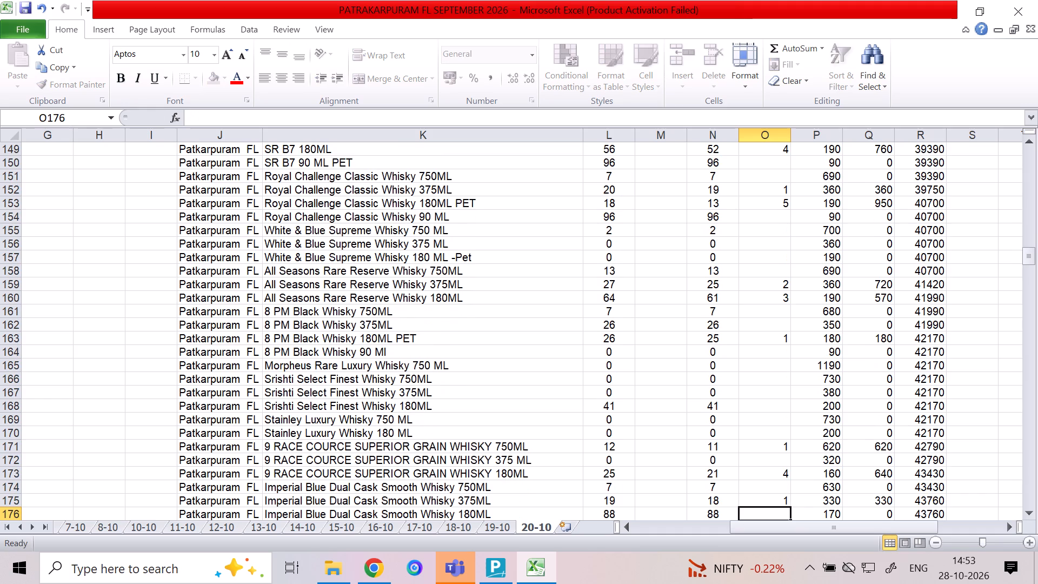
Enter a C2 quantity of 13 for Imperial Blue Dual Cask Smooth Whisky 180ML.
{"action": "type", "text": "13"}
{"action": "key", "text": "Down"}
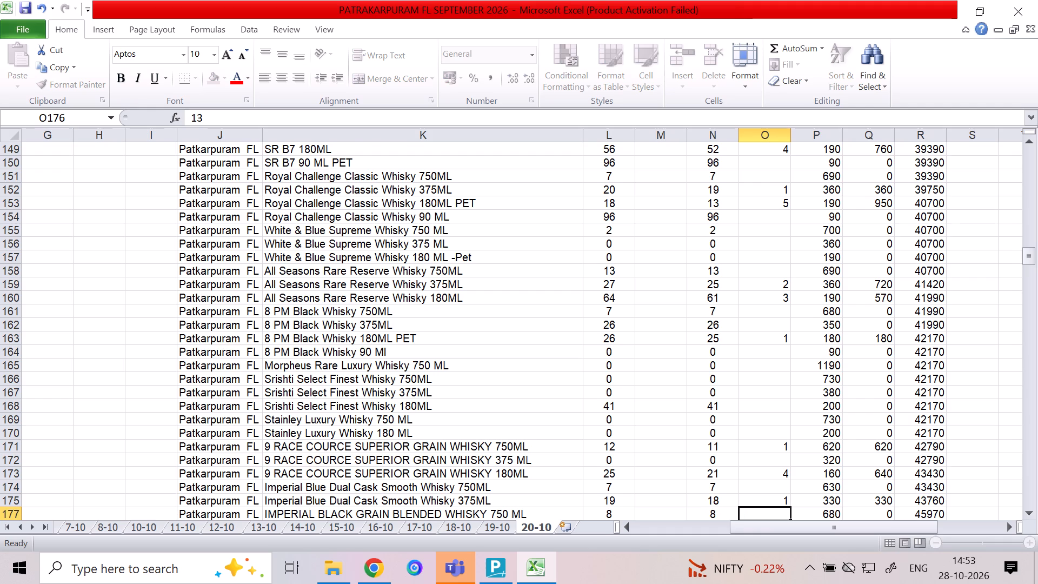
Enter C2 quantities of 2 for Imperial Black Grain Blended Whisky 375 ML and 1 for its 180ML size.
{"action": "key", "text": "Down"}
{"action": "key", "text": "2"}
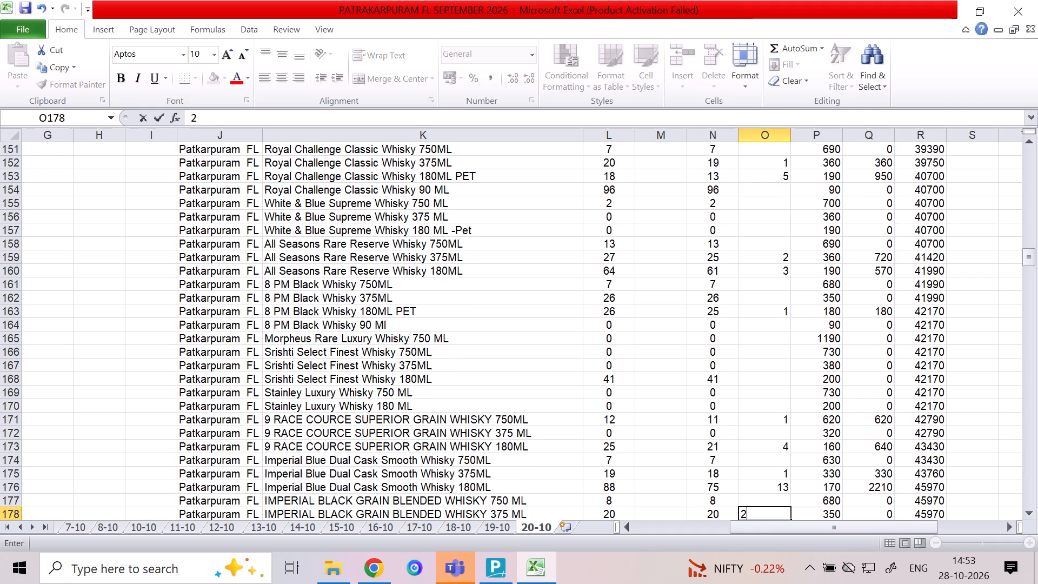
{"action": "key", "text": "Down"}
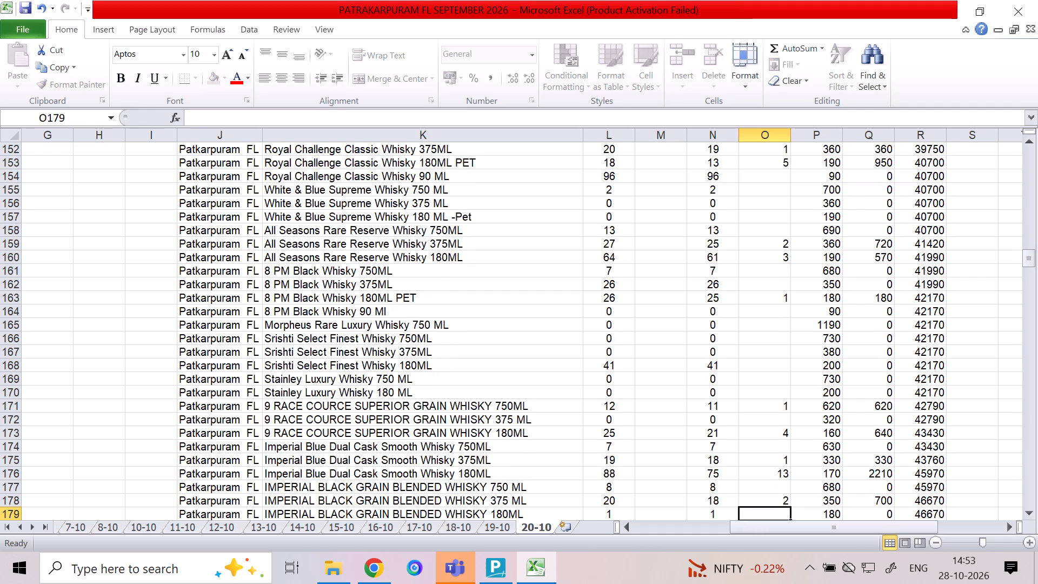
{"action": "key", "text": "1"}
{"action": "key", "text": "Down"}
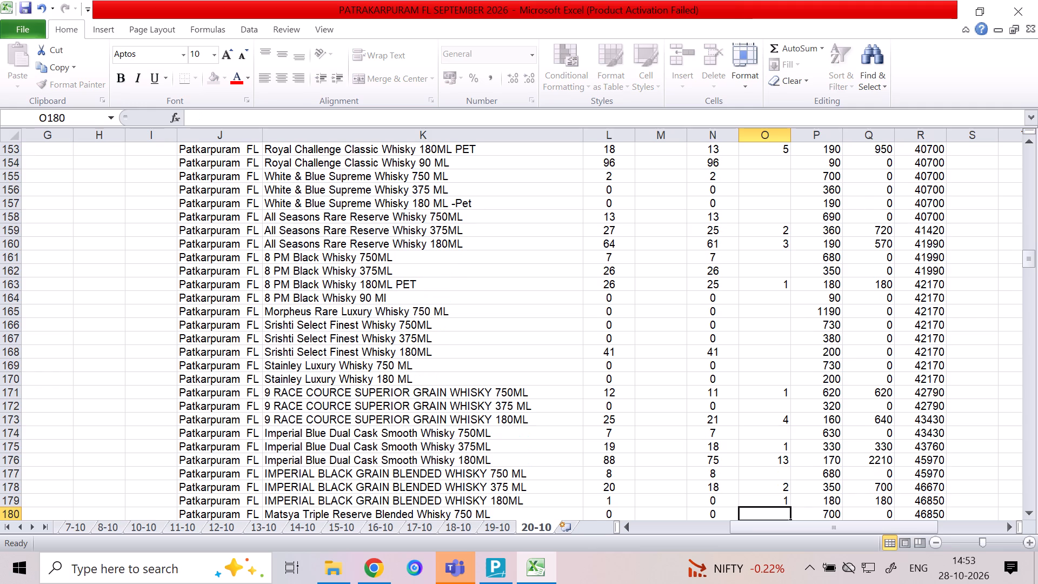
Enter a C2 quantity of 10 for After Dark Whisky 180ML PET.
{"action": "key", "text": "Down"}
{"action": "key", "text": "Down"}
{"action": "key", "text": "Down"}
{"action": "key", "text": "Down"}
{"action": "key", "text": "Up"}
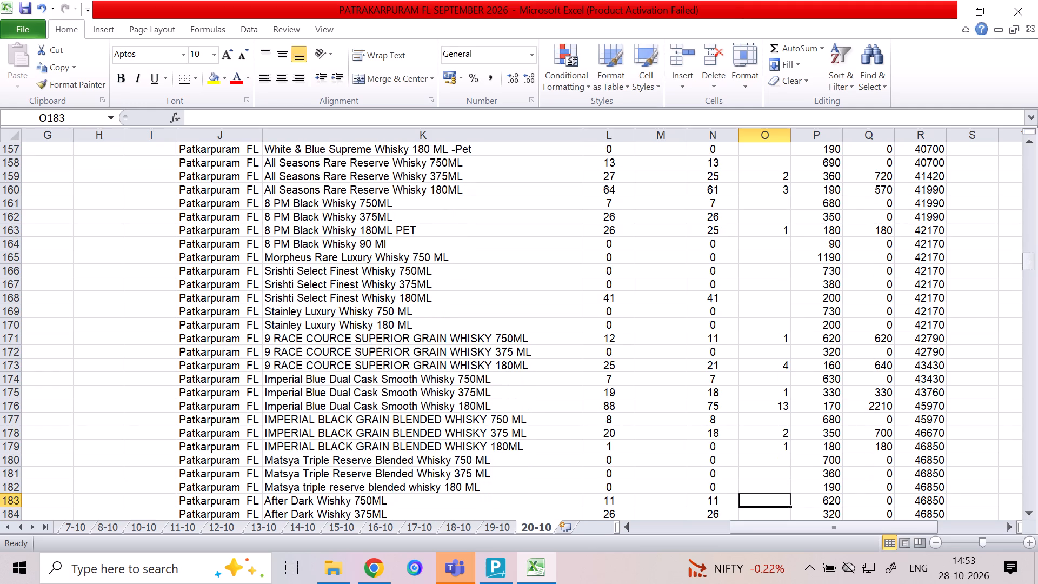
{"action": "key", "text": "Down"}
{"action": "key", "text": "Down"}
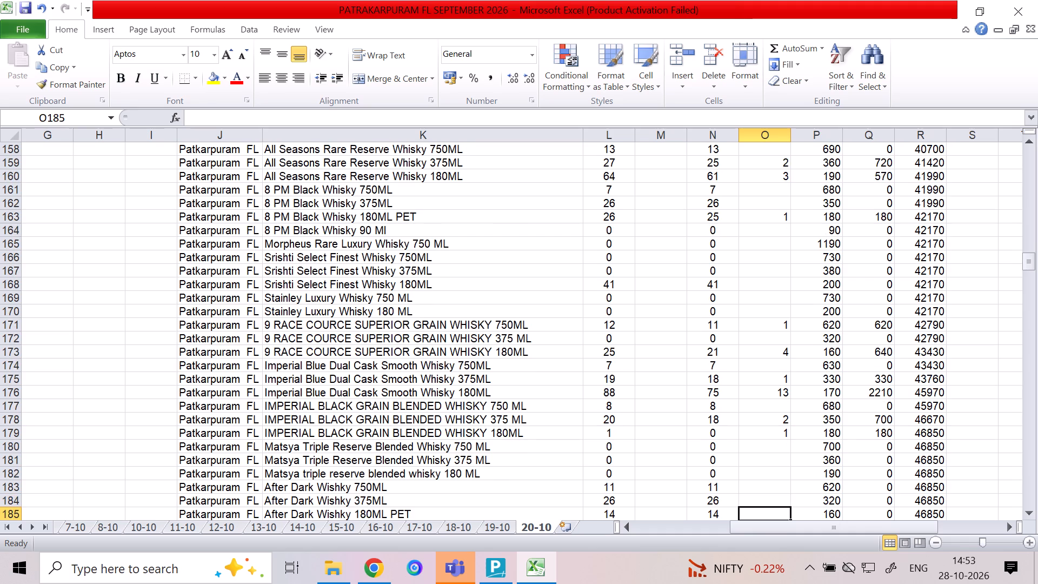
{"action": "type", "text": "10"}
{"action": "key", "text": "Down"}
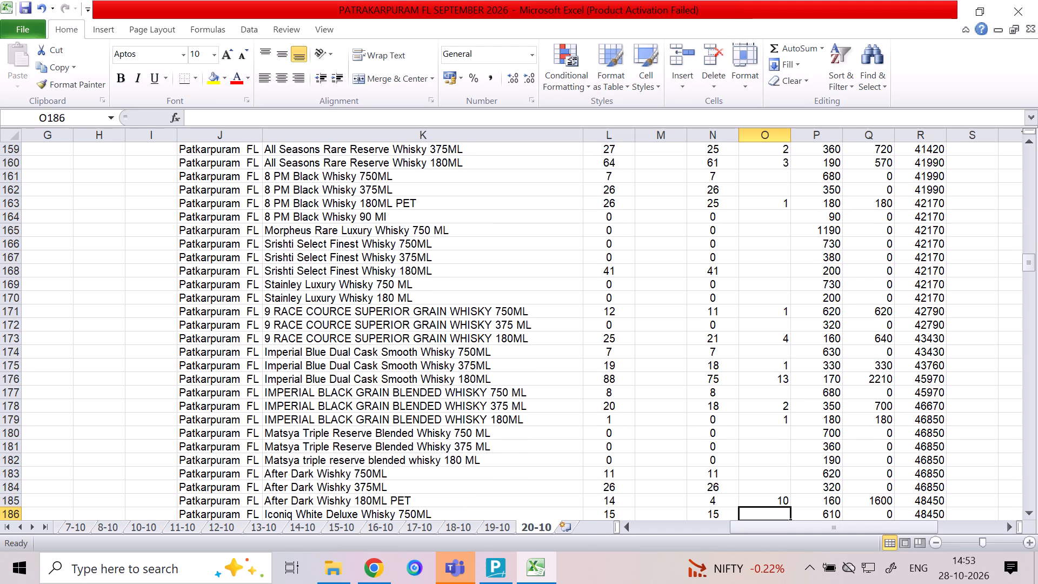
Enter C2 quantities of 11 for Iconiq White Deluxe Whisky 375ML and 44 for its 180ML size.
{"action": "key", "text": "Down"}
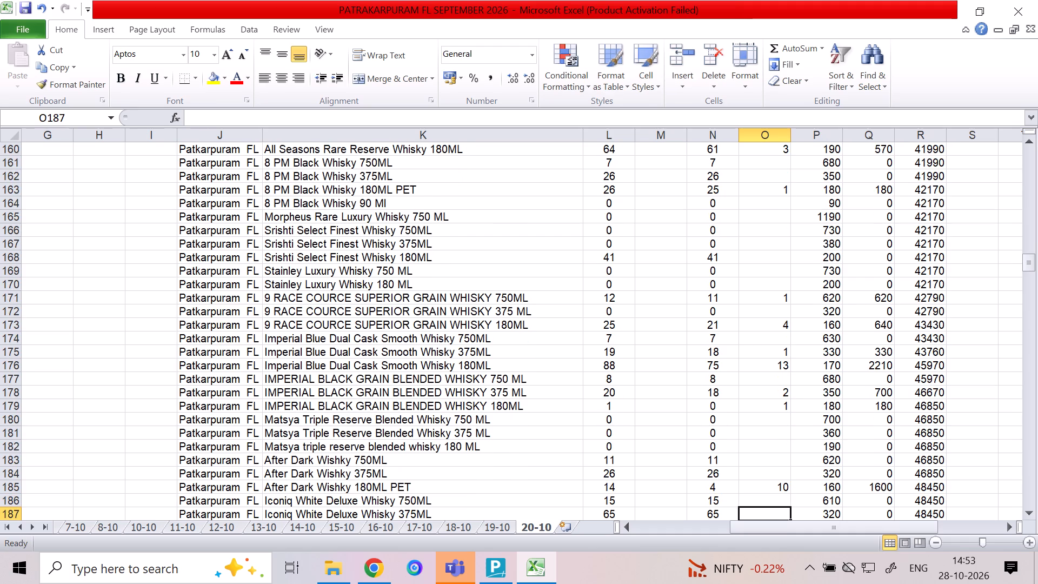
{"action": "type", "text": "11"}
{"action": "key", "text": "Down"}
{"action": "type", "text": "44"}
{"action": "key", "text": "Down"}
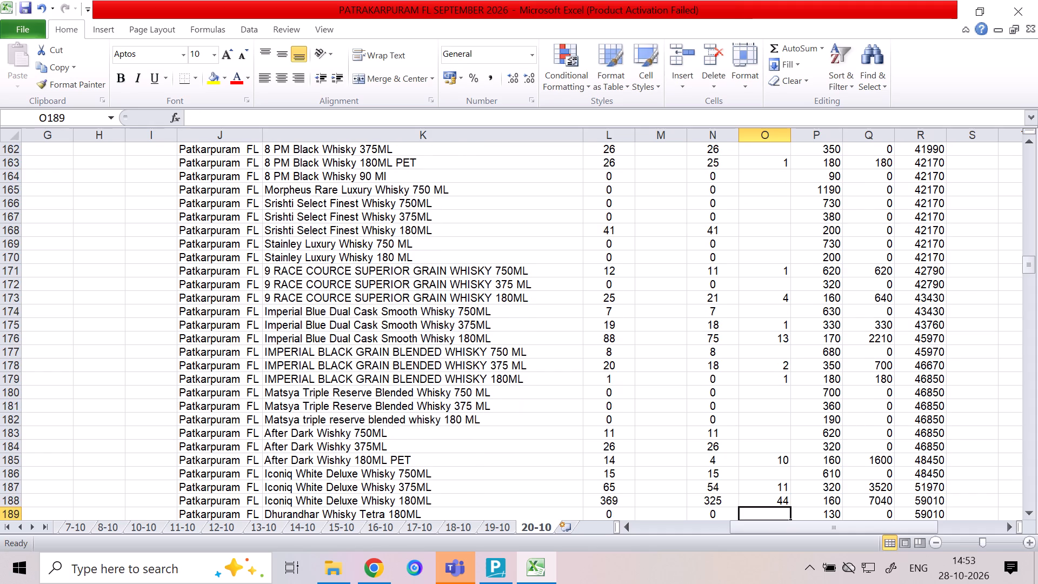
Enter a C2 quantity of 15 for Brothers & Co. Finest Whisky 90 ML.
{"action": "key", "text": "Down"}
{"action": "type", "text": "15"}
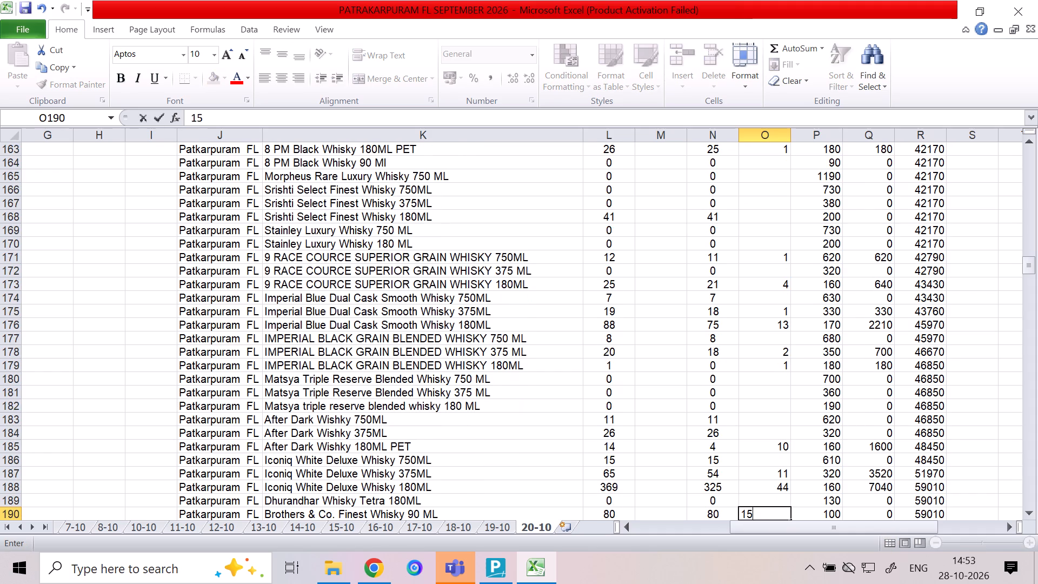
{"action": "key", "text": "Down"}
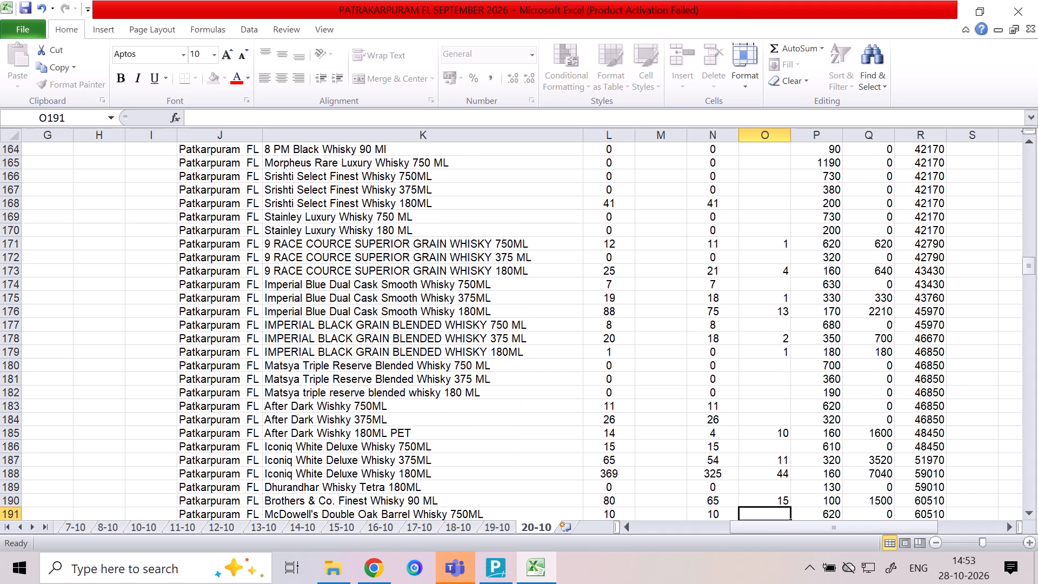
Look through the item rows between McDowell's Double Oak Barrel Whisky and Mountain Oak Select Grain Whisky 750ML.
{"action": "key", "text": "Down"}
{"action": "key", "text": "Down"}
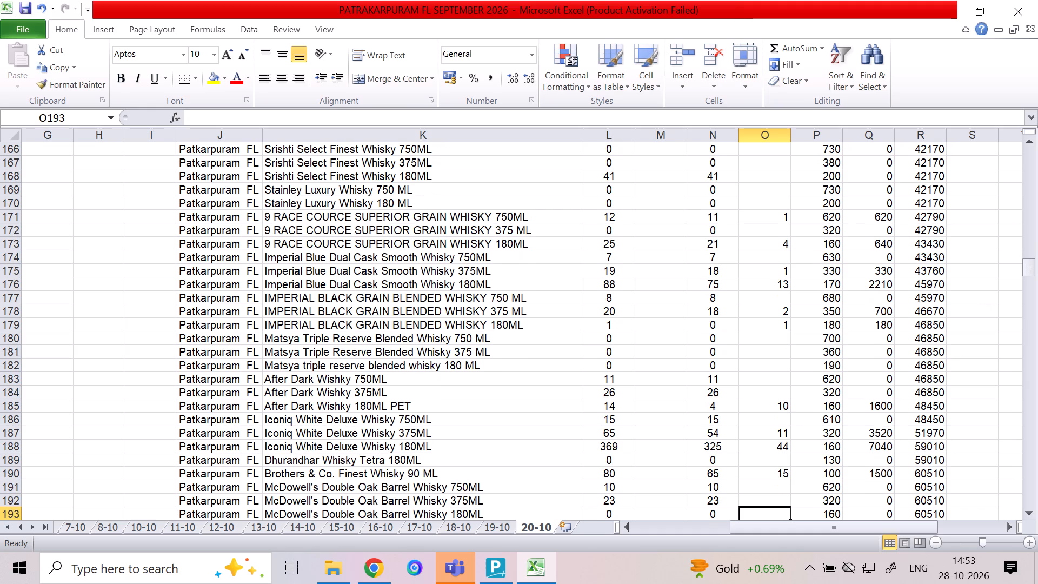
{"action": "key", "text": "Down"}
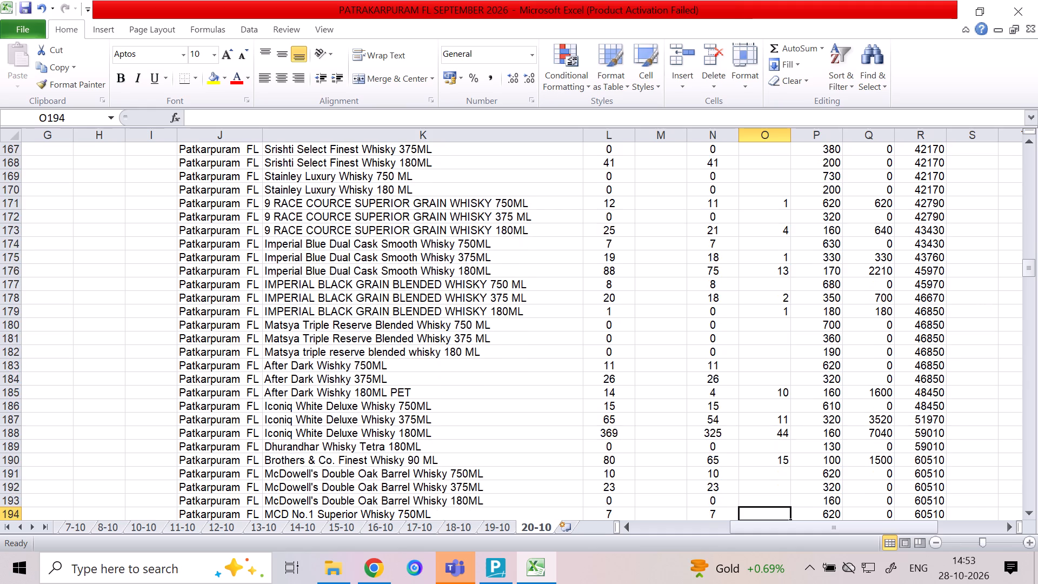
{"action": "key", "text": "Down"}
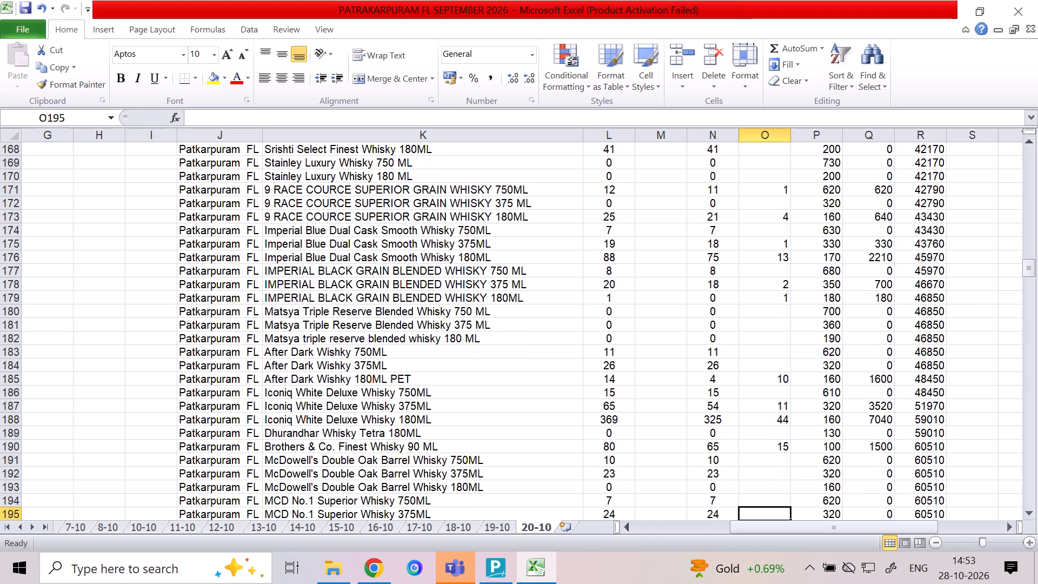
{"action": "key", "text": "Down"}
{"action": "key", "text": "Down"}
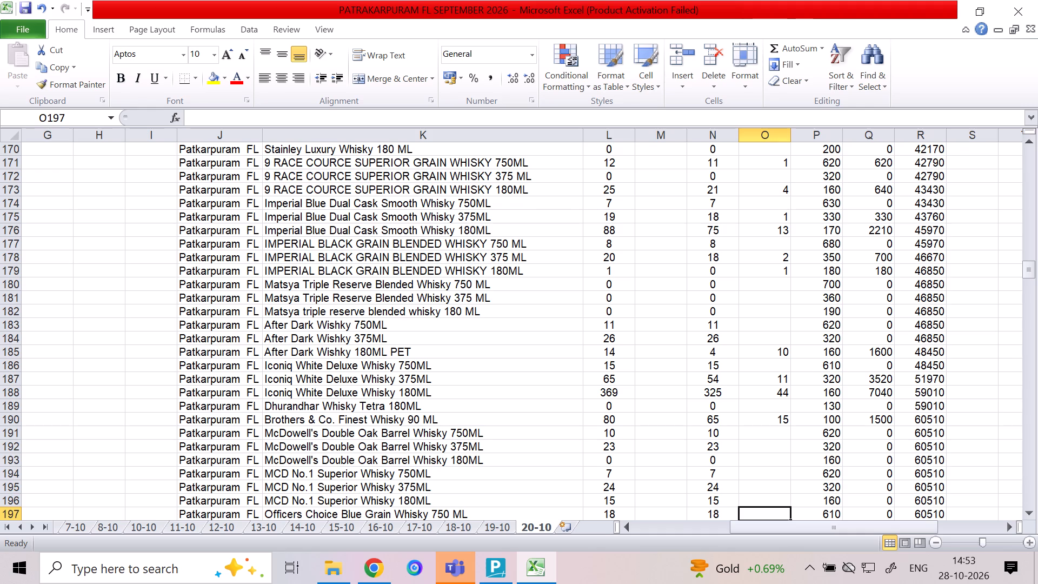
{"action": "key", "text": "Down"}
{"action": "key", "text": "Down"}
{"action": "key", "text": "Down"}
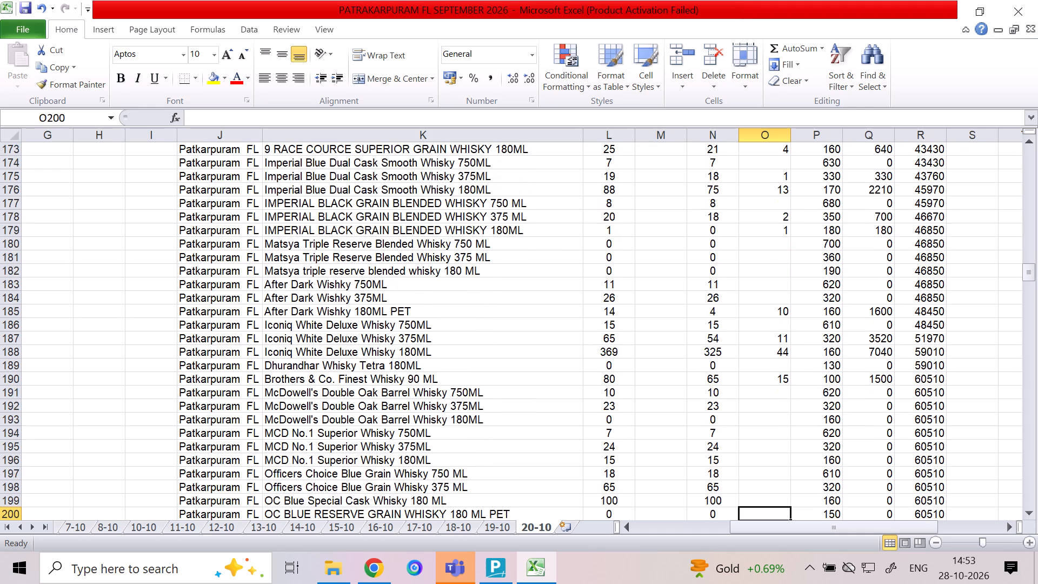
{"action": "key", "text": "Down"}
{"action": "key", "text": "Down"}
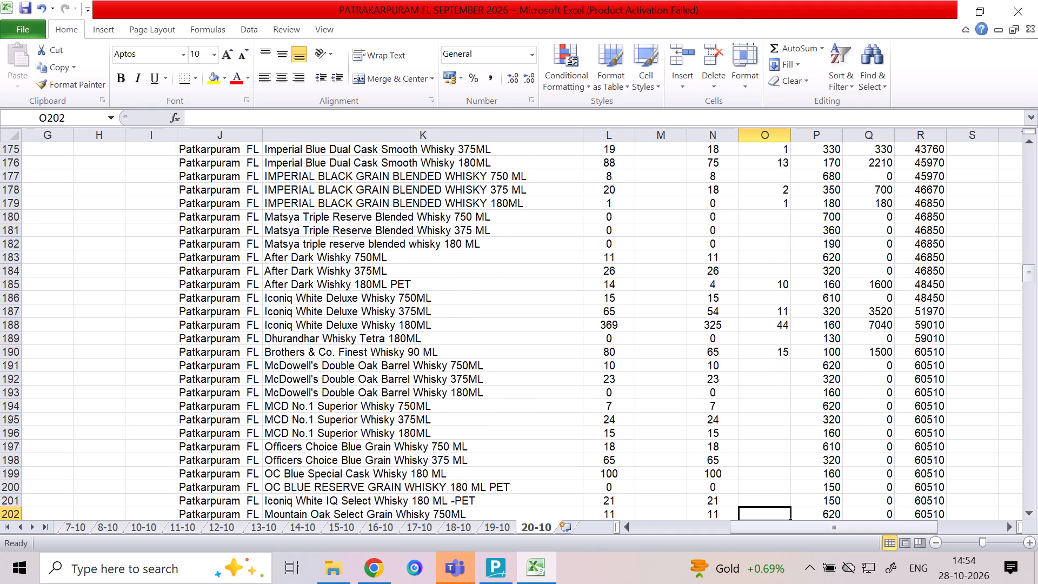
{"action": "key", "text": "Up"}
{"action": "key", "text": "Up"}
{"action": "key", "text": "Up"}
{"action": "key", "text": "Up"}
{"action": "key", "text": "Up"}
{"action": "key", "text": "Up"}
{"action": "key", "text": "Up"}
{"action": "key", "text": "Up"}
{"action": "key", "text": "Up"}
{"action": "key", "text": "Up"}
{"action": "key", "text": "Up"}
Enter a C2 quantity of 10 for MCD No.1 Superior Whisky 180ML.
{"action": "key", "text": "Down"}
{"action": "key", "text": "Down"}
{"action": "key", "text": "Down"}
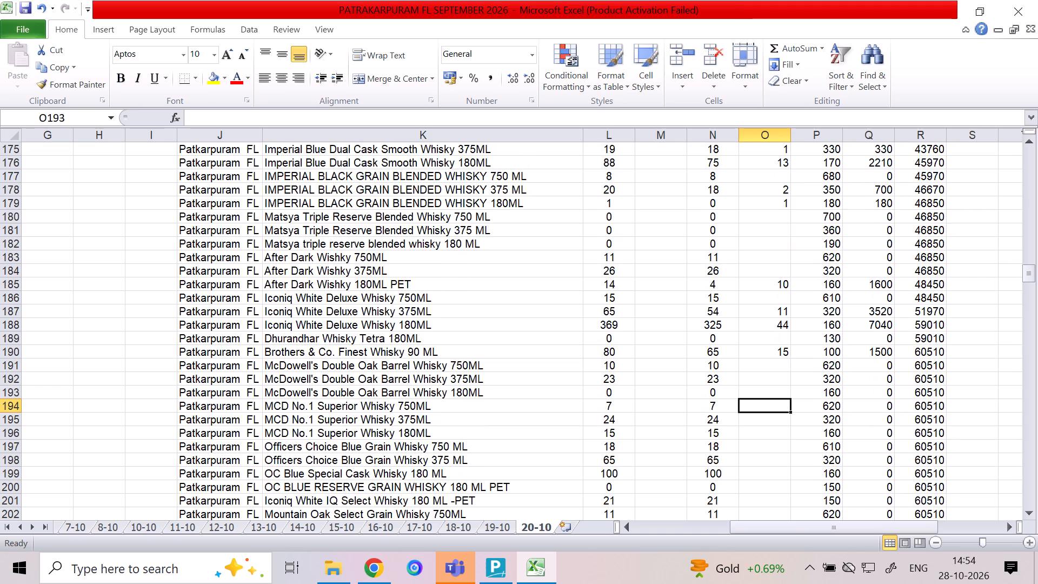
{"action": "key", "text": "Down"}
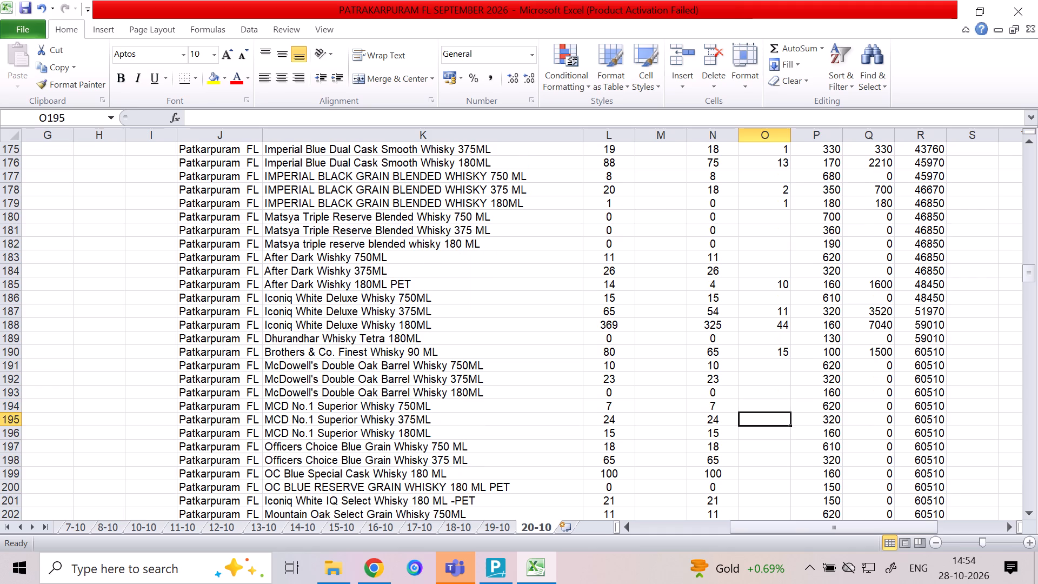
{"action": "key", "text": "Down"}
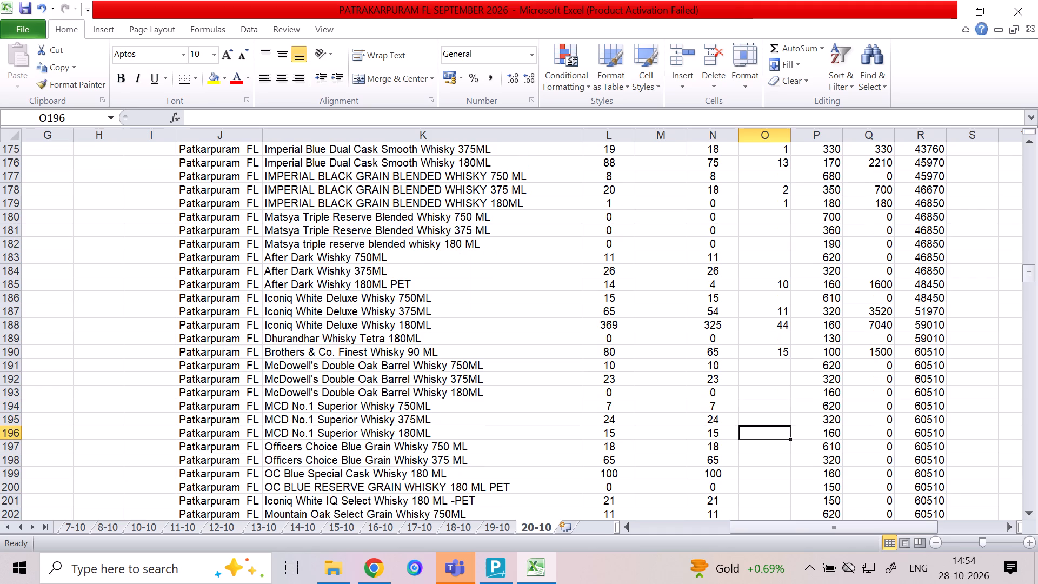
{"action": "type", "text": "10"}
{"action": "key", "text": "Down"}
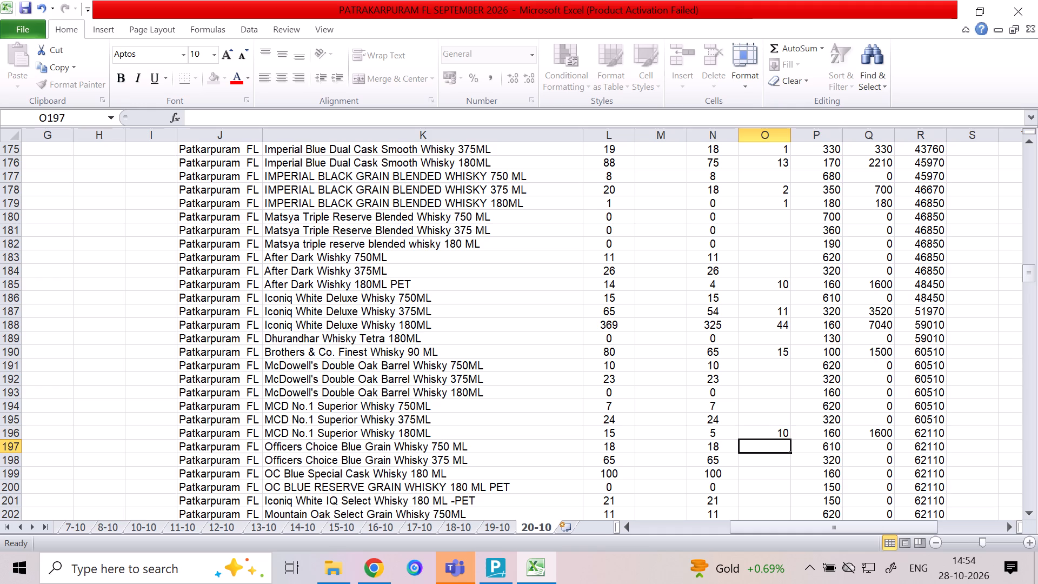
Enter a C2 quantity of 1 for Iconiq White IQ Select Whisky 180 ML PET.
{"action": "key", "text": "Down"}
{"action": "key", "text": "Down"}
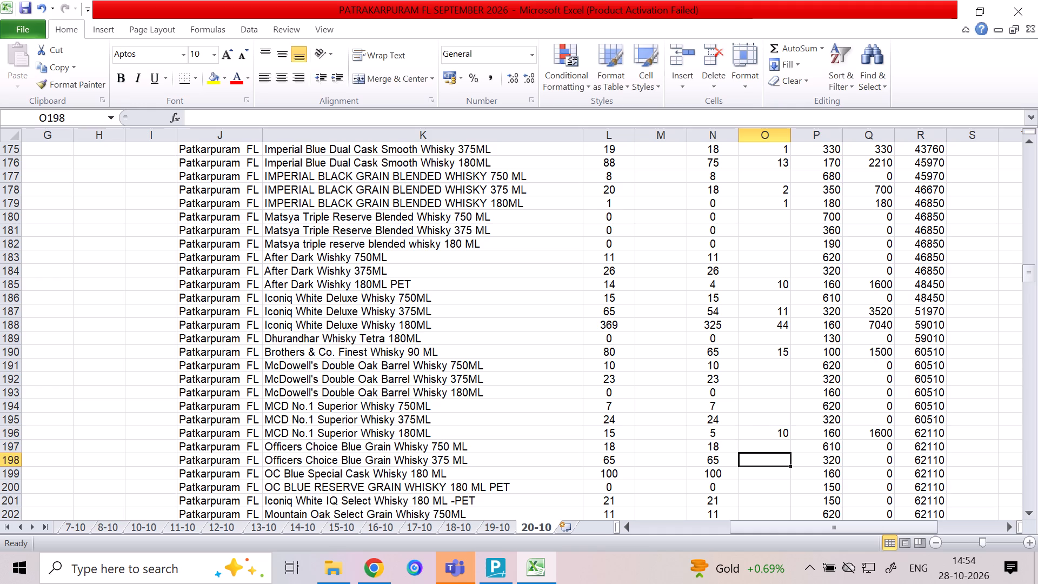
{"action": "key", "text": "Down"}
{"action": "key", "text": "Down"}
{"action": "key", "text": "1"}
{"action": "key", "text": "Down"}
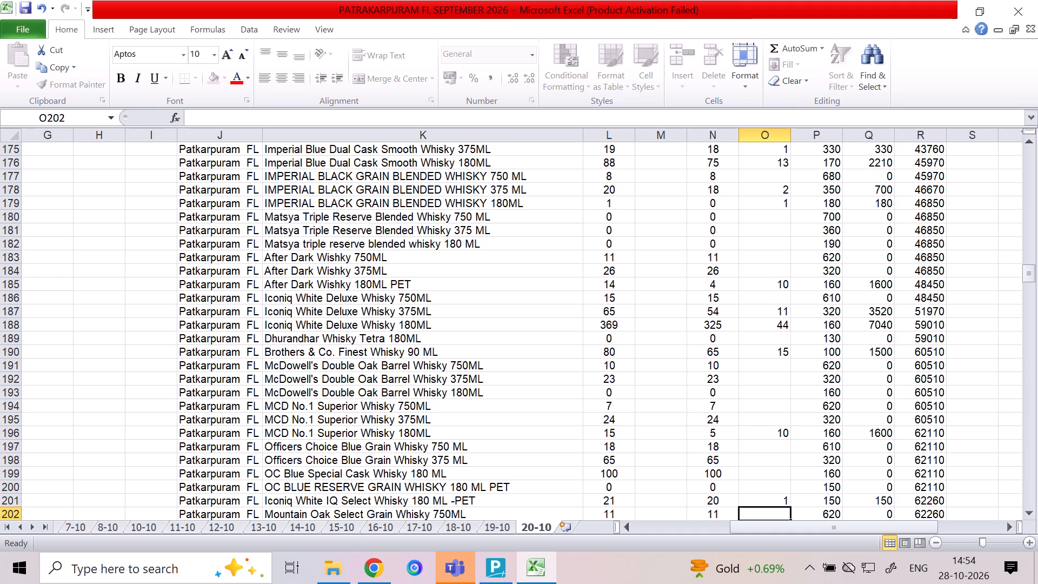
Enter C2 quantities of 1 for Mountain Oak Select Grain Whisky 375ML and 15 for its 180ML size.
{"action": "key", "text": "Down"}
{"action": "key", "text": "Down"}
{"action": "key", "text": "Down"}
{"action": "key", "text": "Up"}
{"action": "key", "text": "Up"}
{"action": "key", "text": "1"}
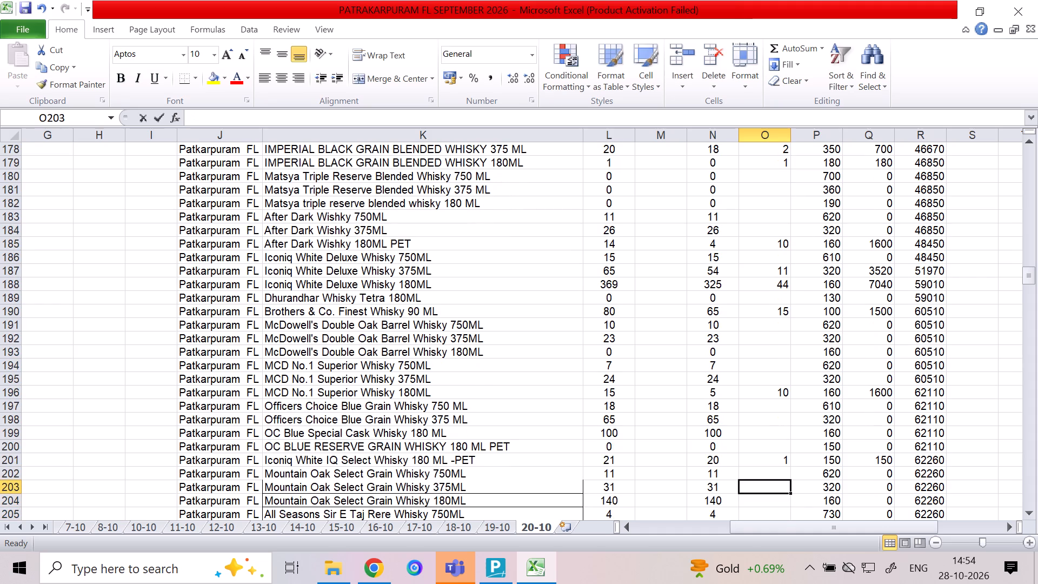
{"action": "key", "text": "Down"}
{"action": "type", "text": "15"}
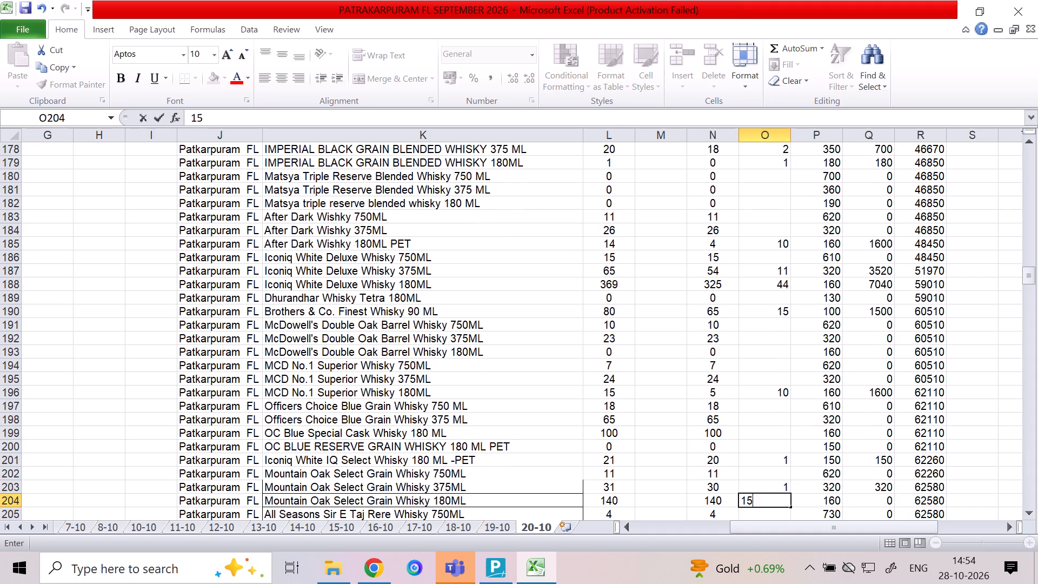
{"action": "key", "text": "Down"}
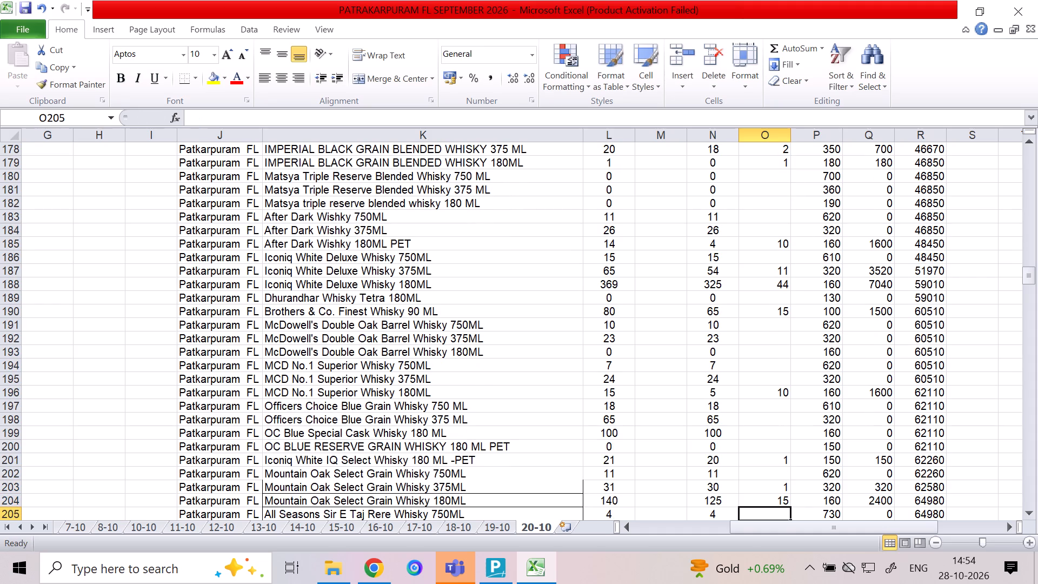
Enter a C2 quantity of 35 for 8 PM Whisky 180ML Tetra.
{"action": "key", "text": "Down"}
{"action": "key", "text": "Down"}
{"action": "key", "text": "Down"}
{"action": "key", "text": "Down"}
{"action": "key", "text": "Down"}
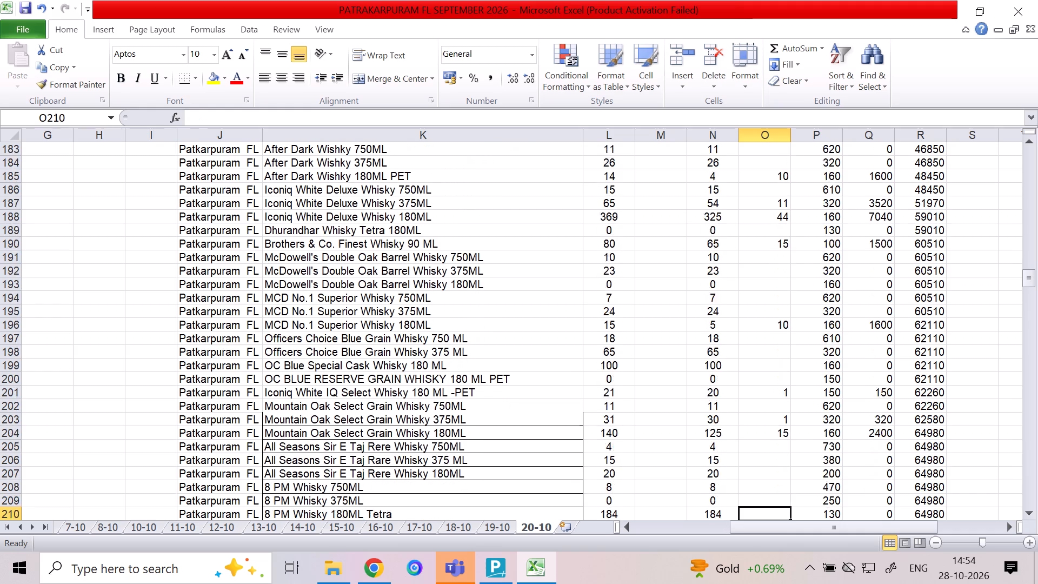
{"action": "key", "text": "Down"}
{"action": "key", "text": "Down"}
{"action": "key", "text": "Up"}
{"action": "key", "text": "Up"}
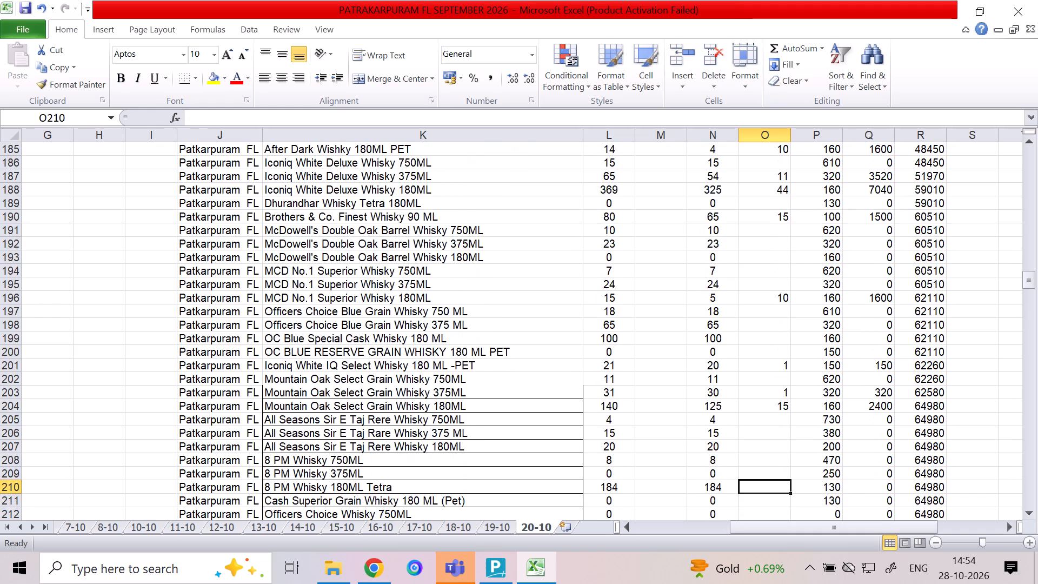
{"action": "type", "text": "35"}
{"action": "key", "text": "Down"}
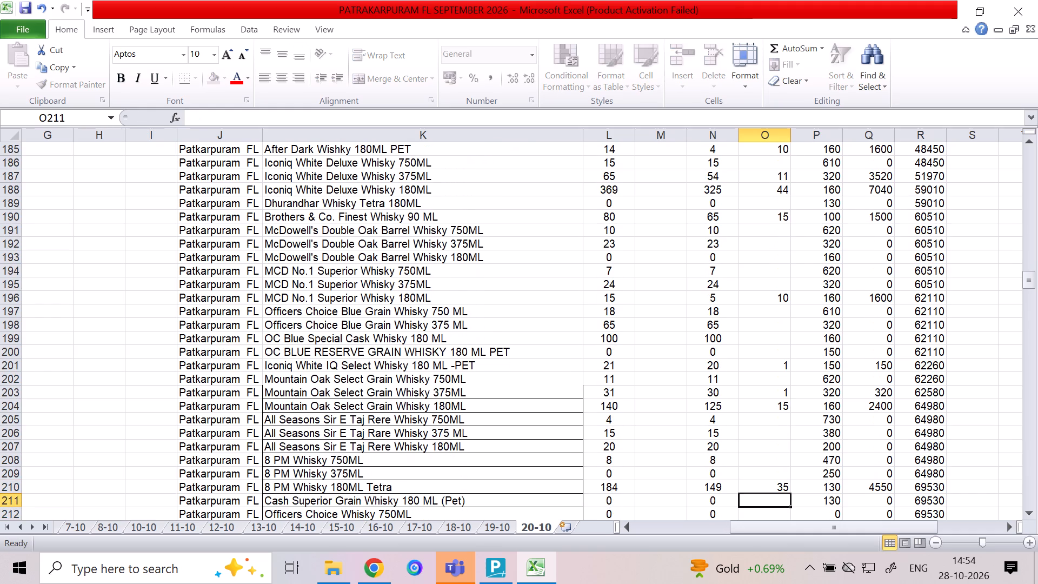
Enter a C2 quantity of 22 for Officers Choice Whisky 180ML.
{"action": "key", "text": "Down"}
{"action": "key", "text": "Down"}
{"action": "key", "text": "Down"}
{"action": "key", "text": "Down"}
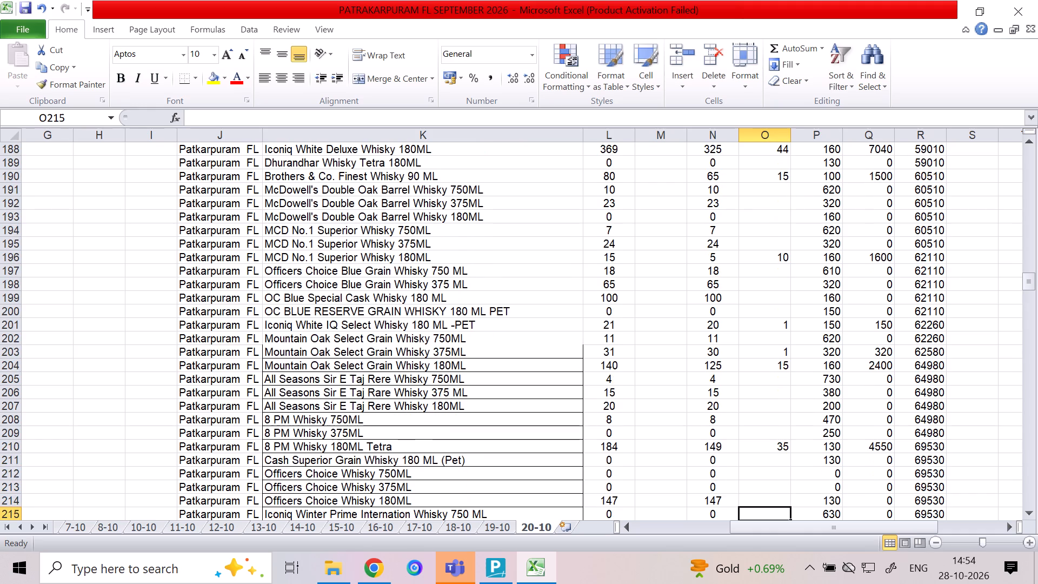
{"action": "key", "text": "Up"}
{"action": "type", "text": "22"}
{"action": "key", "text": "Down"}
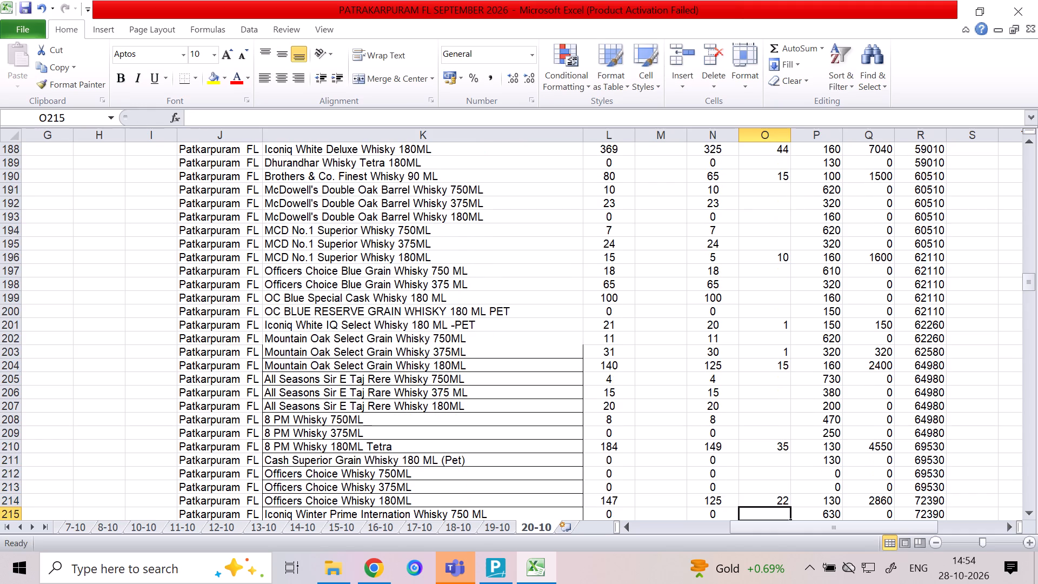
Enter a C2 quantity of 2 for Dhurandhar Whisky Tetra 180ML, in the row below 8 PM Gold Pocket Pack.
{"action": "key", "text": "Down"}
{"action": "key", "text": "Down"}
{"action": "key", "text": "Down"}
{"action": "key", "text": "Down"}
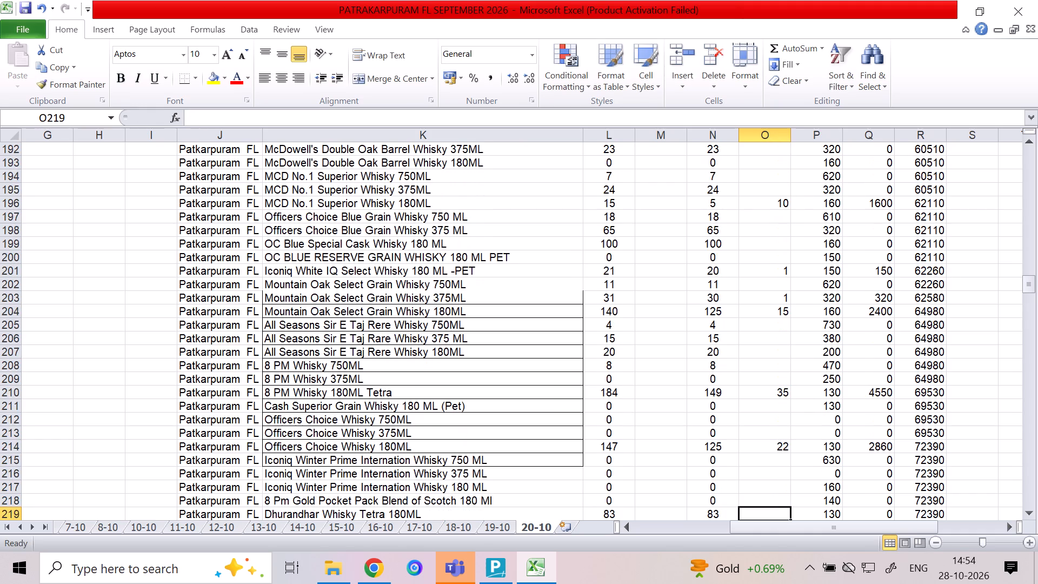
{"action": "key", "text": "Up"}
{"action": "key", "text": "Down"}
{"action": "key", "text": "2"}
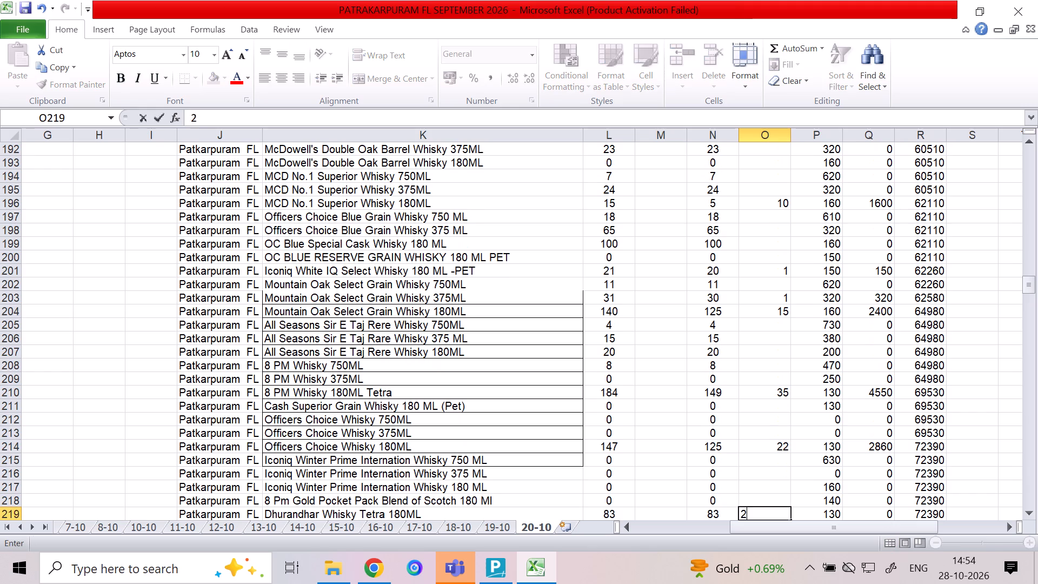
{"action": "key", "text": "Down"}
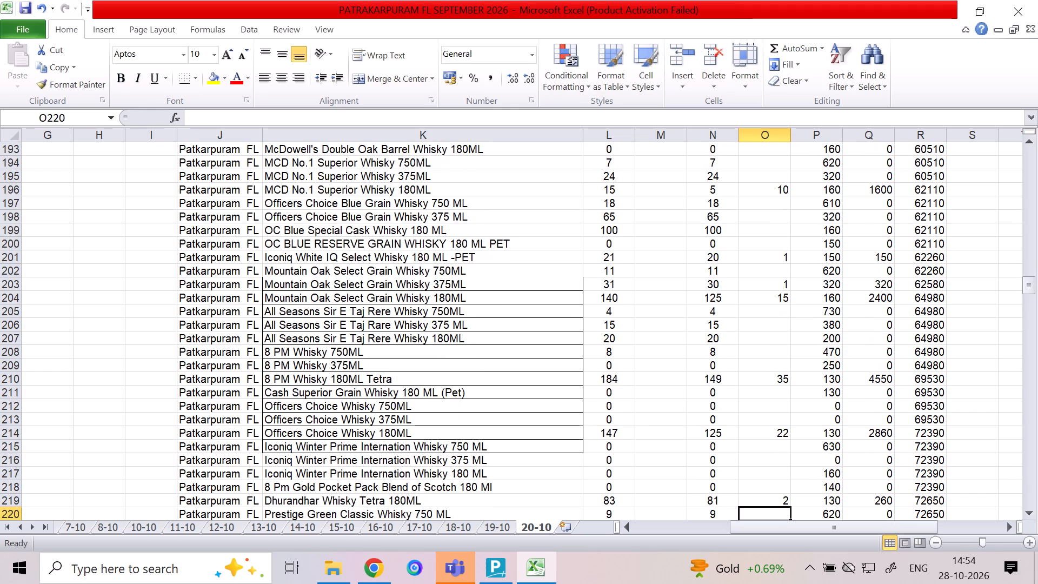
Enter a C2 quantity of 1 for Paul John Indian S M Nirvana Whisky 750 ML.
{"action": "key", "text": "Down"}
{"action": "key", "text": "Down"}
{"action": "key", "text": "Down"}
{"action": "key", "text": "Down"}
{"action": "key", "text": "Down"}
{"action": "key", "text": "Down"}
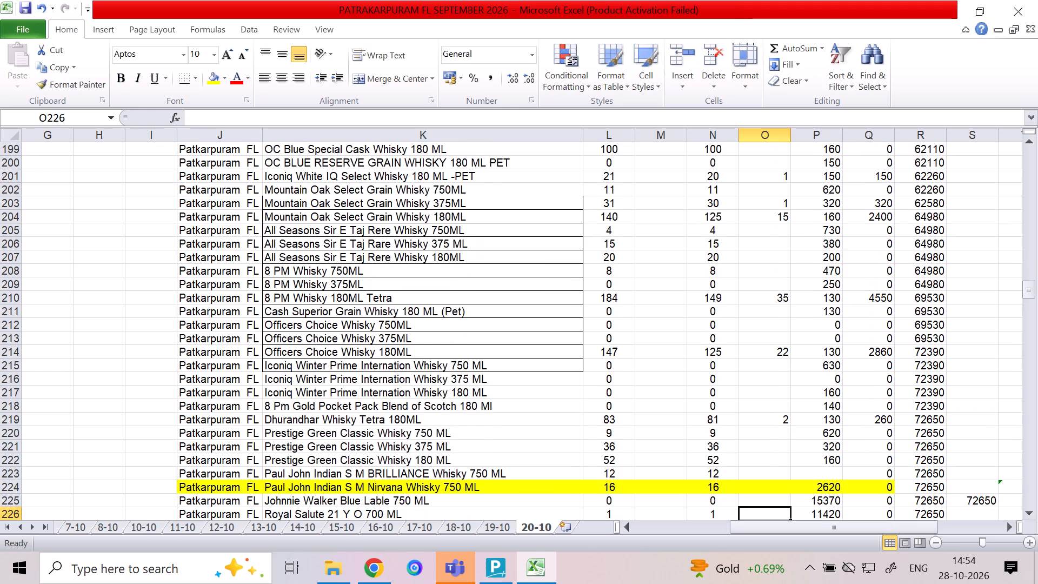
{"action": "key", "text": "Up"}
{"action": "key", "text": "Up"}
{"action": "key", "text": "1"}
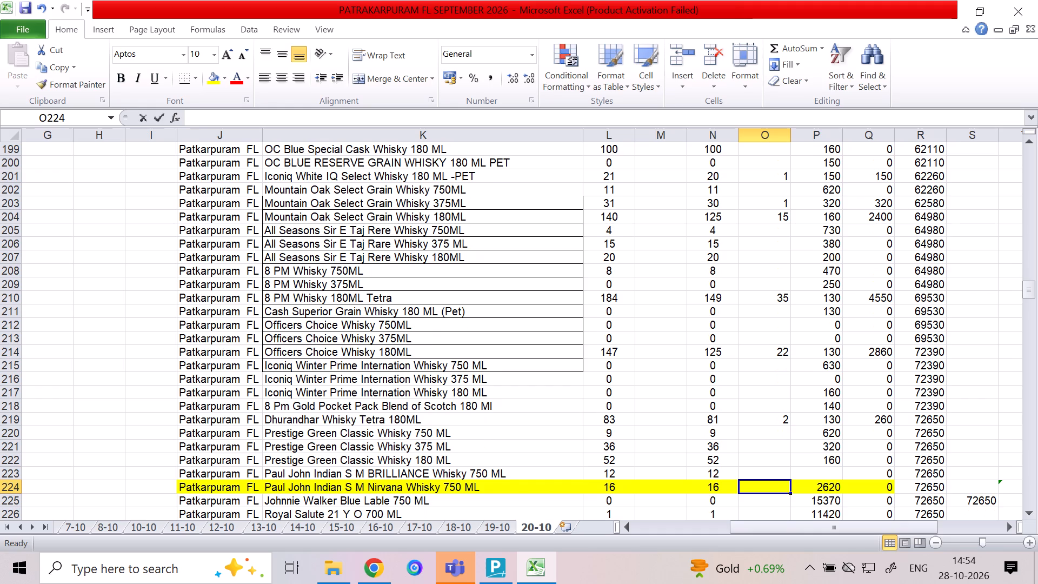
{"action": "key", "text": "Down"}
Check the column Q sale amounts row by row, working upward from Paul John Nirvana Whisky 750 ML to MCD No.1 Superior Whisky 180ML.
{"action": "key", "text": "Down"}
{"action": "key", "text": "Down"}
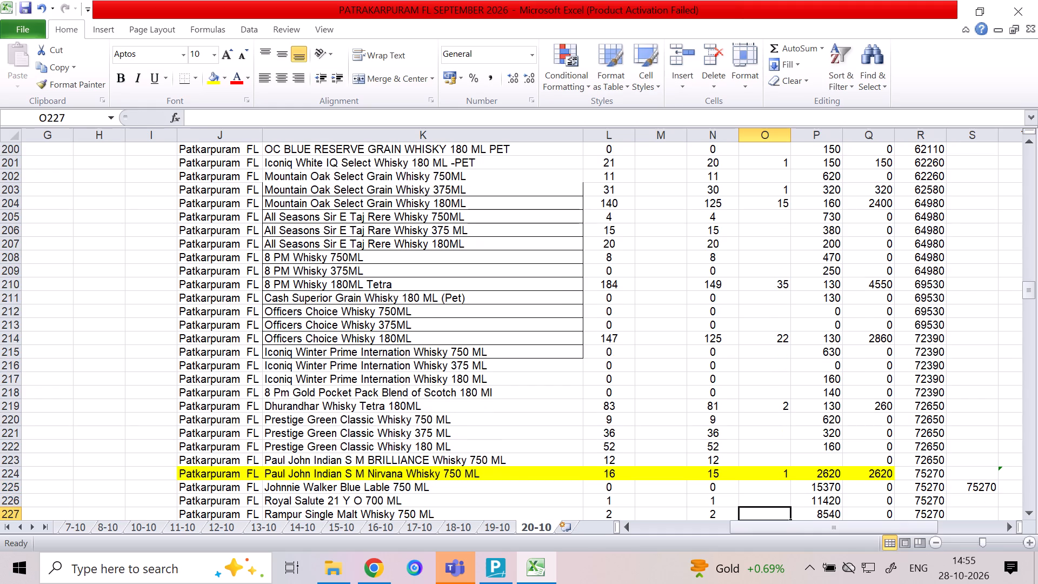
{"action": "key", "text": "Right"}
{"action": "key", "text": "Right"}
{"action": "key", "text": "Right"}
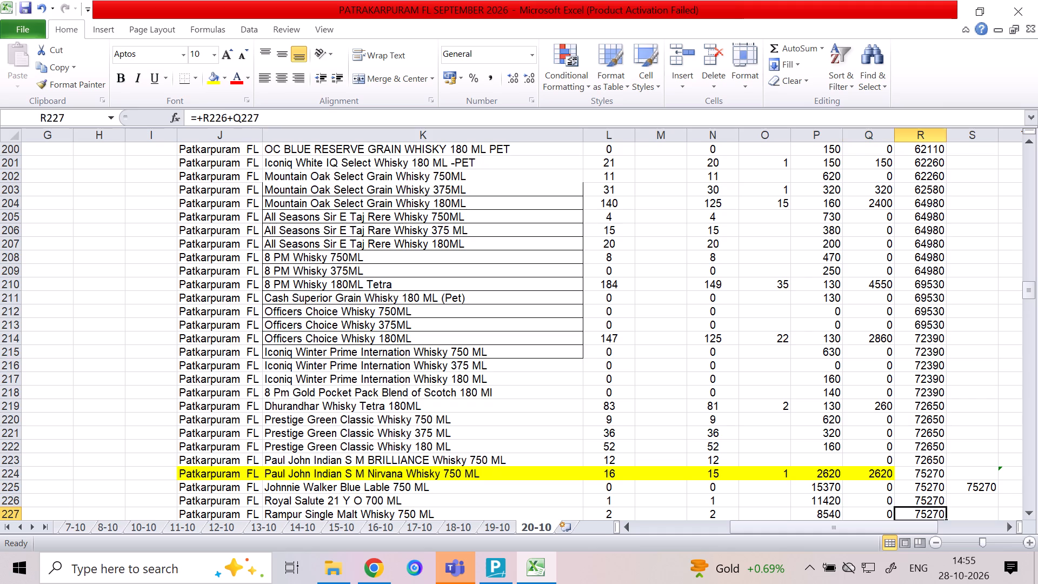
{"action": "key", "text": "Right"}
{"action": "key", "text": "Left"}
{"action": "key", "text": "Left"}
{"action": "key", "text": "Up"}
{"action": "key", "text": "Up"}
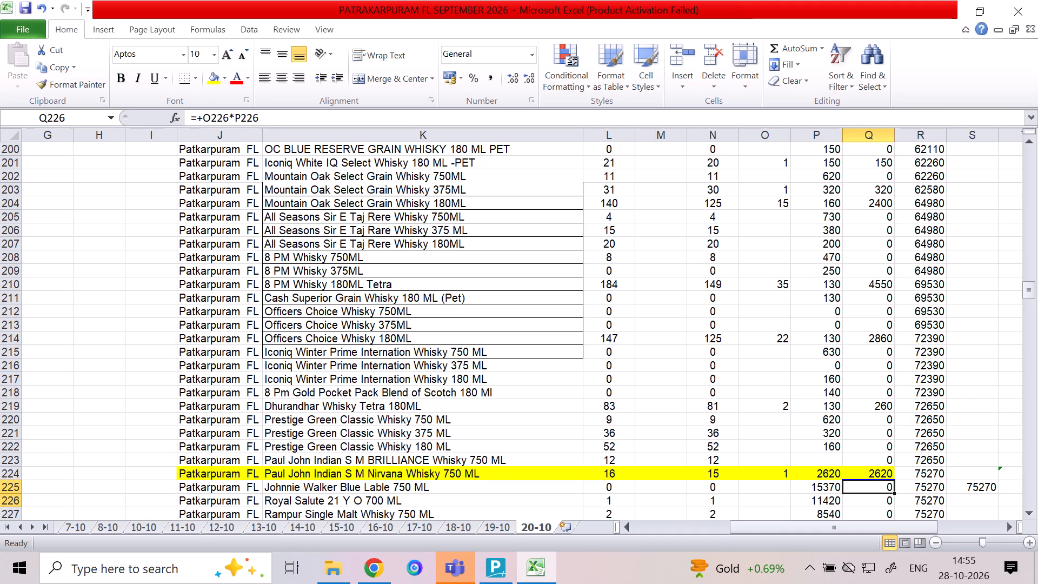
{"action": "key", "text": "Up"}
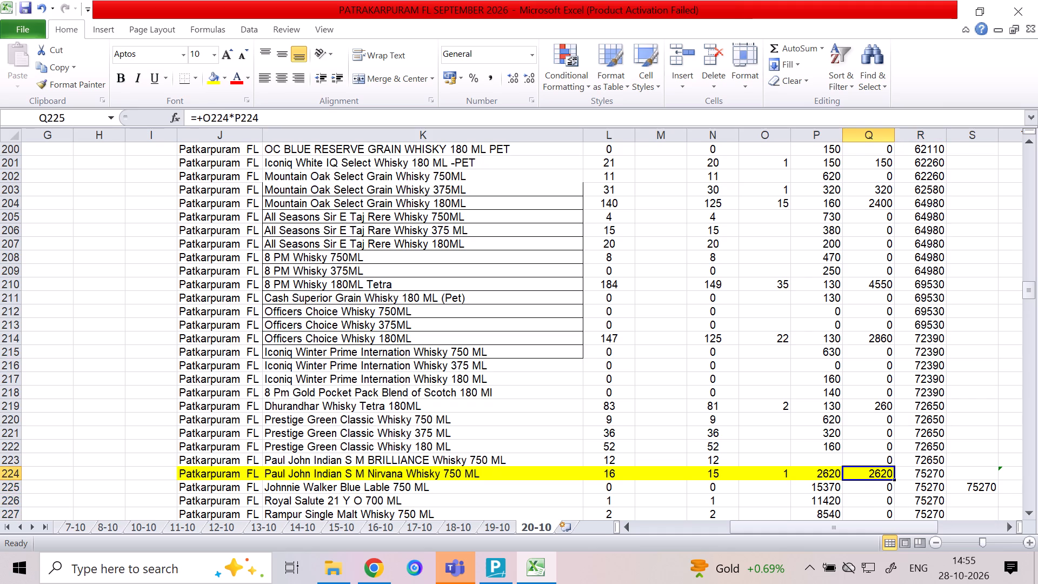
{"action": "key", "text": "Up"}
{"action": "key", "text": "Up"}
{"action": "key", "text": "Up"}
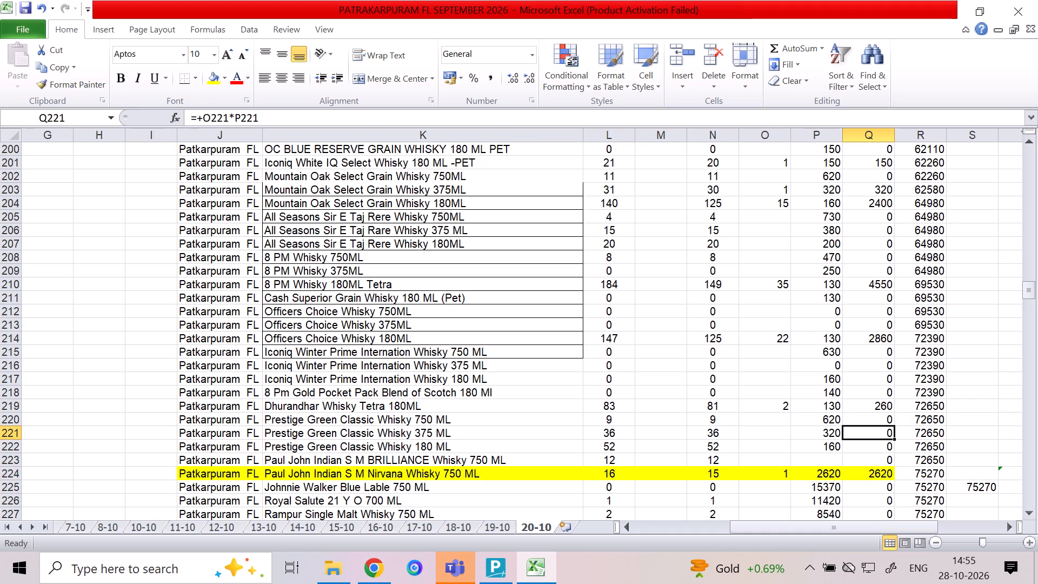
{"action": "key", "text": "Up"}
{"action": "key", "text": "Up"}
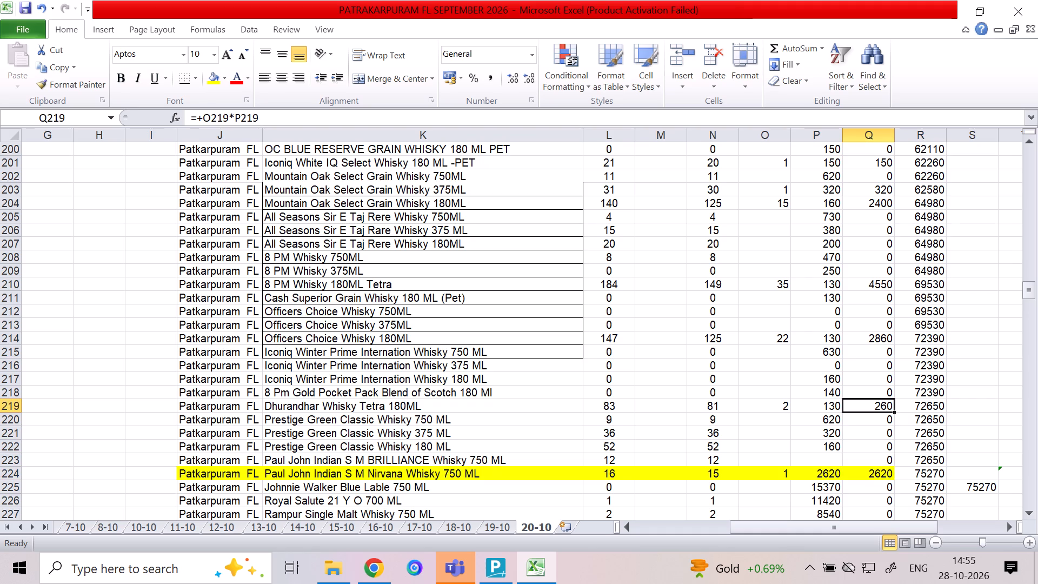
{"action": "key", "text": "Up"}
{"action": "key", "text": "Up"}
{"action": "key", "text": "Up"}
{"action": "key", "text": "Up"}
{"action": "key", "text": "Up"}
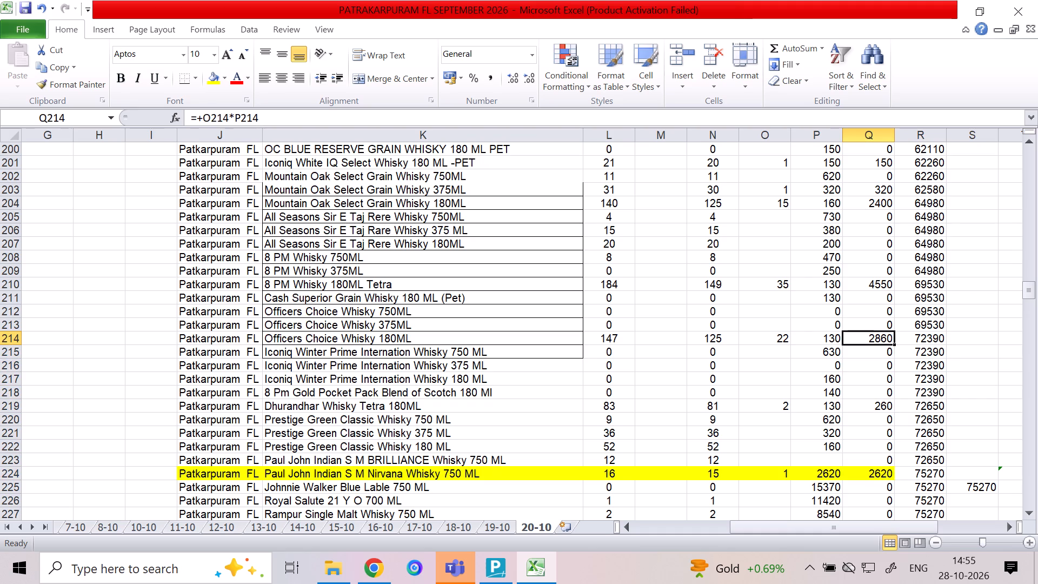
{"action": "key", "text": "Up"}
{"action": "key", "text": "Up"}
{"action": "key", "text": "Up"}
{"action": "key", "text": "Up"}
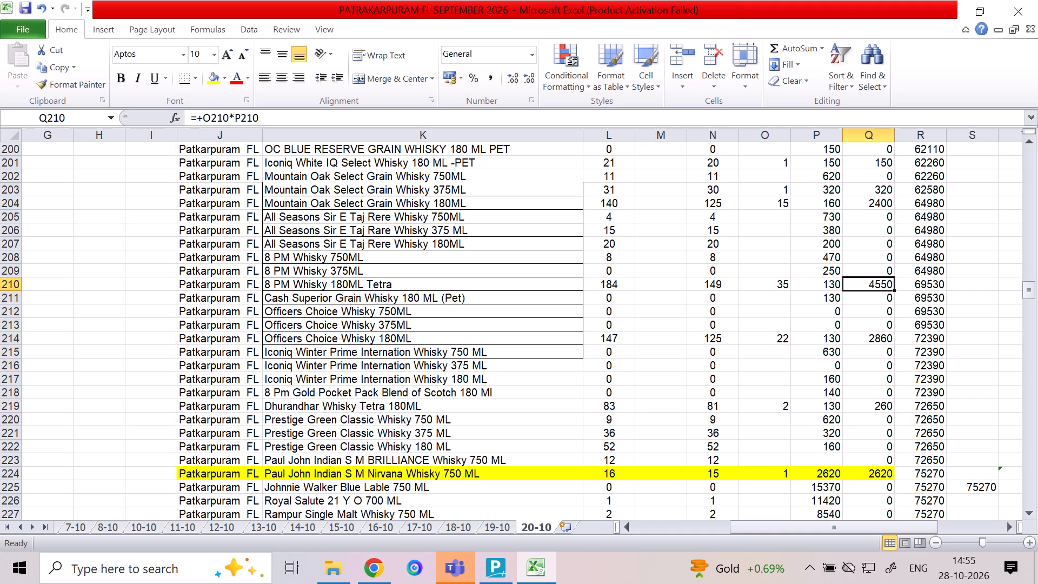
{"action": "key", "text": "Up"}
{"action": "key", "text": "Up"}
{"action": "key", "text": "Up"}
{"action": "key", "text": "Up"}
{"action": "key", "text": "Up"}
{"action": "key", "text": "Up"}
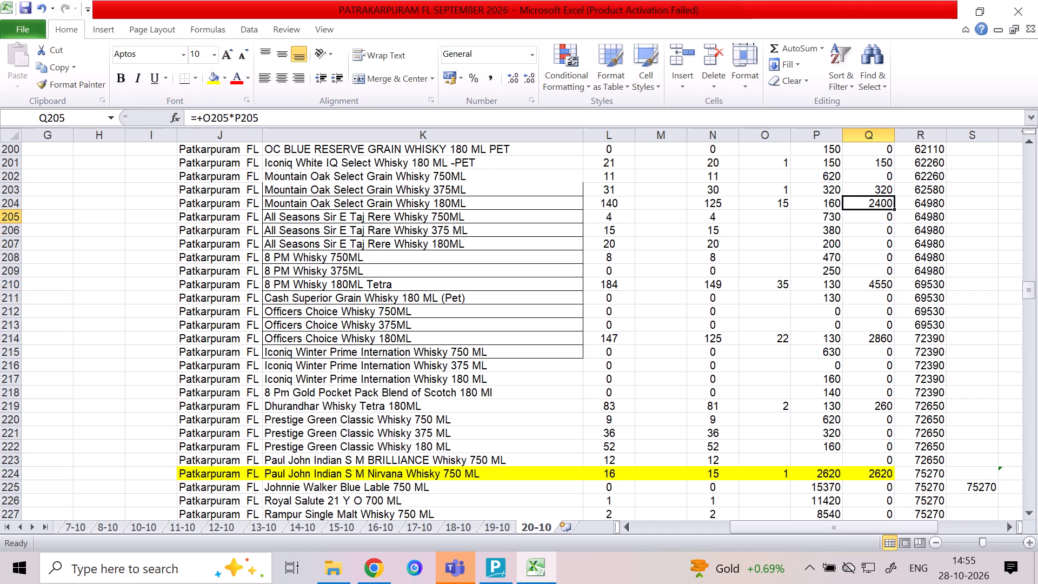
{"action": "key", "text": "Up"}
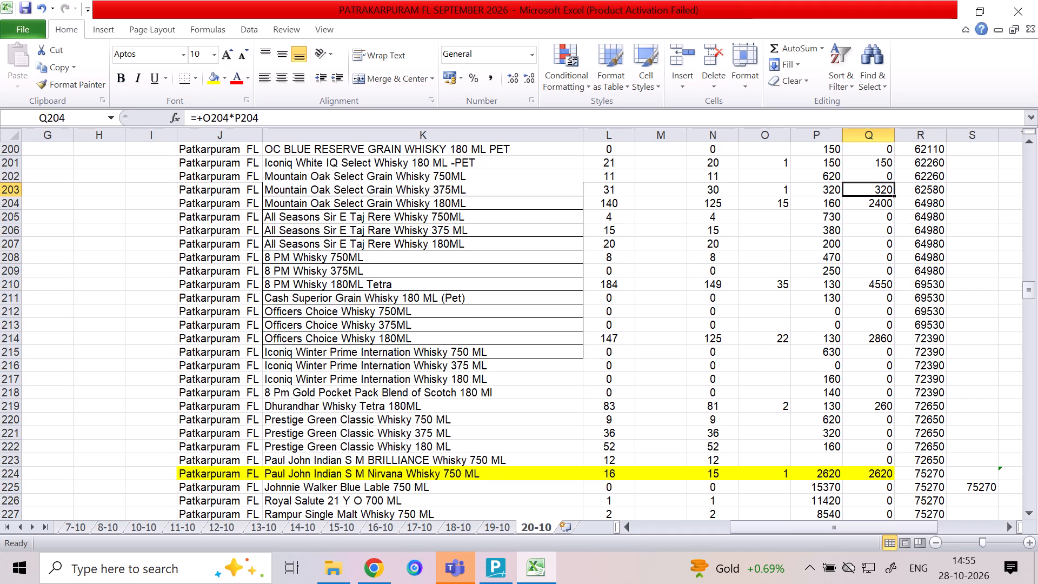
{"action": "key", "text": "Up"}
{"action": "key", "text": "Up"}
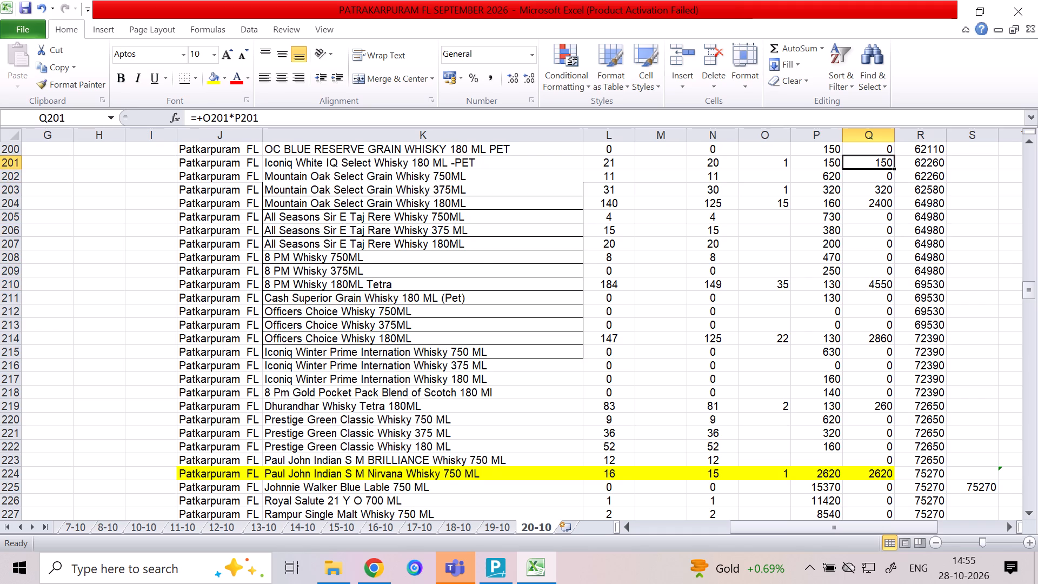
{"action": "key", "text": "Up"}
{"action": "key", "text": "Up"}
{"action": "key", "text": "Up"}
{"action": "key", "text": "Up"}
{"action": "key", "text": "Up"}
{"action": "key", "text": "Up"}
{"action": "key", "text": "Down"}
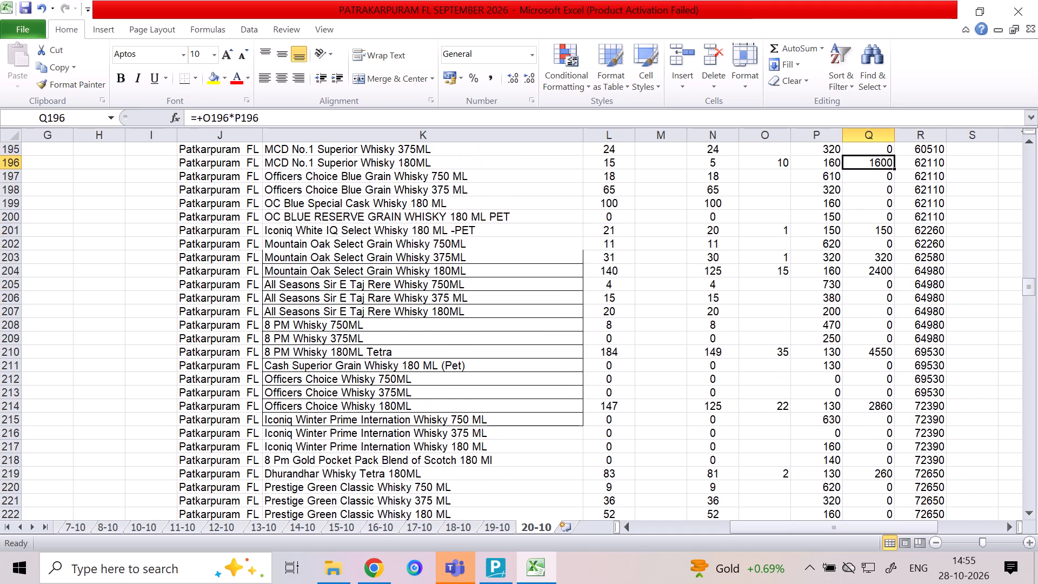
Continue checking the column Q amounts upward from Brothers & Co. Finest Whisky 90 ML to 9 Race Cource Superior Grain Whisky 750ML.
{"action": "key", "text": "Up"}
{"action": "key", "text": "Up"}
{"action": "key", "text": "Up"}
{"action": "key", "text": "Up"}
{"action": "key", "text": "Up"}
{"action": "key", "text": "Up"}
{"action": "key", "text": "Up"}
{"action": "key", "text": "Down"}
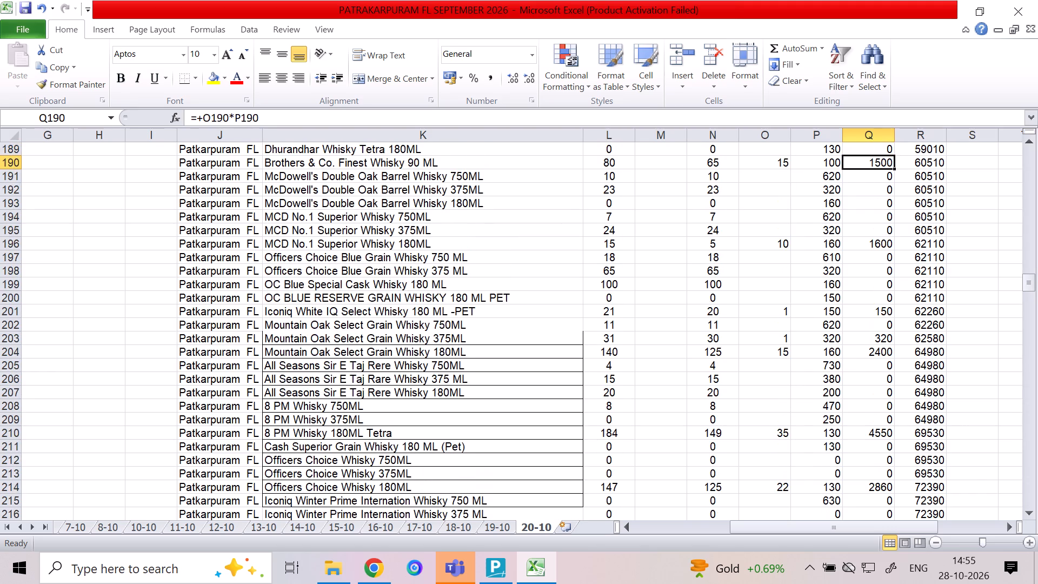
{"action": "key", "text": "Up"}
{"action": "key", "text": "Up"}
{"action": "key", "text": "Up"}
{"action": "key", "text": "Up"}
{"action": "key", "text": "Down"}
{"action": "key", "text": "Down"}
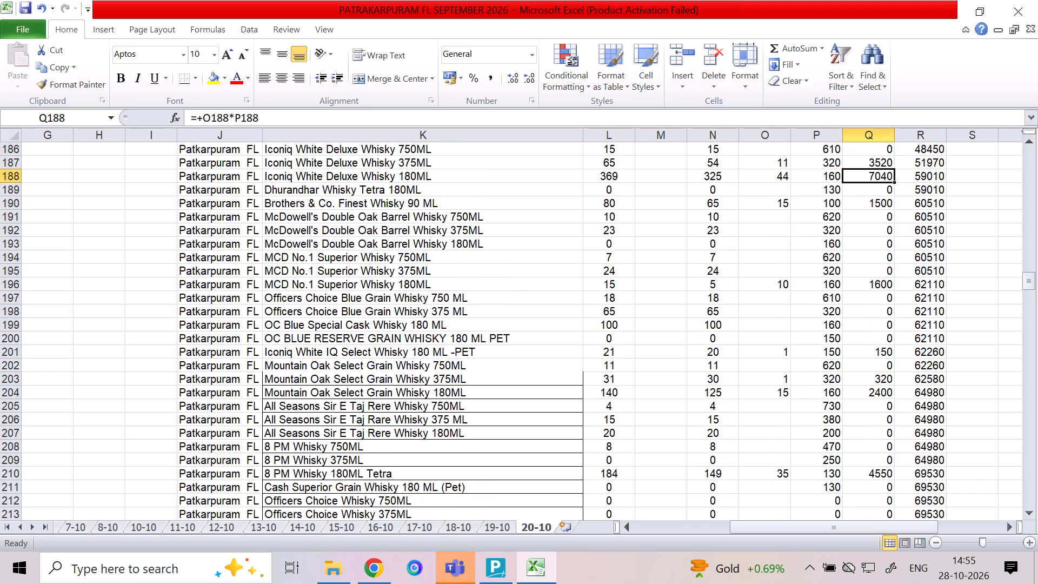
{"action": "key", "text": "Up"}
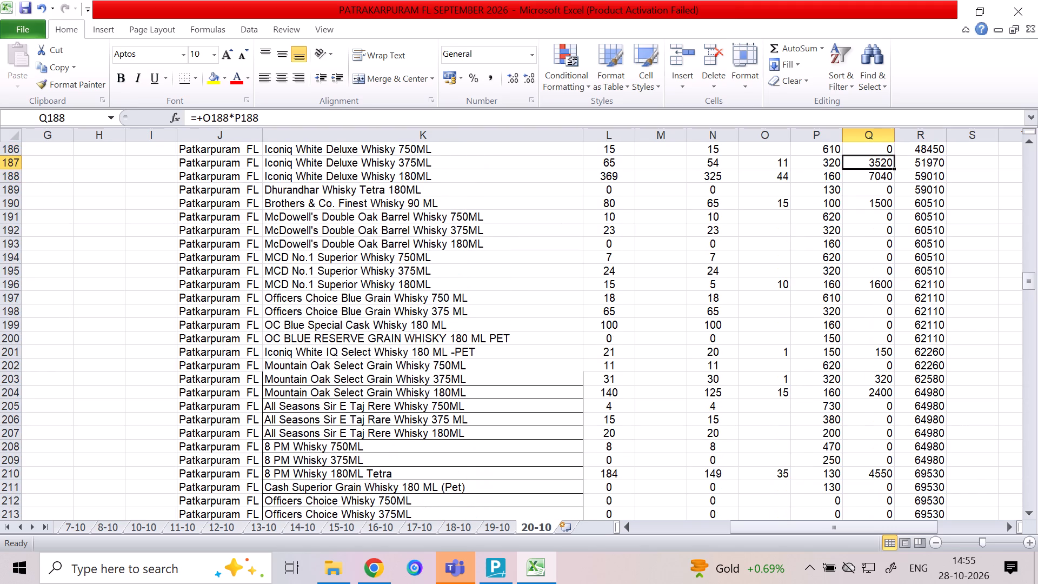
{"action": "key", "text": "Up"}
{"action": "key", "text": "Up"}
{"action": "key", "text": "Up"}
{"action": "key", "text": "Down"}
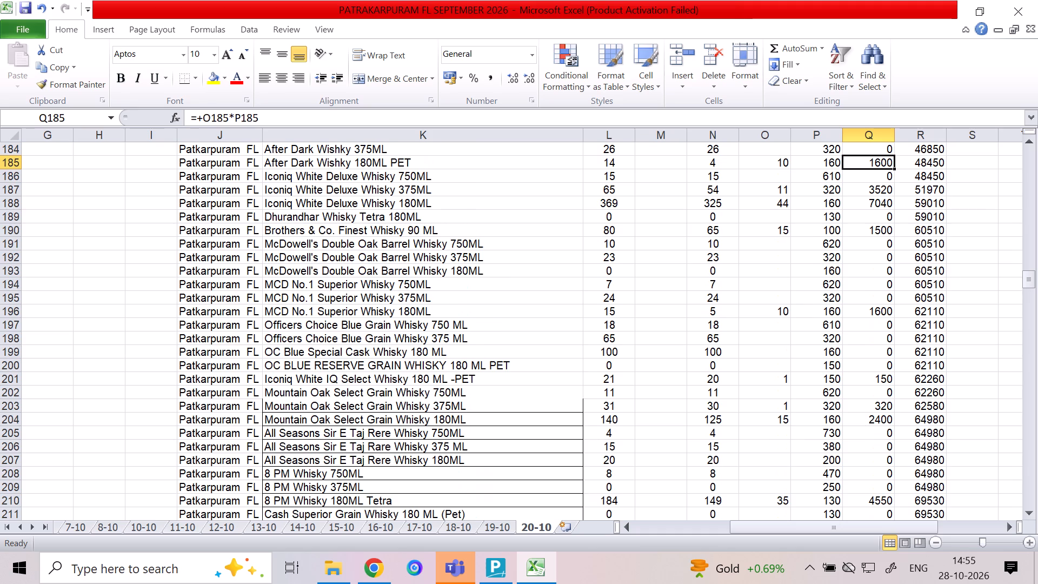
{"action": "key", "text": "Up"}
{"action": "key", "text": "Up"}
{"action": "key", "text": "Up"}
{"action": "key", "text": "Up"}
{"action": "key", "text": "Up"}
{"action": "key", "text": "Up"}
{"action": "key", "text": "Up"}
{"action": "key", "text": "Down"}
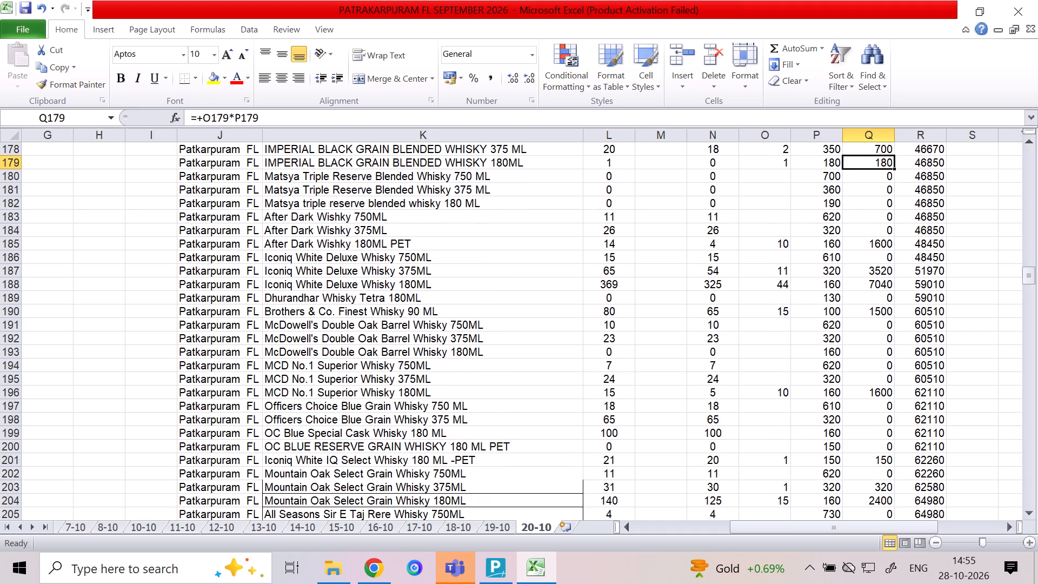
{"action": "key", "text": "Up"}
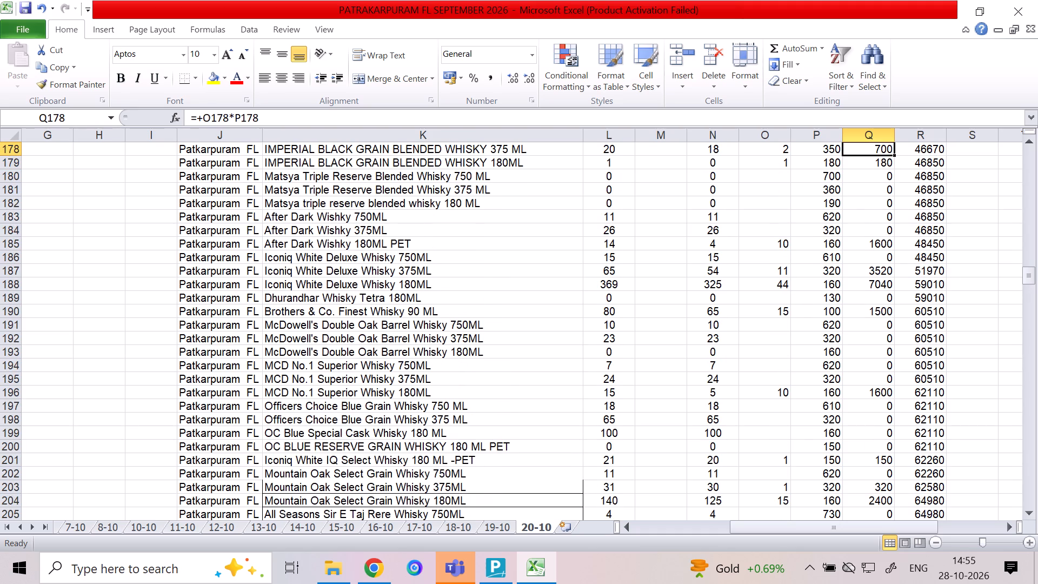
{"action": "key", "text": "Up"}
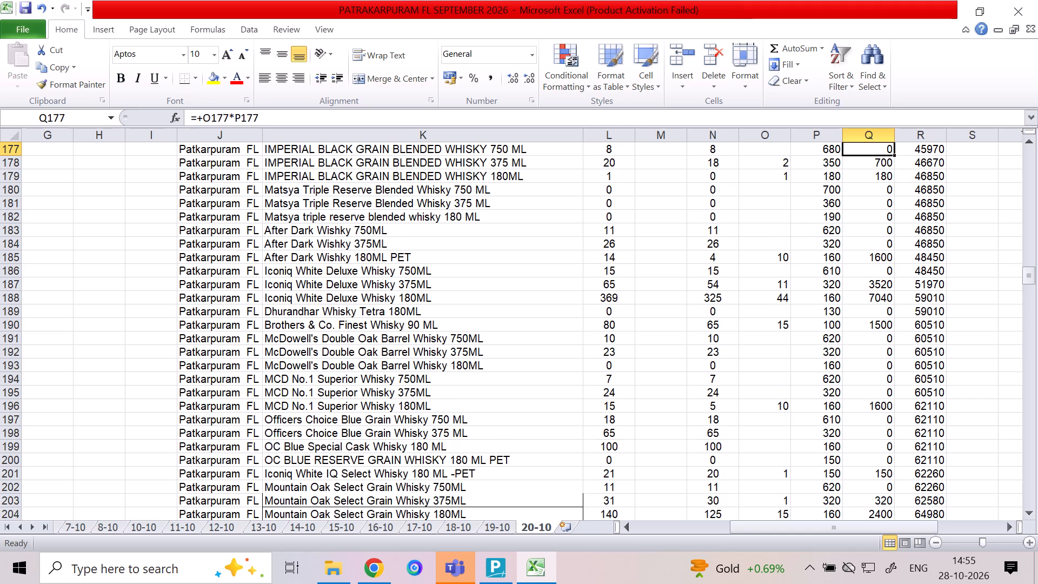
{"action": "key", "text": "Up"}
{"action": "key", "text": "Up"}
{"action": "key", "text": "Up"}
{"action": "key", "text": "Down"}
{"action": "key", "text": "Down"}
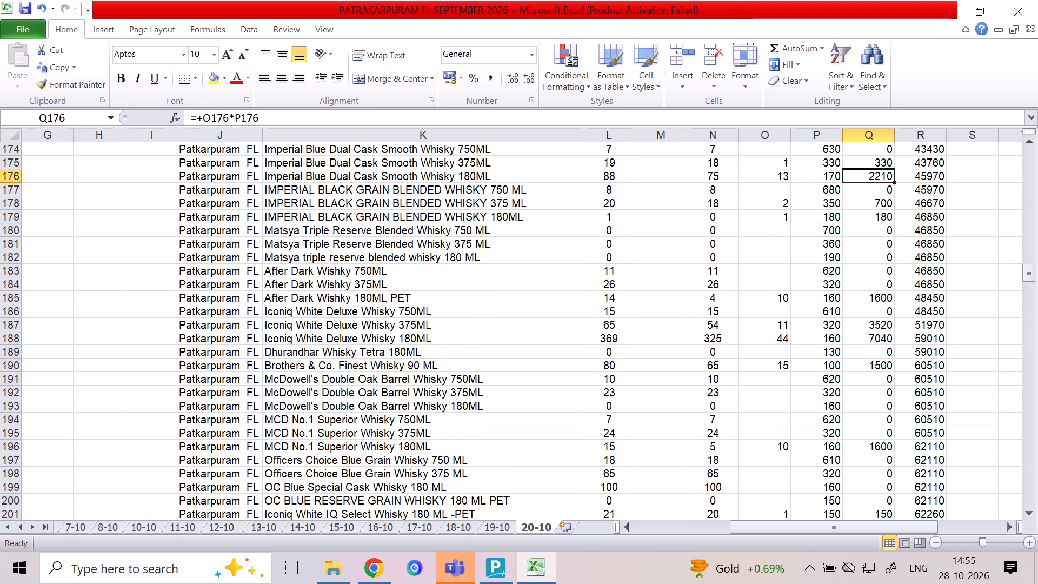
{"action": "key", "text": "Up"}
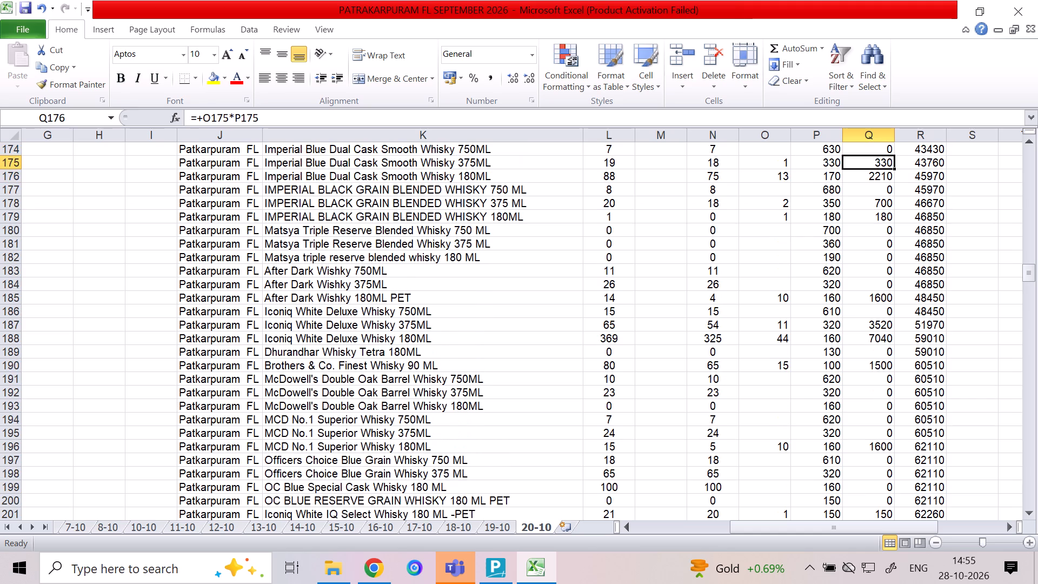
{"action": "key", "text": "Up"}
{"action": "key", "text": "Up"}
{"action": "key", "text": "Up"}
{"action": "key", "text": "Down"}
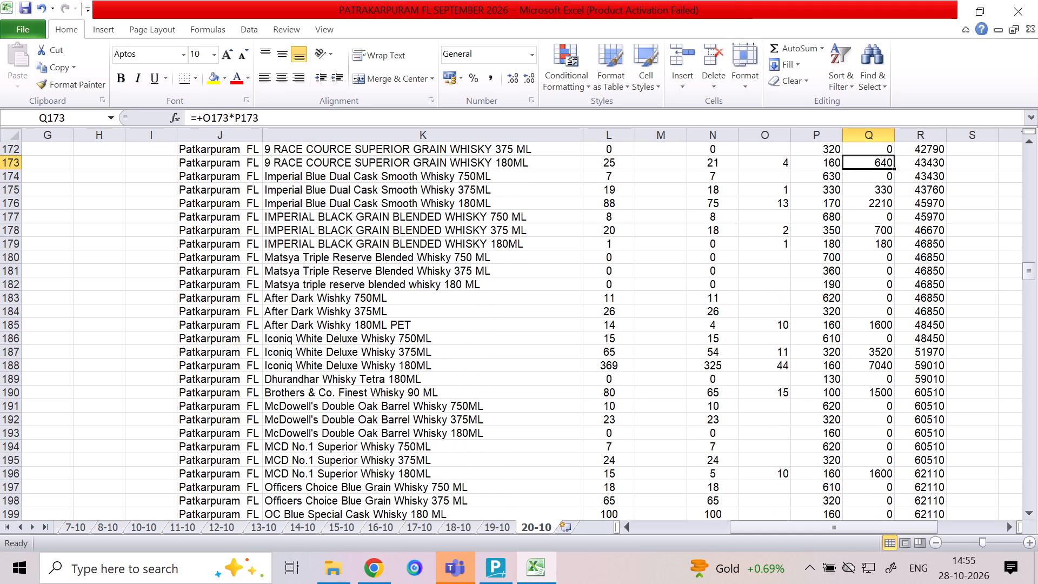
{"action": "key", "text": "Up"}
{"action": "key", "text": "Up"}
{"action": "key", "text": "Up"}
{"action": "key", "text": "Down"}
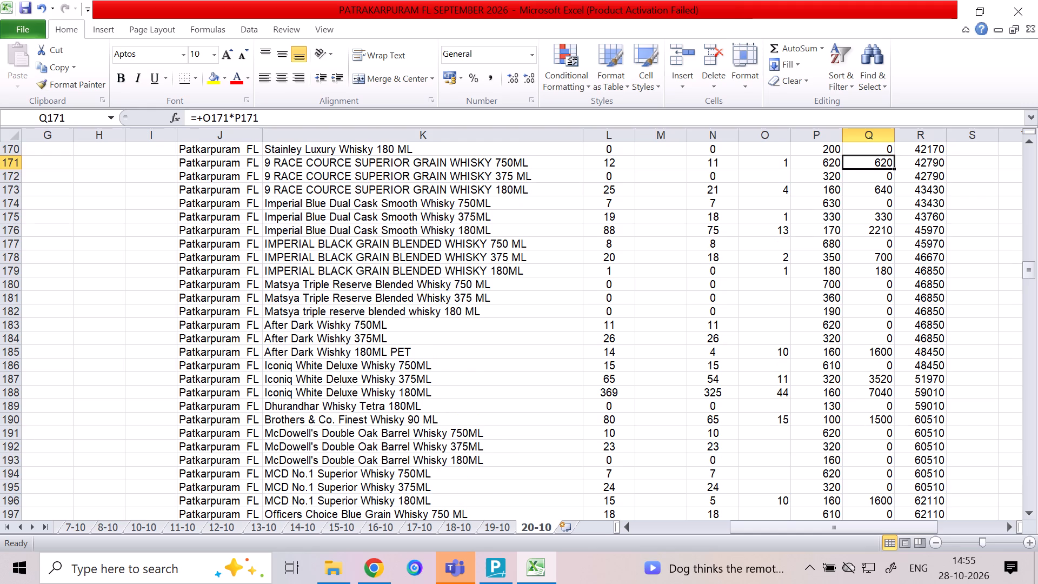
Check the column Q sale amounts upward from Stainley Luxury Whisky 180 ML to All Seasons Rare Reserve Whisky 375ML.
{"action": "key", "text": "Up"}
{"action": "key", "text": "Up"}
{"action": "key", "text": "Up"}
{"action": "key", "text": "Up"}
{"action": "key", "text": "Up"}
{"action": "key", "text": "Up"}
{"action": "key", "text": "Up"}
{"action": "key", "text": "Up"}
{"action": "key", "text": "Up"}
{"action": "key", "text": "Up"}
{"action": "key", "text": "Down"}
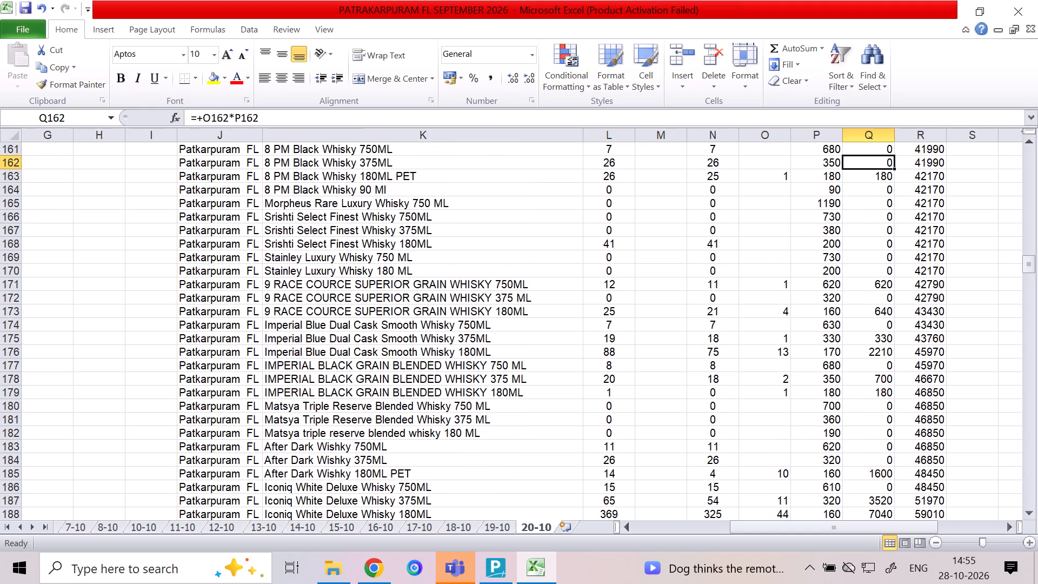
{"action": "key", "text": "Down"}
{"action": "key", "text": "Up"}
{"action": "key", "text": "Up"}
{"action": "key", "text": "Up"}
{"action": "key", "text": "Up"}
{"action": "key", "text": "Up"}
{"action": "key", "text": "Down"}
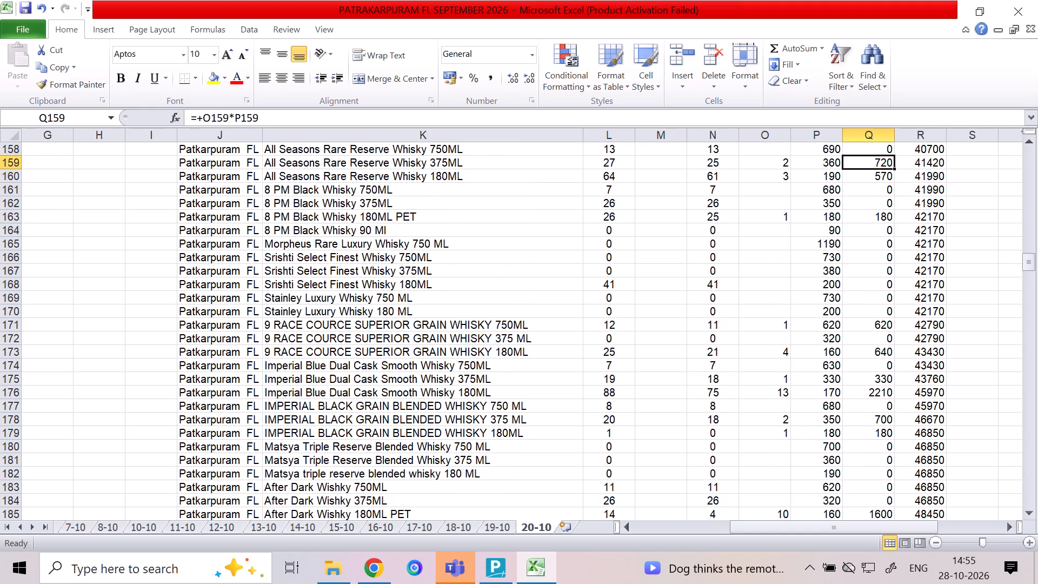
{"action": "key", "text": "Down"}
{"action": "key", "text": "Up"}
Continue checking the column Q amounts upward from All Seasons Rare Reserve Whisky 750ML to SR B7 180ML.
{"action": "key", "text": "Up"}
{"action": "key", "text": "Up"}
{"action": "key", "text": "Up"}
{"action": "key", "text": "Up"}
{"action": "key", "text": "Up"}
{"action": "key", "text": "Up"}
{"action": "key", "text": "Up"}
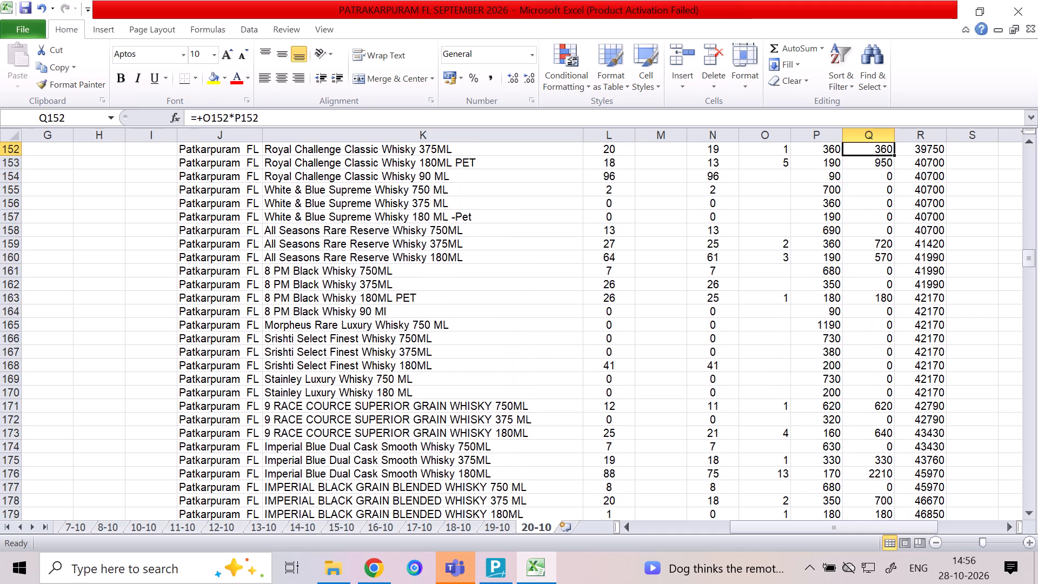
{"action": "key", "text": "Down"}
{"action": "key", "text": "Up"}
{"action": "key", "text": "Up"}
{"action": "key", "text": "Down"}
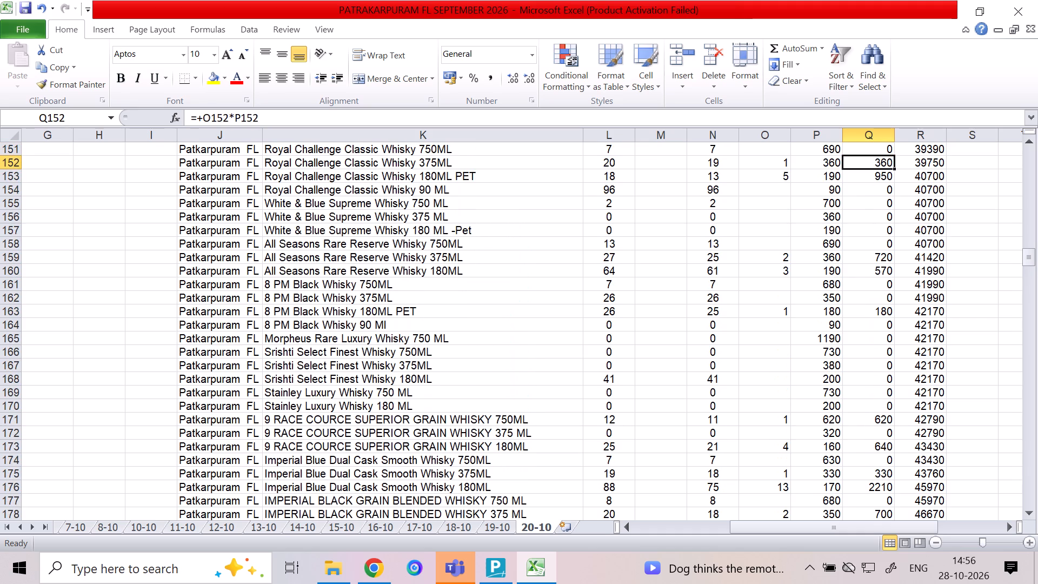
{"action": "key", "text": "Up"}
{"action": "key", "text": "Up"}
{"action": "key", "text": "Up"}
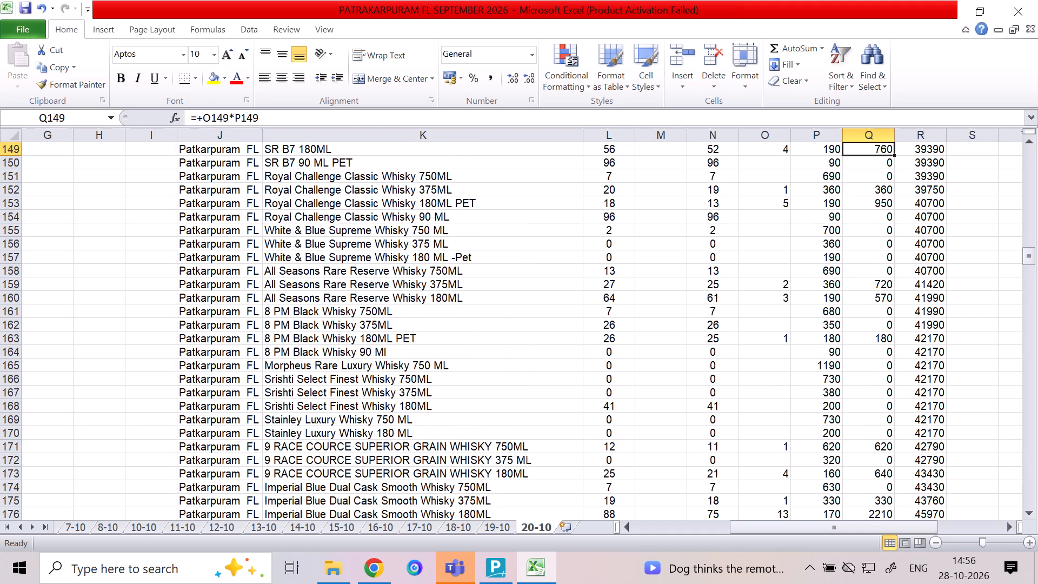
Continue checking the column Q amounts upward from SR B7 375ML to Royal Stag Deluxe Whisky 750ML.
{"action": "key", "text": "Up"}
{"action": "key", "text": "Up"}
{"action": "key", "text": "Down"}
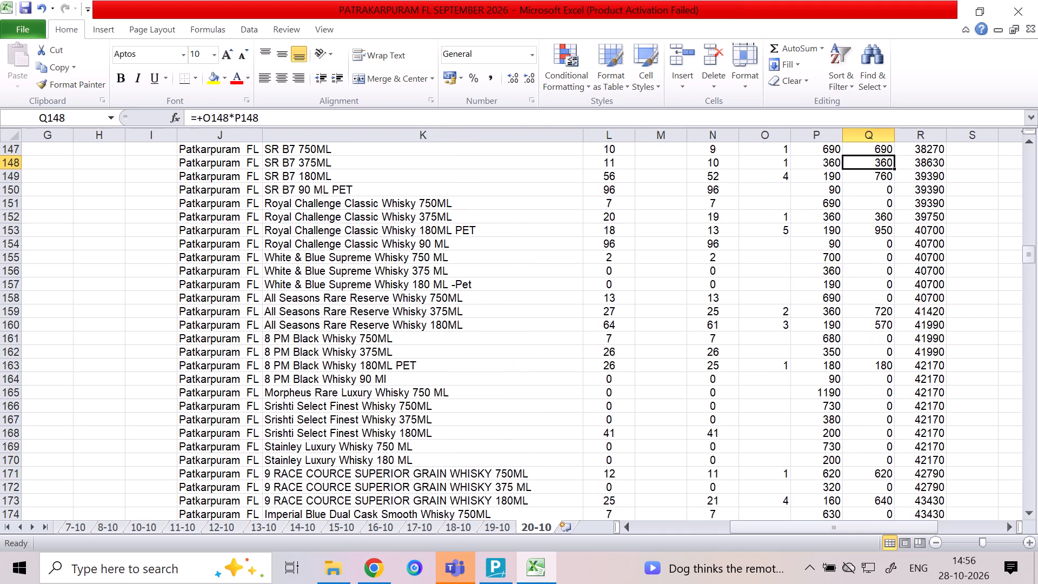
{"action": "key", "text": "Up"}
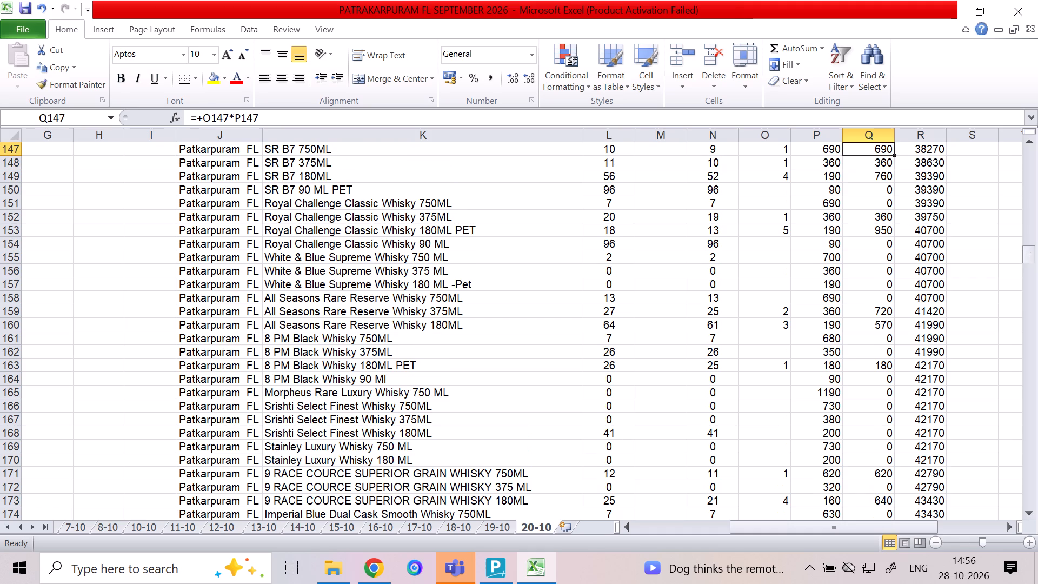
{"action": "key", "text": "Up"}
{"action": "key", "text": "Up"}
{"action": "key", "text": "Down"}
{"action": "key", "text": "Up"}
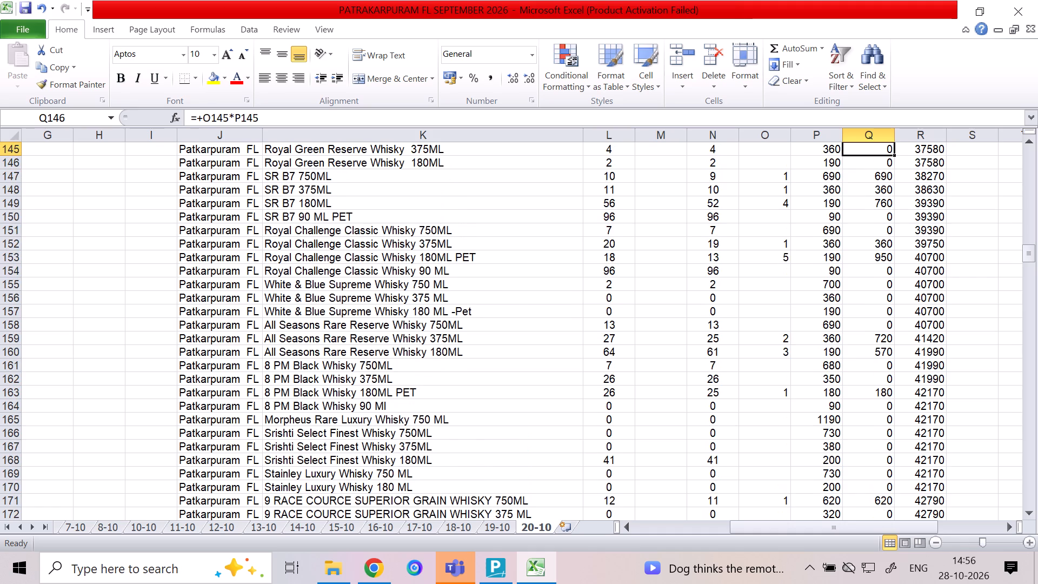
{"action": "key", "text": "Up"}
{"action": "key", "text": "Up"}
{"action": "key", "text": "Up"}
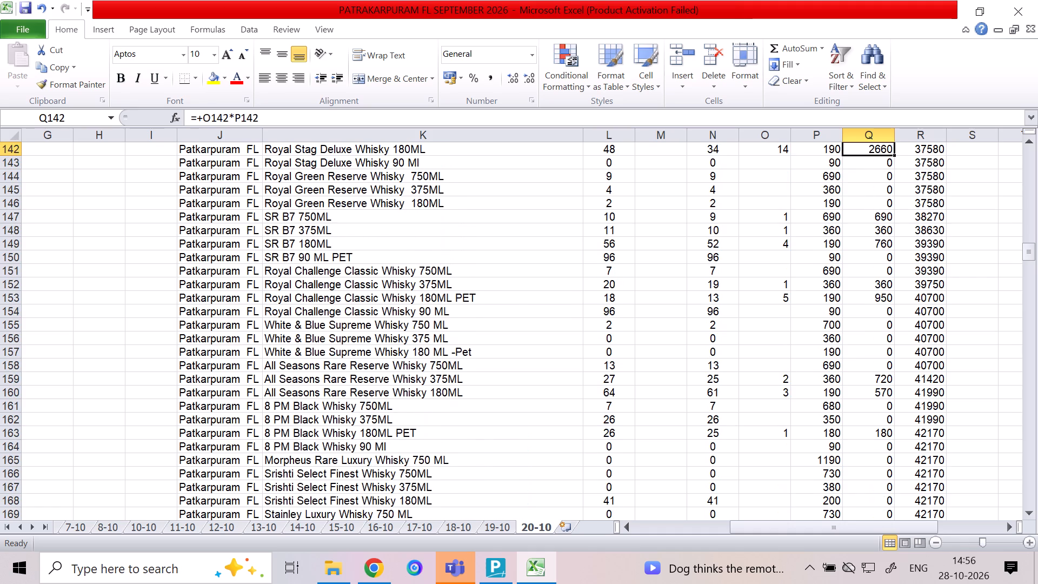
{"action": "key", "text": "Up"}
{"action": "key", "text": "Up"}
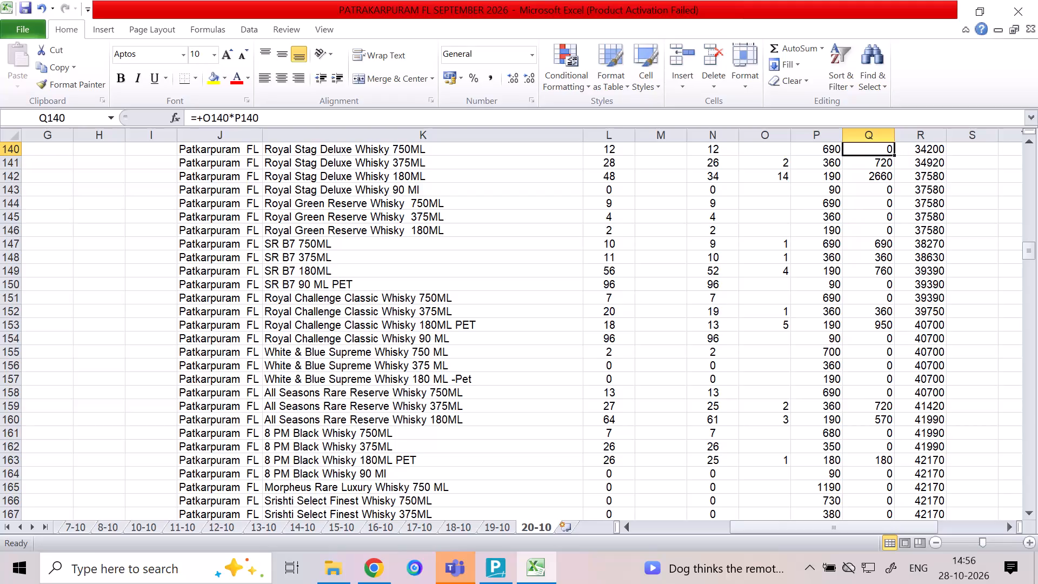
Review the column Q amounts upward from IGL'S Amazing Deluxe Craft Whisky 180 ML to Alcobrew Single Oak Grain Whisky 180 Ml.
{"action": "key", "text": "Up"}
{"action": "key", "text": "Up"}
{"action": "key", "text": "Up"}
{"action": "key", "text": "Up"}
{"action": "key", "text": "Up"}
{"action": "key", "text": "Up"}
{"action": "key", "text": "Up"}
{"action": "key", "text": "Up"}
{"action": "key", "text": "Up"}
{"action": "key", "text": "Up"}
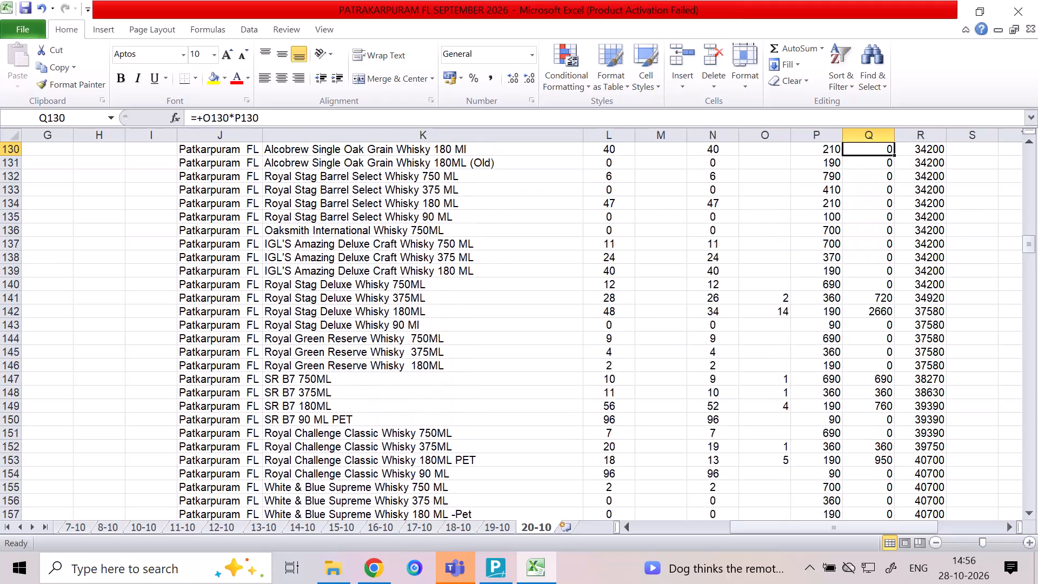
Review the column Q amounts upward from Alcobrew Single Oak Grain Whisky 375 Ml to Oaken Glow Whisky 750 ML.
{"action": "key", "text": "Up"}
{"action": "key", "text": "Up"}
{"action": "key", "text": "Up"}
{"action": "key", "text": "Up"}
{"action": "key", "text": "Up"}
{"action": "key", "text": "Up"}
{"action": "key", "text": "Up"}
{"action": "key", "text": "Up"}
{"action": "key", "text": "Up"}
{"action": "key", "text": "Up"}
{"action": "key", "text": "Up"}
{"action": "key", "text": "Up"}
{"action": "key", "text": "Up"}
{"action": "key", "text": "Up"}
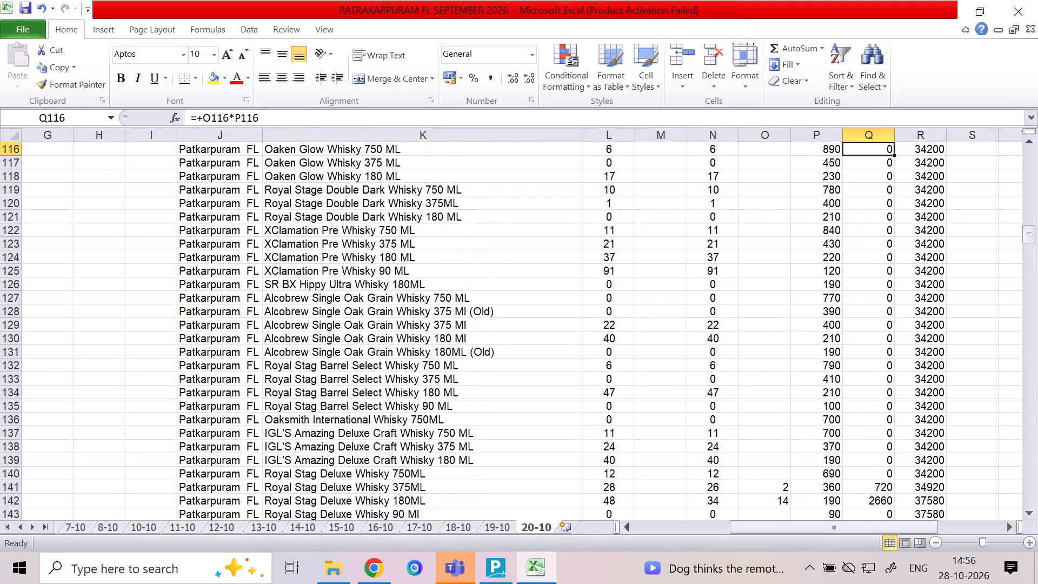
Check the column Q amounts upward from The Indian Edit Reserve Premium Whisky 180 ML to Golfershot Select Oak Barrel Whisky 375ML.
{"action": "key", "text": "Up"}
{"action": "key", "text": "Up"}
{"action": "key", "text": "Up"}
{"action": "key", "text": "Up"}
{"action": "key", "text": "Up"}
{"action": "key", "text": "Down"}
{"action": "key", "text": "Down"}
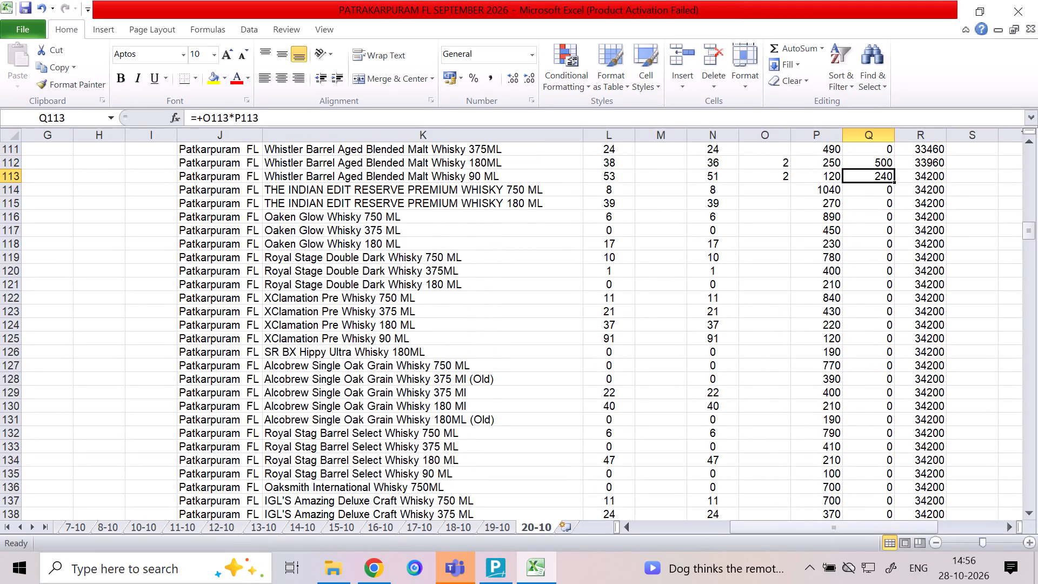
{"action": "key", "text": "Up"}
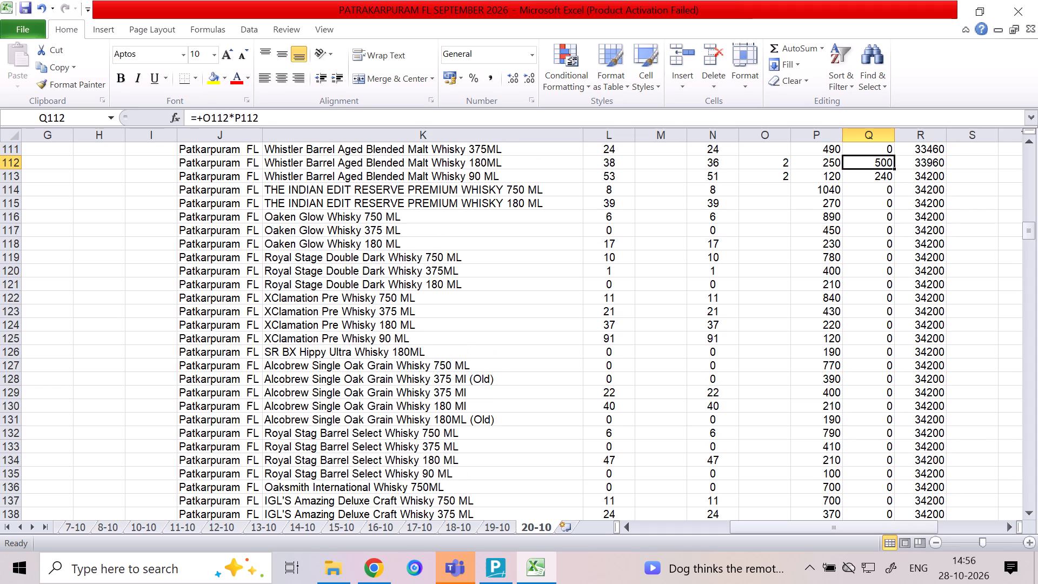
{"action": "key", "text": "Up"}
{"action": "key", "text": "Up"}
{"action": "key", "text": "Up"}
{"action": "key", "text": "Up"}
{"action": "key", "text": "Down"}
{"action": "key", "text": "Up"}
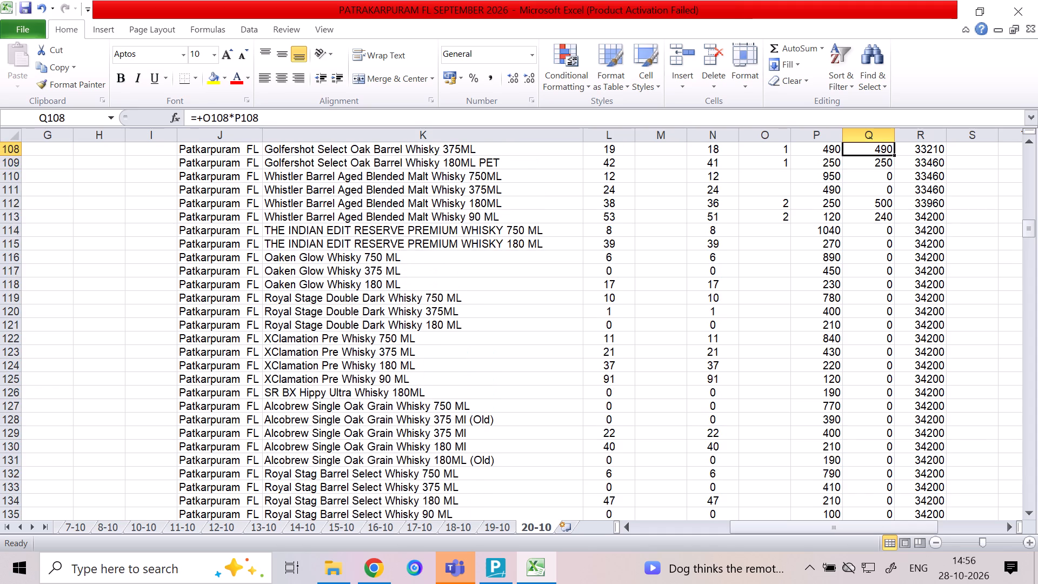
Check the column Q amounts upward from Golfershot Select Oak Barrel Whisky 750ML to Antiquity Blue Premium Whisky 180ML.
{"action": "key", "text": "Up"}
{"action": "key", "text": "Up"}
{"action": "key", "text": "Up"}
{"action": "key", "text": "Down"}
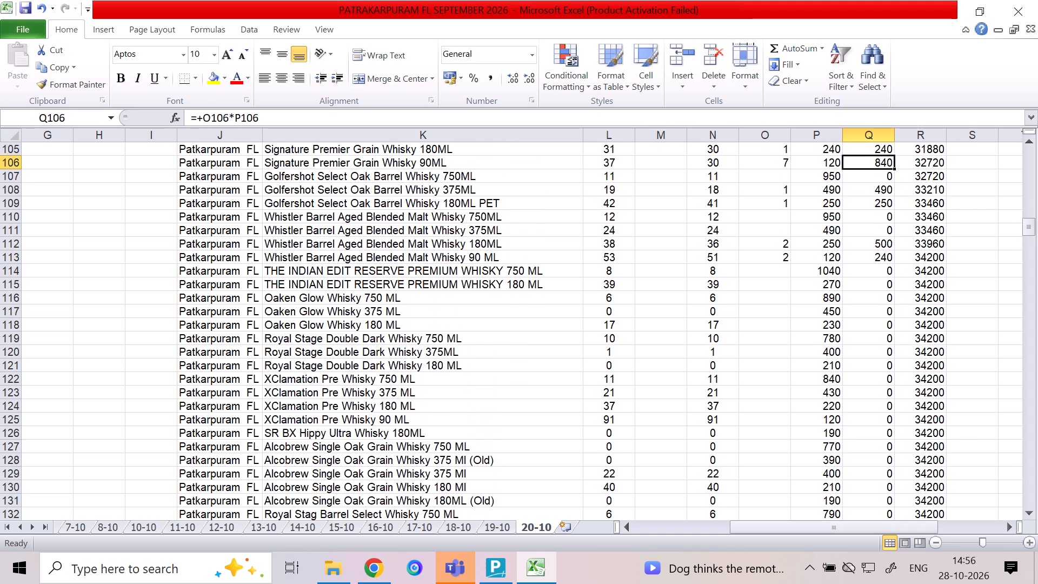
{"action": "key", "text": "Up"}
{"action": "key", "text": "Up"}
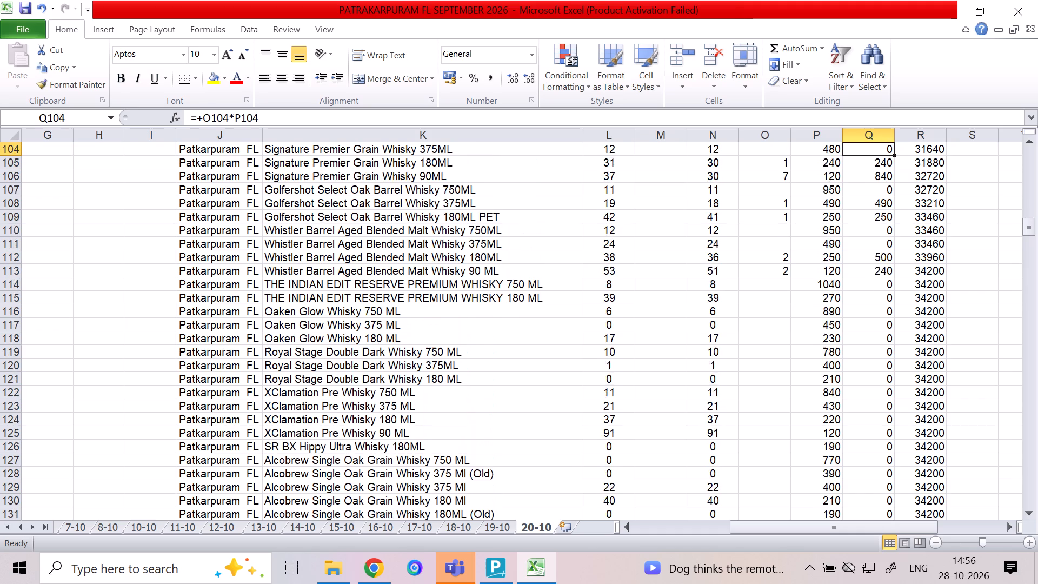
{"action": "key", "text": "Up"}
{"action": "key", "text": "Up"}
{"action": "key", "text": "Up"}
{"action": "key", "text": "Up"}
{"action": "key", "text": "Up"}
{"action": "key", "text": "Up"}
{"action": "key", "text": "Up"}
{"action": "key", "text": "Down"}
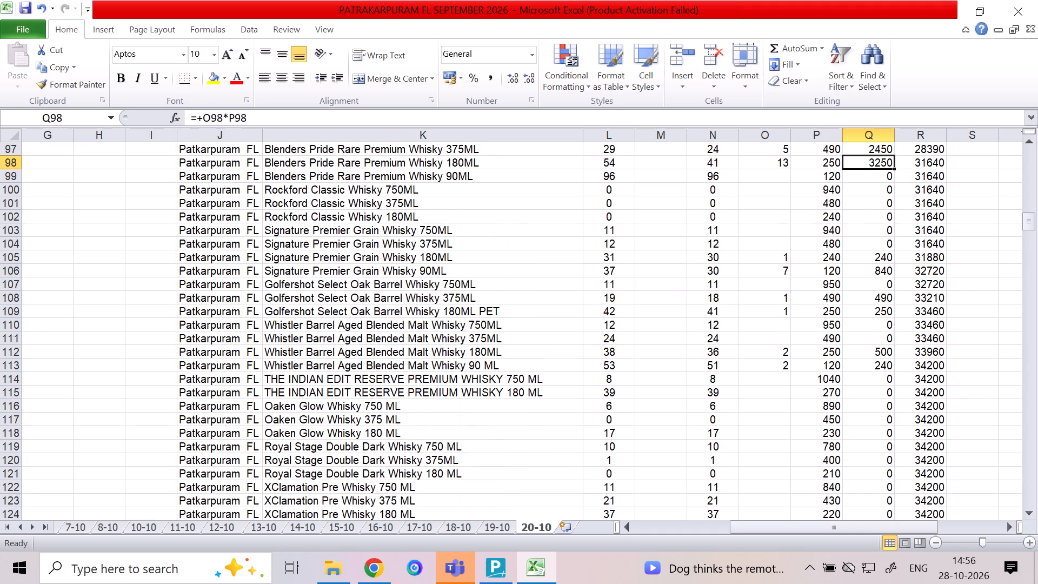
{"action": "key", "text": "Up"}
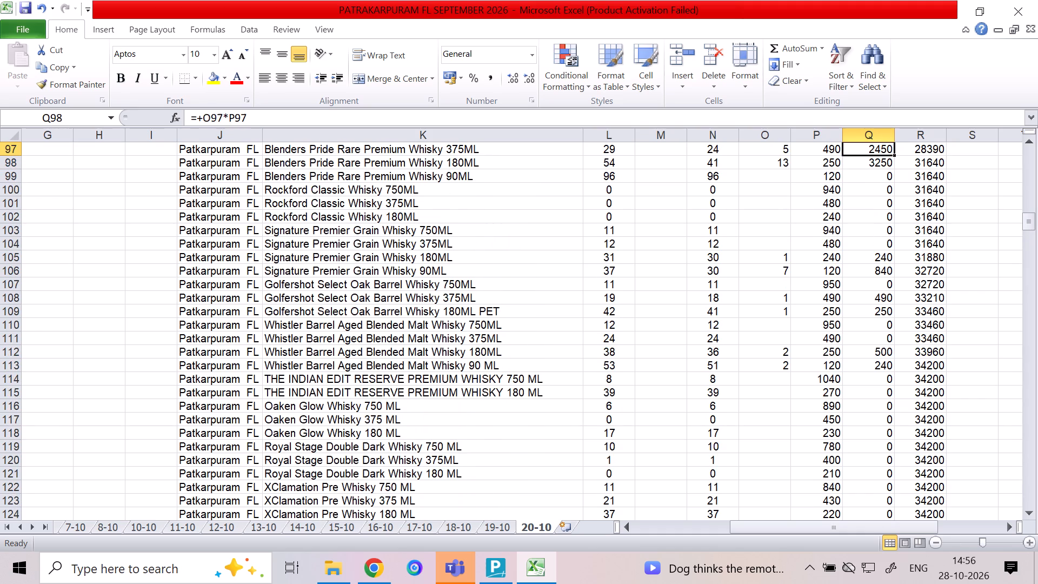
{"action": "key", "text": "Up"}
{"action": "key", "text": "Up"}
{"action": "key", "text": "Up"}
{"action": "key", "text": "Down"}
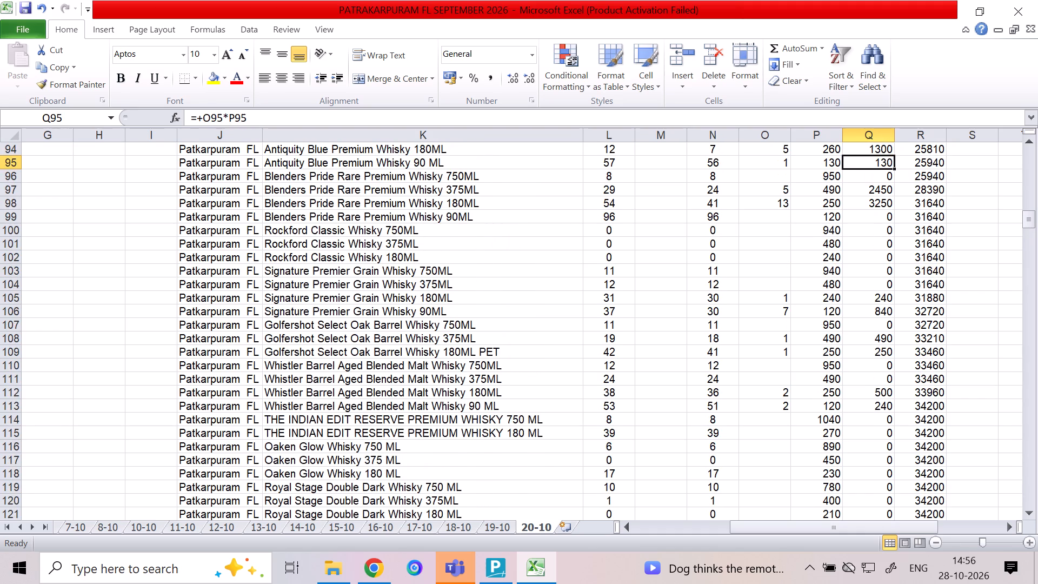
{"action": "key", "text": "Up"}
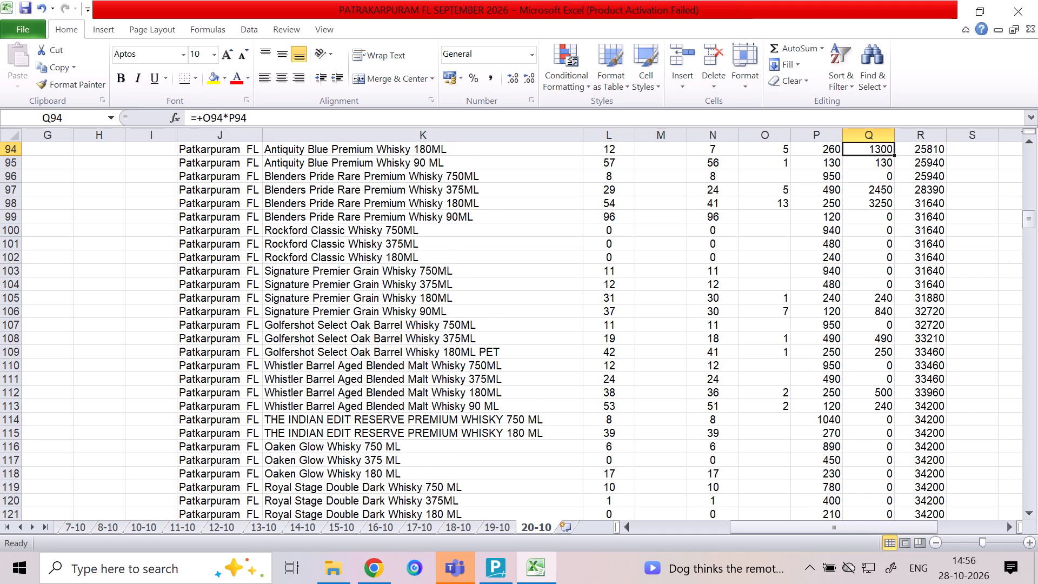
Continue checking the column Q amounts upward from Antiquity Blue Premium Whisky 375ML to Blenders Pride Reserve Whisky 375ML.
{"action": "key", "text": "Up"}
{"action": "key", "text": "Up"}
{"action": "key", "text": "Up"}
{"action": "key", "text": "Up"}
{"action": "key", "text": "Up"}
{"action": "key", "text": "Up"}
{"action": "key", "text": "Up"}
{"action": "key", "text": "Up"}
{"action": "key", "text": "Up"}
{"action": "key", "text": "Up"}
{"action": "key", "text": "Up"}
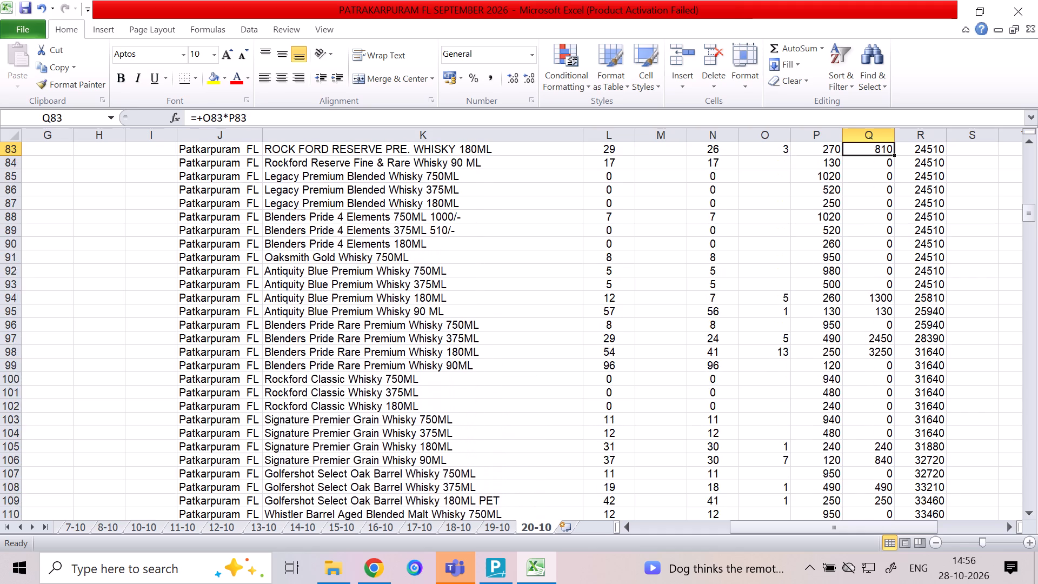
{"action": "key", "text": "Up"}
{"action": "key", "text": "Down"}
{"action": "key", "text": "Up"}
{"action": "key", "text": "Up"}
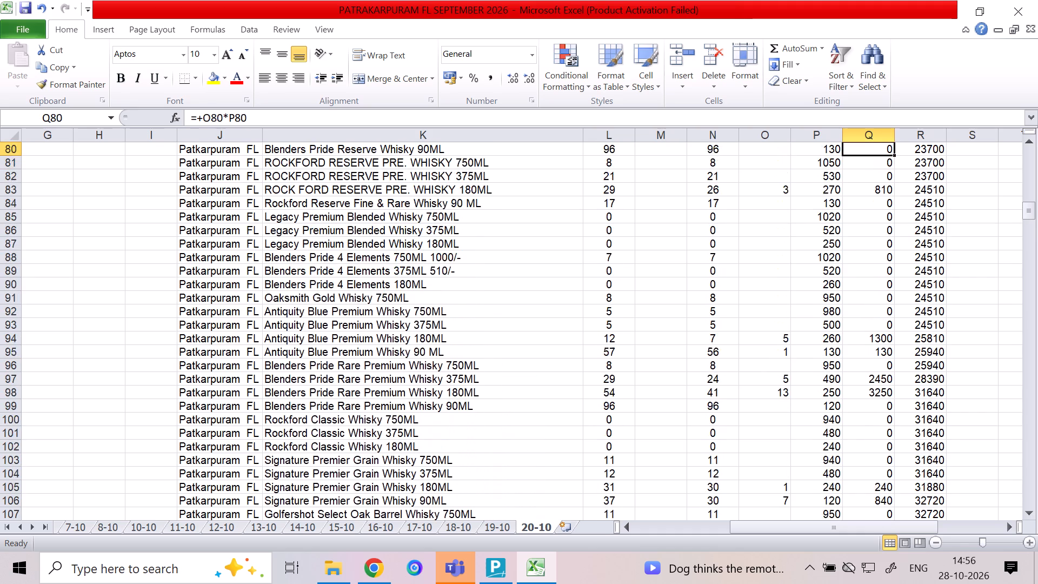
{"action": "key", "text": "Up"}
{"action": "key", "text": "Up"}
{"action": "key", "text": "Up"}
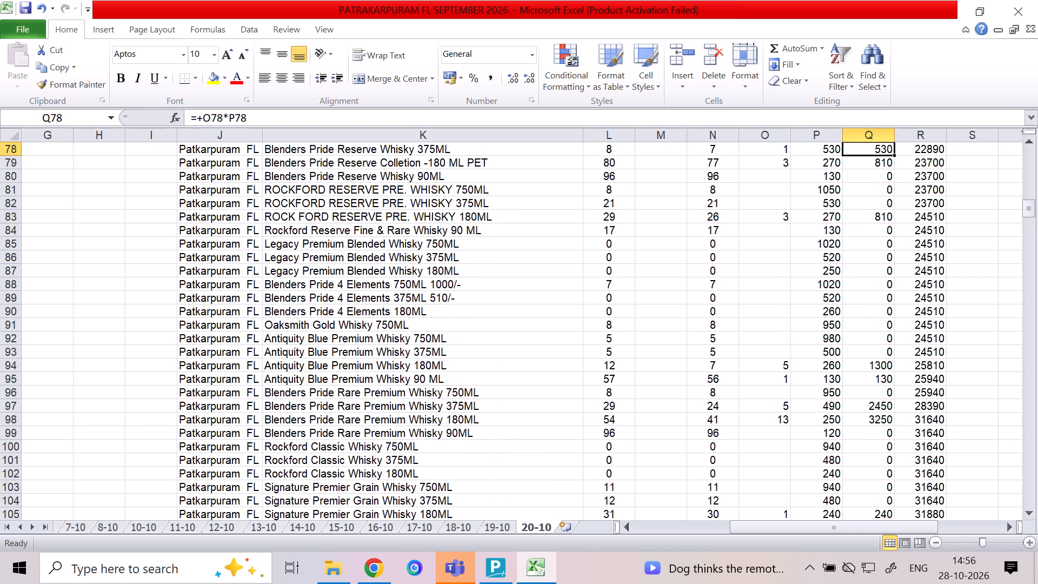
{"action": "key", "text": "Up"}
{"action": "key", "text": "Up"}
{"action": "key", "text": "Down"}
{"action": "key", "text": "Down"}
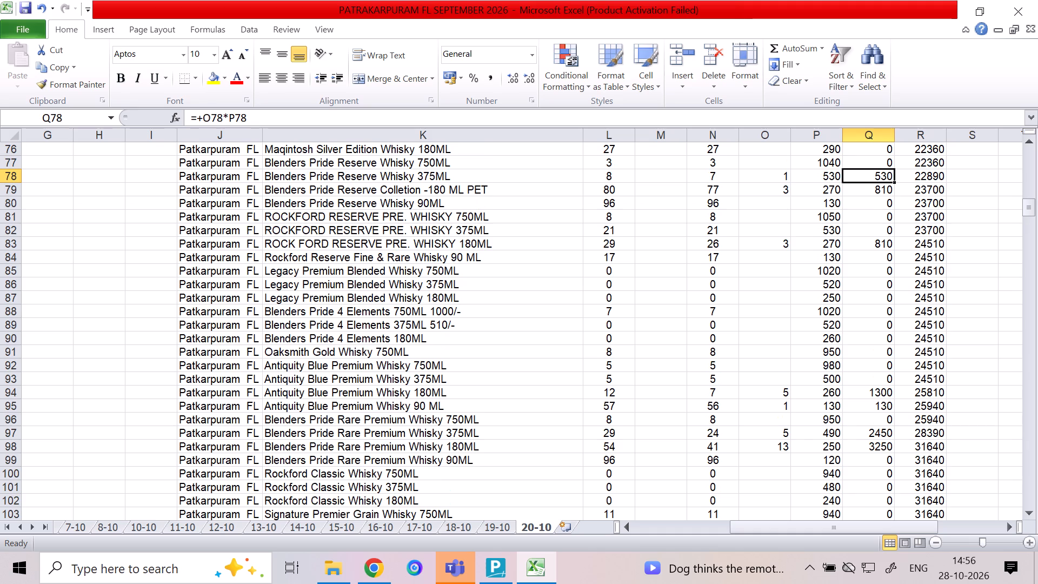
Check the column Q amounts upward from Blenders Pride Reserve Whisky 750ML to Golfershot 18 Hole Rare Whisky 750 Ml.
{"action": "key", "text": "Up"}
{"action": "key", "text": "Up"}
{"action": "key", "text": "Up"}
{"action": "key", "text": "Up"}
{"action": "key", "text": "Up"}
{"action": "key", "text": "Up"}
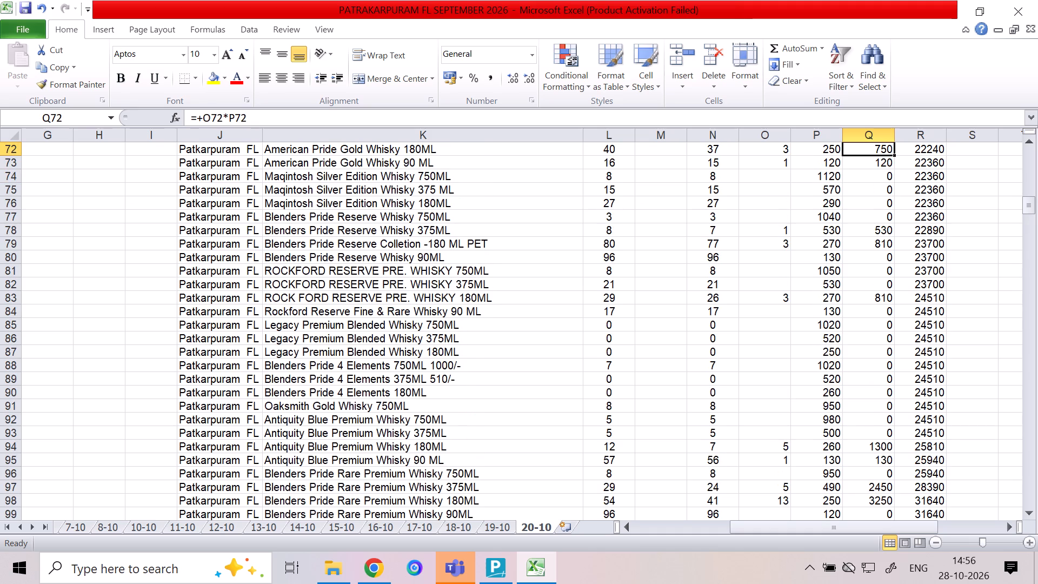
{"action": "key", "text": "Down"}
{"action": "key", "text": "Up"}
{"action": "key", "text": "Up"}
{"action": "key", "text": "Up"}
{"action": "key", "text": "Up"}
{"action": "key", "text": "Up"}
{"action": "key", "text": "Up"}
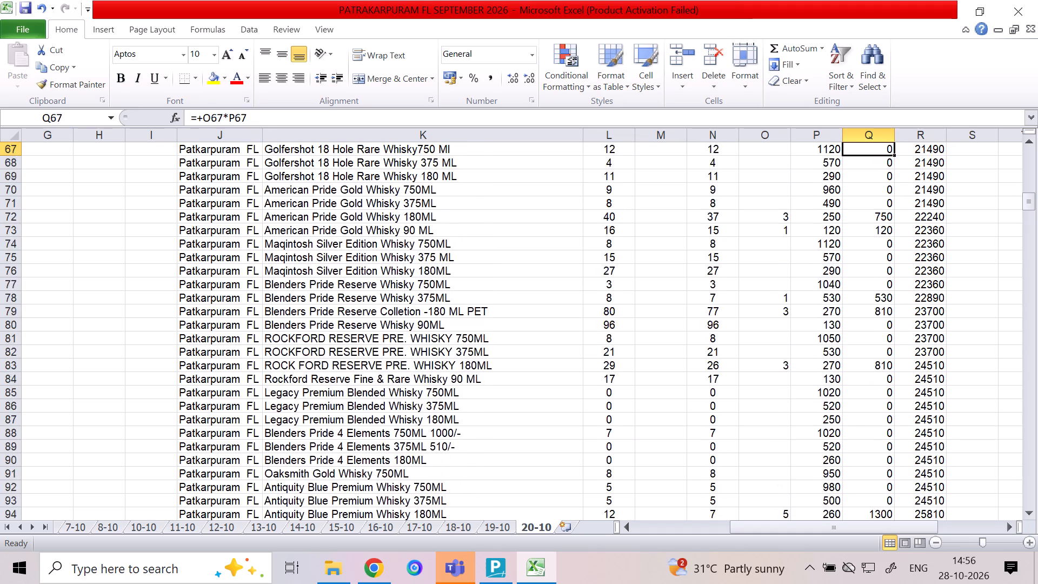
Check the column Q amounts upward from Golfershot 18 Hole Rare Whisky 750 Ml to Vat 69 Whisky 375ML.
{"action": "key", "text": "Up"}
{"action": "key", "text": "Up"}
{"action": "key", "text": "Up"}
{"action": "key", "text": "Up"}
{"action": "key", "text": "Down"}
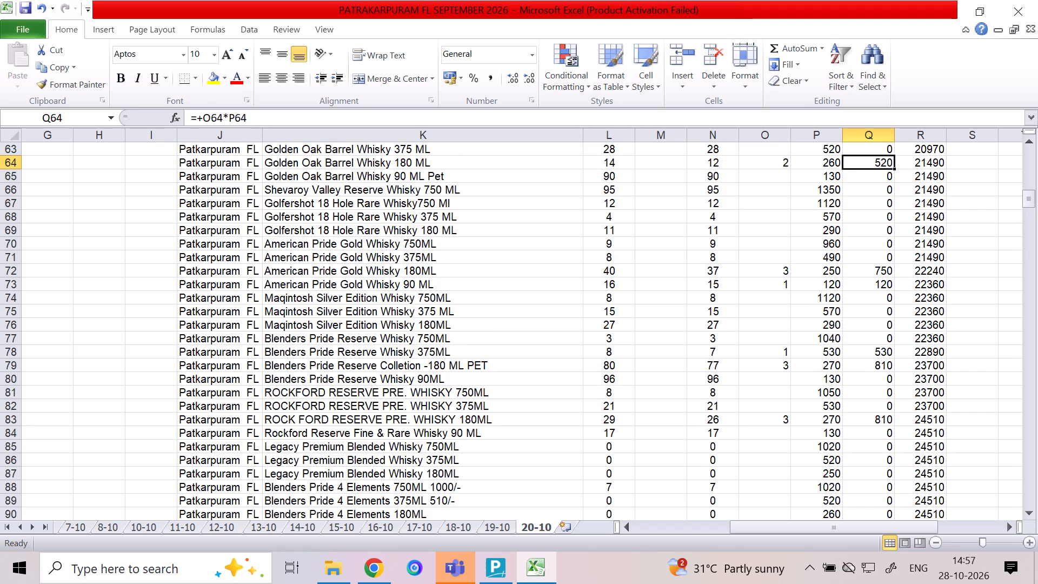
{"action": "key", "text": "Up"}
{"action": "key", "text": "Up"}
{"action": "key", "text": "Up"}
{"action": "key", "text": "Up"}
{"action": "key", "text": "Down"}
{"action": "key", "text": "Down"}
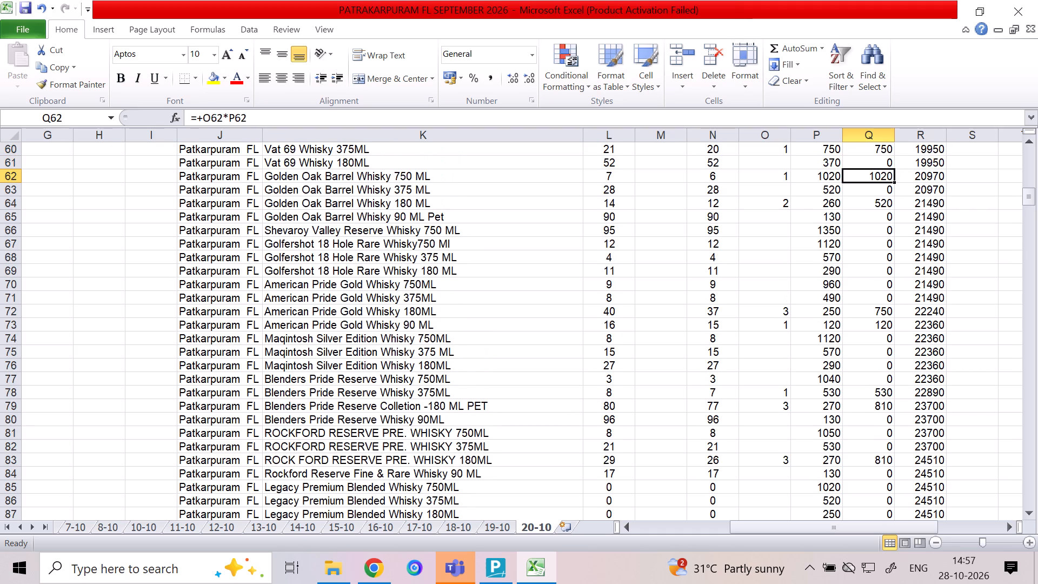
{"action": "key", "text": "Up"}
{"action": "key", "text": "Up"}
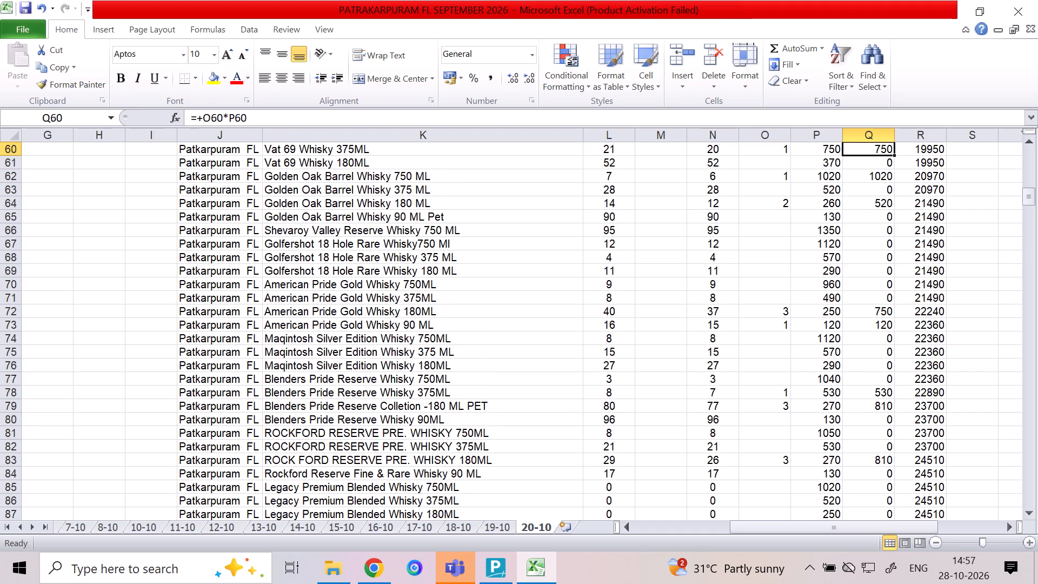
Check the column Q amounts upward from Vat 69 Whisky 375ML to Teachers Highland Whisky 375ML.
{"action": "key", "text": "Up"}
{"action": "key", "text": "Up"}
{"action": "key", "text": "Up"}
{"action": "key", "text": "Up"}
{"action": "key", "text": "Down"}
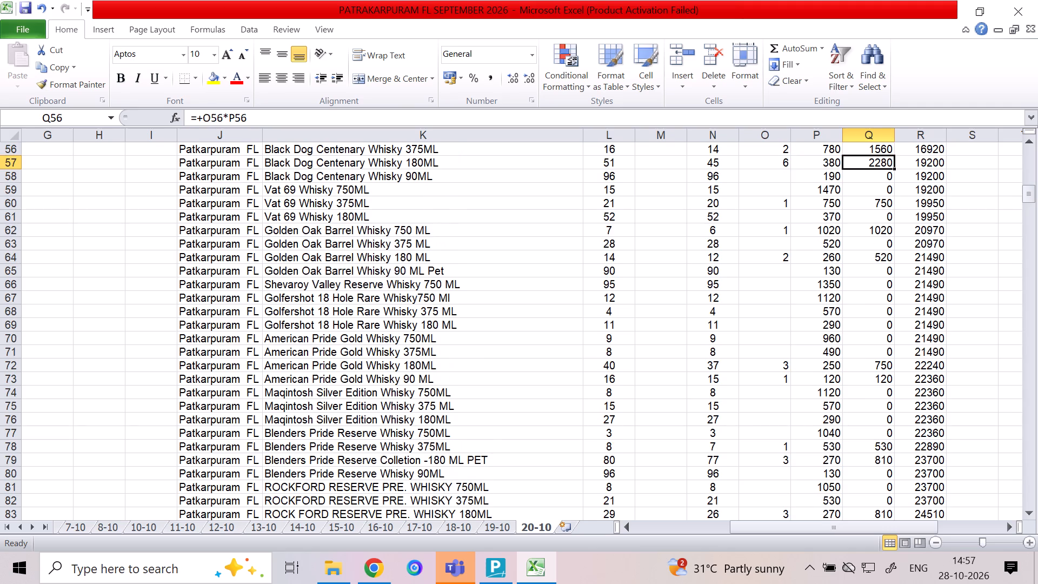
{"action": "key", "text": "Up"}
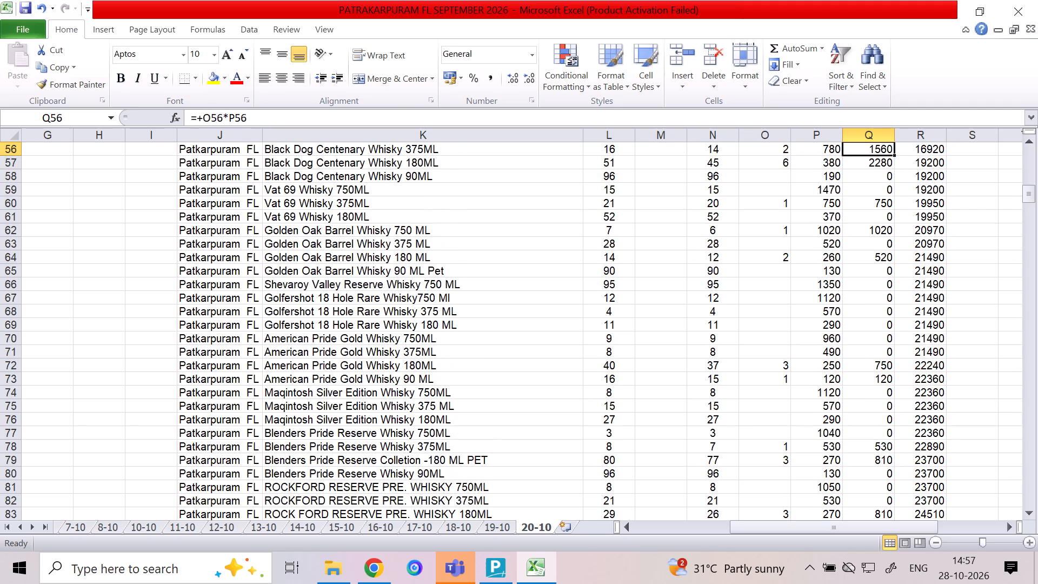
{"action": "key", "text": "Up"}
{"action": "key", "text": "Up"}
{"action": "key", "text": "Up"}
{"action": "key", "text": "Up"}
{"action": "key", "text": "Up"}
{"action": "key", "text": "Up"}
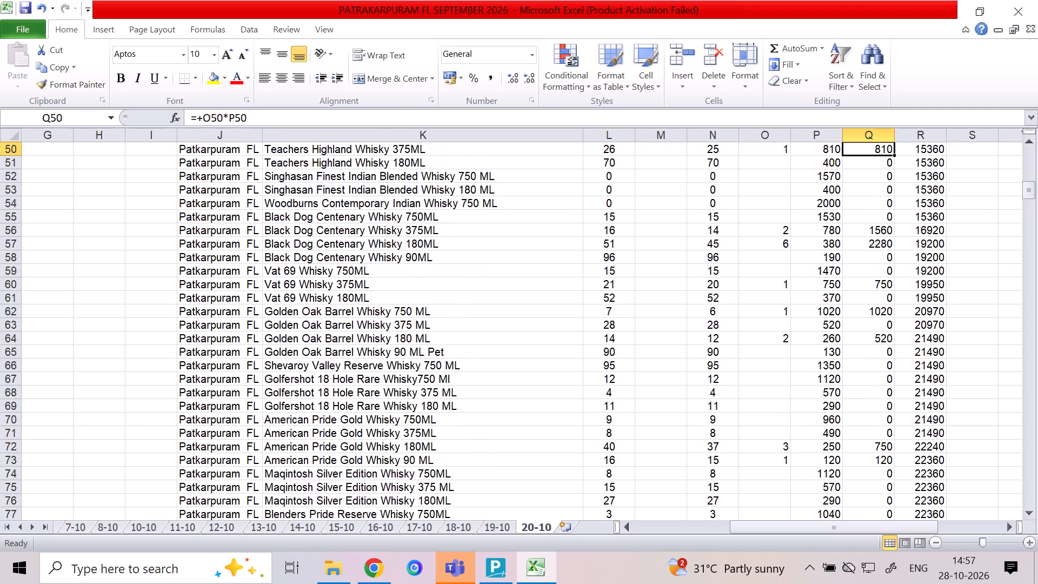
Check the column Q amounts from Teachers Highland Whisky 375ML up to Black & White 90ML, rechecking the 100 Pipers Deluxe Scotch rows.
{"action": "key", "text": "Up"}
{"action": "key", "text": "Down"}
{"action": "key", "text": "Up"}
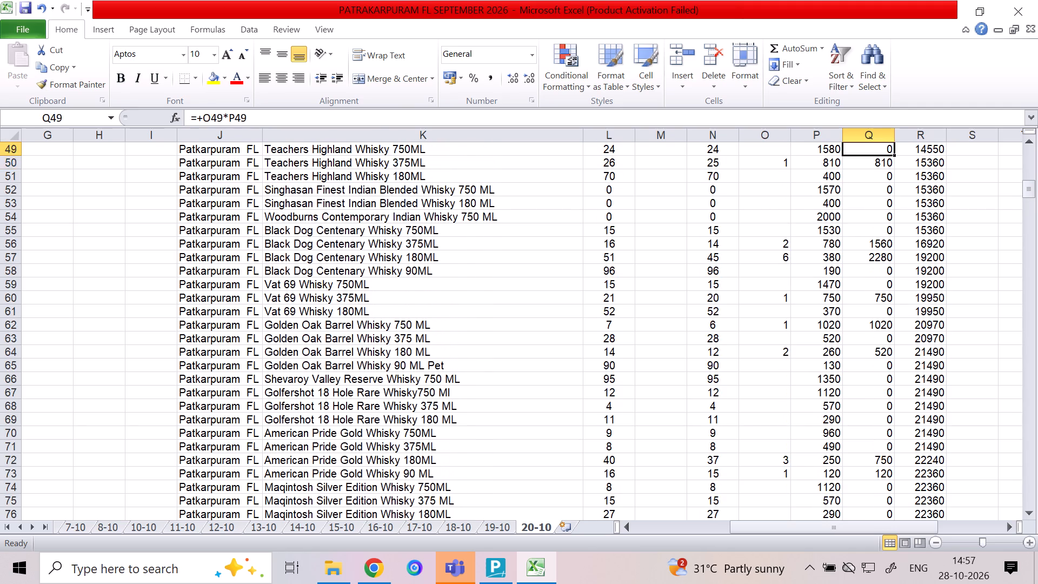
{"action": "key", "text": "Up"}
{"action": "key", "text": "Up"}
{"action": "key", "text": "Up"}
{"action": "key", "text": "Down"}
{"action": "key", "text": "Down"}
{"action": "key", "text": "Up"}
{"action": "key", "text": "Up"}
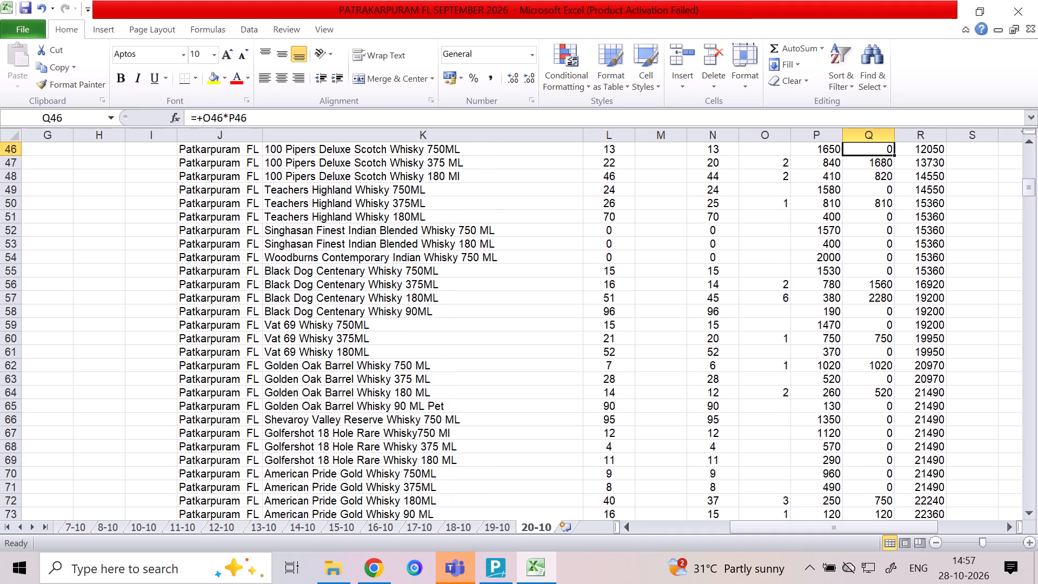
{"action": "key", "text": "Up"}
{"action": "key", "text": "Up"}
{"action": "key", "text": "Down"}
{"action": "key", "text": "Down"}
{"action": "key", "text": "Down"}
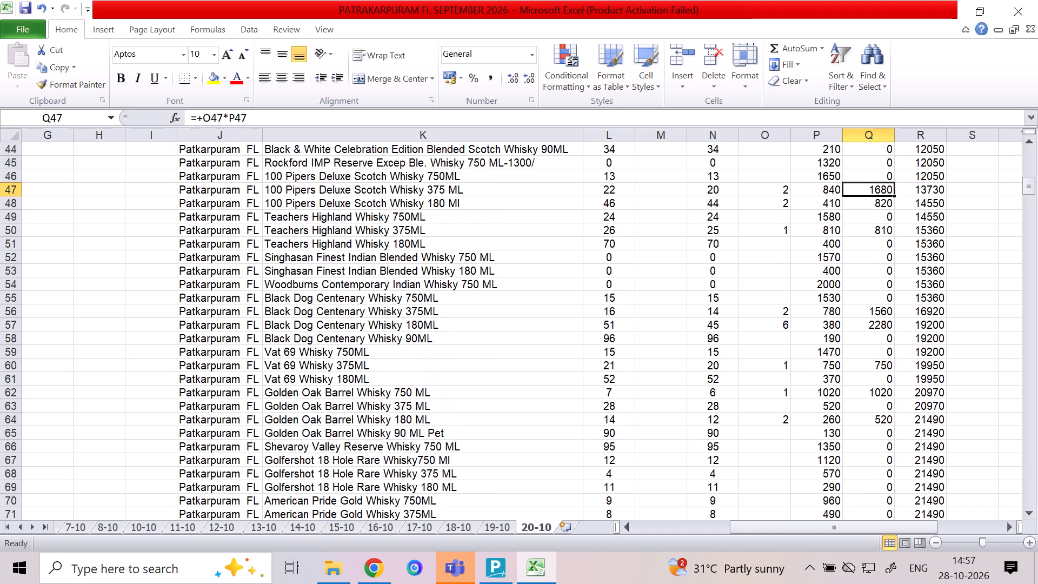
{"action": "key", "text": "Up"}
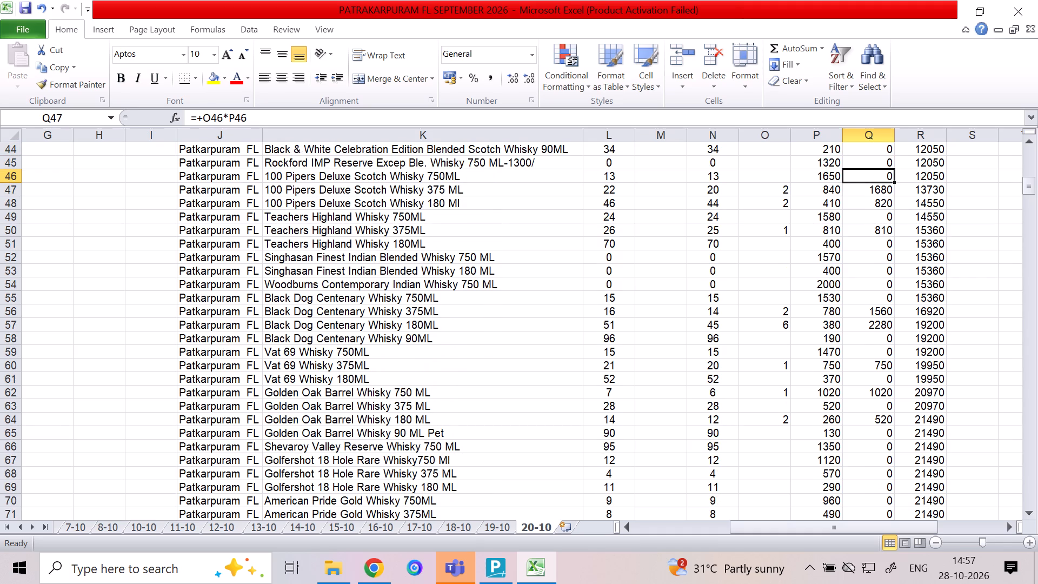
Check the column Q amounts for the Black & White Celebration Edition 750ML, 375ML, 180ML and 90ML rows.
{"action": "key", "text": "Up"}
{"action": "key", "text": "Up"}
{"action": "key", "text": "Up"}
{"action": "key", "text": "Up"}
{"action": "key", "text": "Up"}
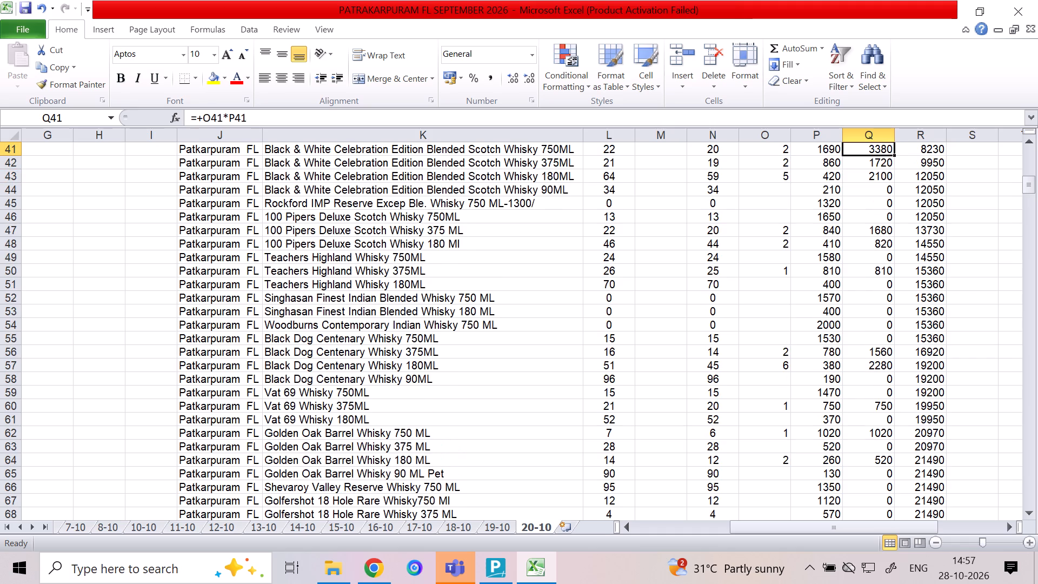
{"action": "key", "text": "Down"}
{"action": "key", "text": "Down"}
{"action": "key", "text": "Up"}
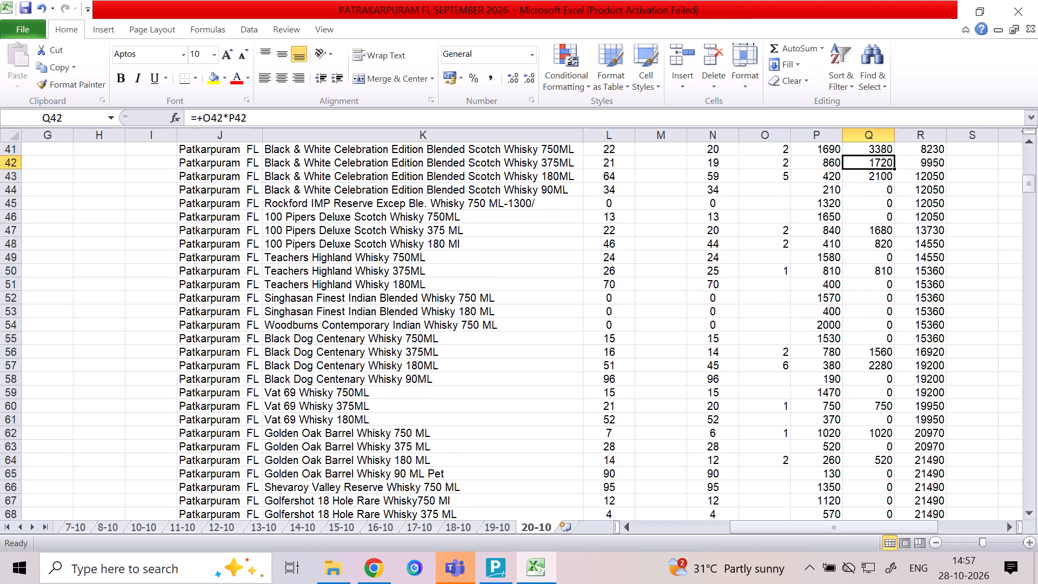
{"action": "key", "text": "Up"}
{"action": "key", "text": "Down"}
{"action": "key", "text": "Down"}
{"action": "key", "text": "Down"}
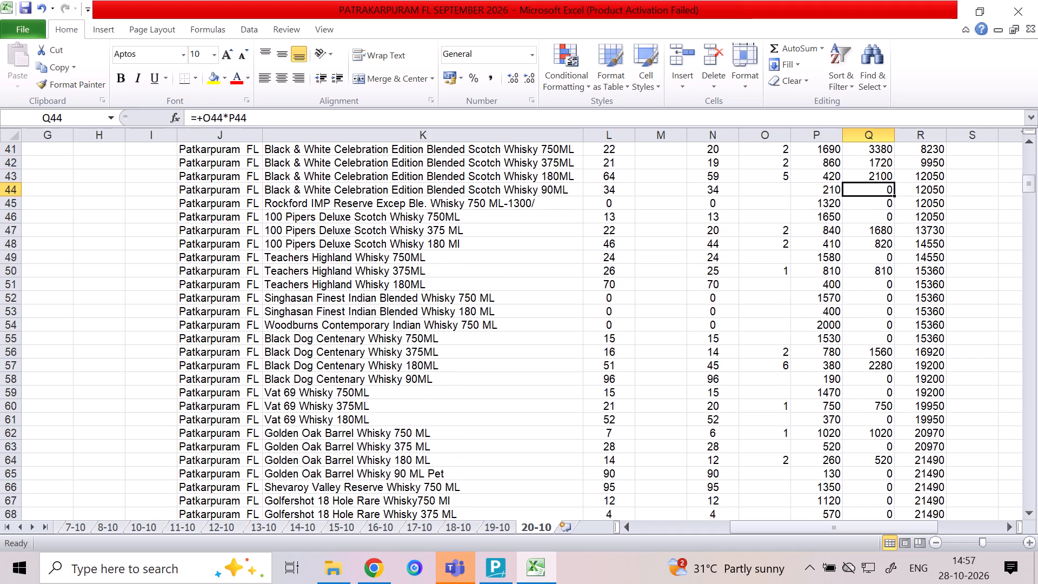
Clear the column O quantity for 100 Pipers Deluxe Scotch Whisky 375 ML.
{"action": "key", "text": "Down"}
{"action": "key", "text": "Down"}
{"action": "key", "text": "Down"}
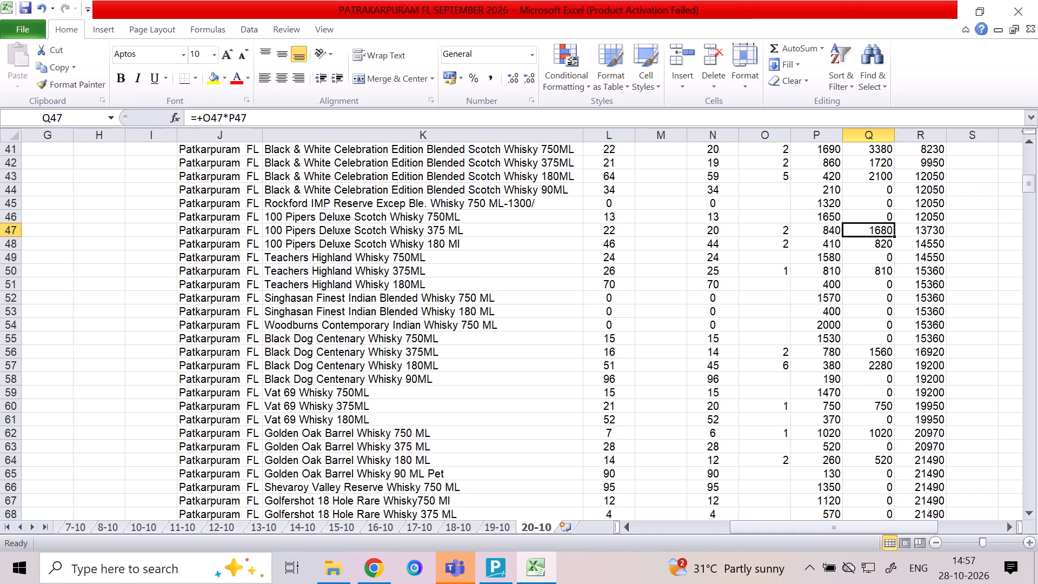
{"action": "key", "text": "Left"}
{"action": "key", "text": "Left"}
{"action": "key", "text": "Left"}
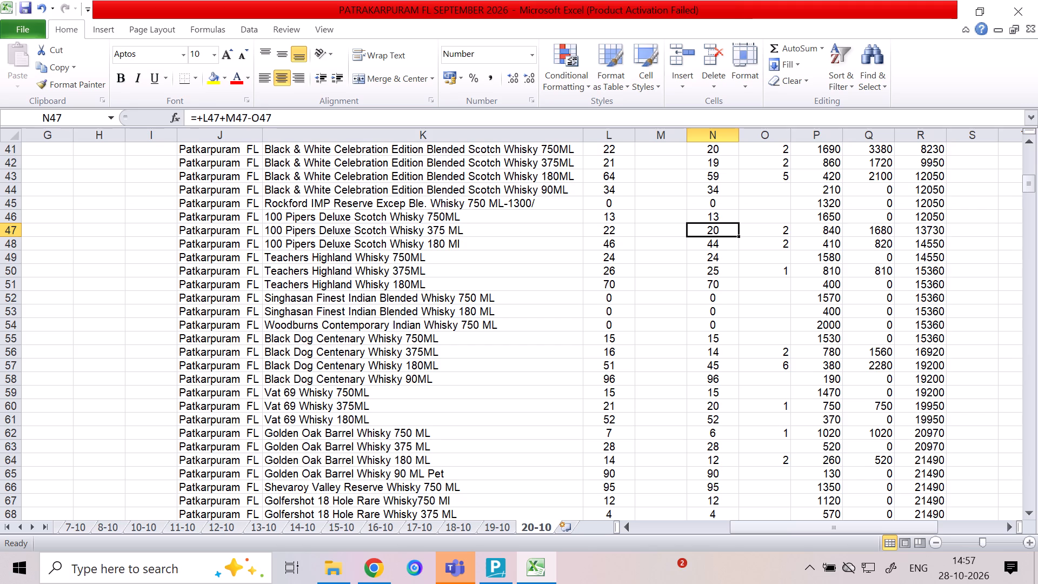
{"action": "key", "text": "Up"}
{"action": "key", "text": "Down"}
{"action": "key", "text": "Right"}
{"action": "key", "text": "Delete"}
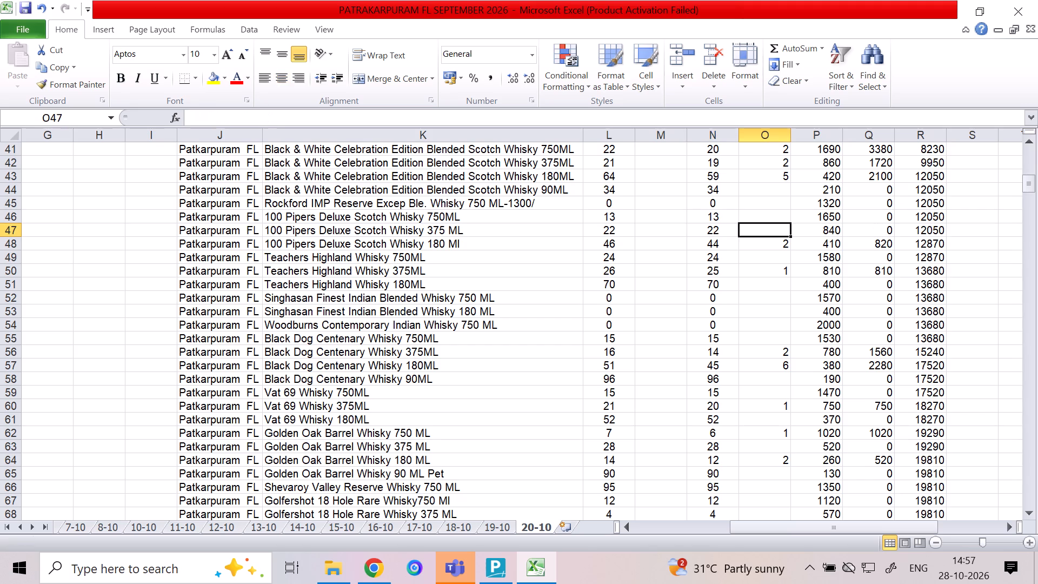
Examine the column N stock, column O quantity and column Q amount for 100 Pipers Deluxe Scotch Whisky 180 Ml.
{"action": "key", "text": "Down"}
{"action": "key", "text": "Left"}
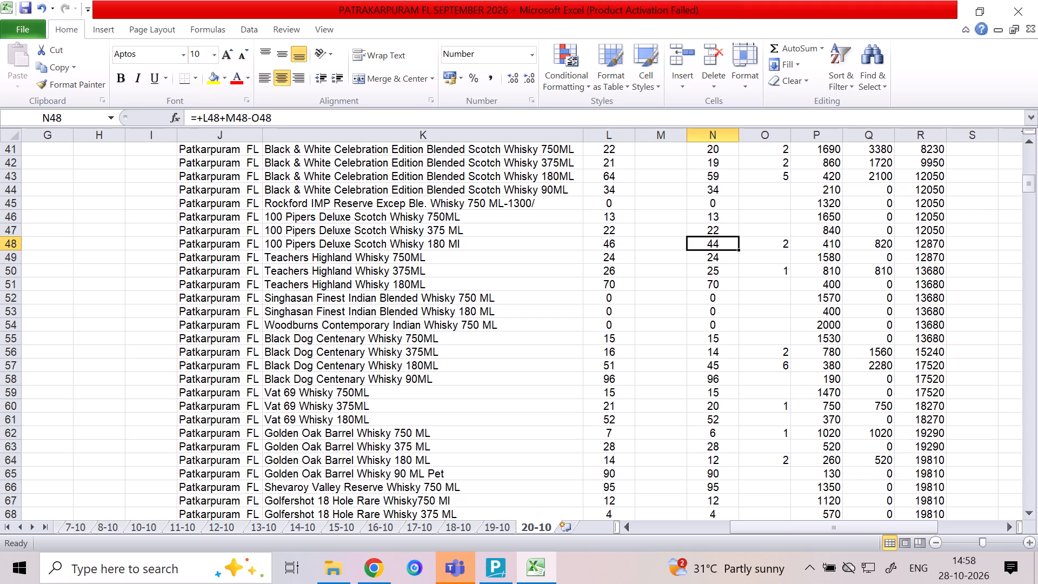
{"action": "key", "text": "Down"}
{"action": "key", "text": "Up"}
{"action": "key", "text": "Right"}
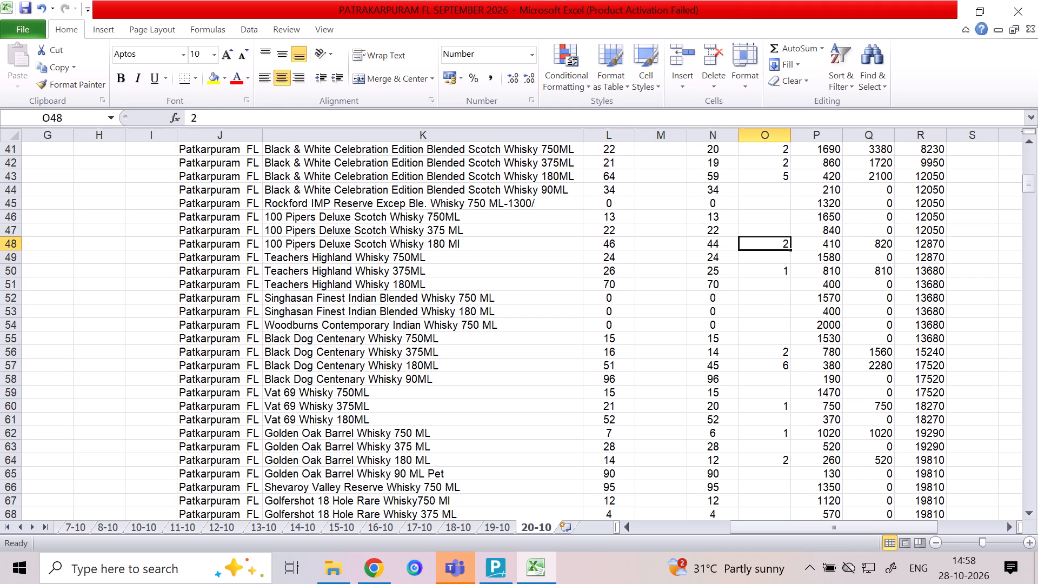
{"action": "key", "text": "Right"}
{"action": "key", "text": "Right"}
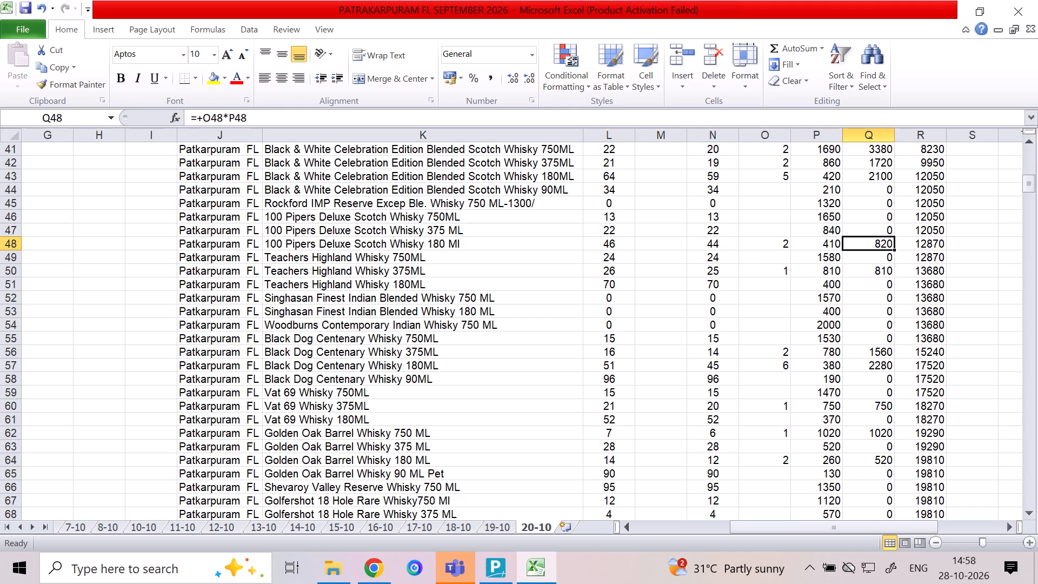
Check the column Q amounts upward from 100 Pipers Deluxe Scotch Whisky 180 Ml through the Black & White Celebration Edition rows.
{"action": "key", "text": "Up"}
{"action": "key", "text": "Up"}
{"action": "key", "text": "Up"}
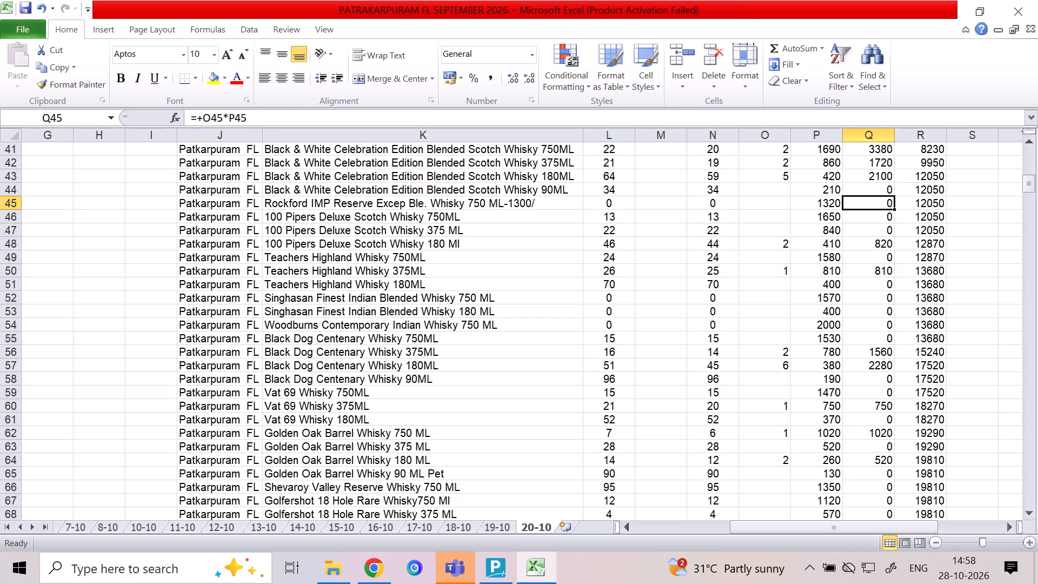
{"action": "key", "text": "Up"}
{"action": "key", "text": "Up"}
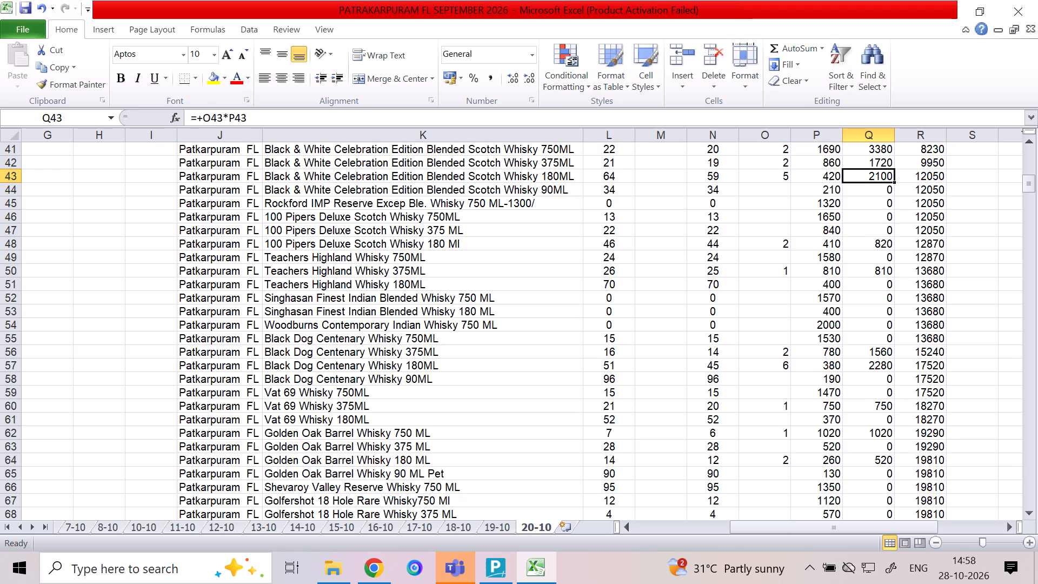
{"action": "key", "text": "Up"}
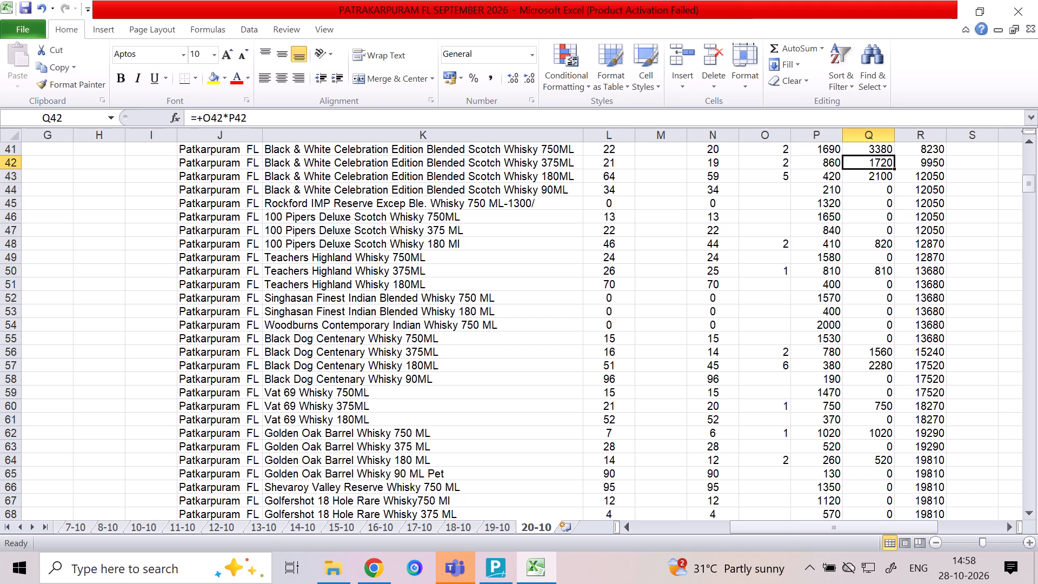
{"action": "key", "text": "Up"}
{"action": "key", "text": "Up"}
{"action": "key", "text": "Up"}
{"action": "key", "text": "Down"}
{"action": "key", "text": "Down"}
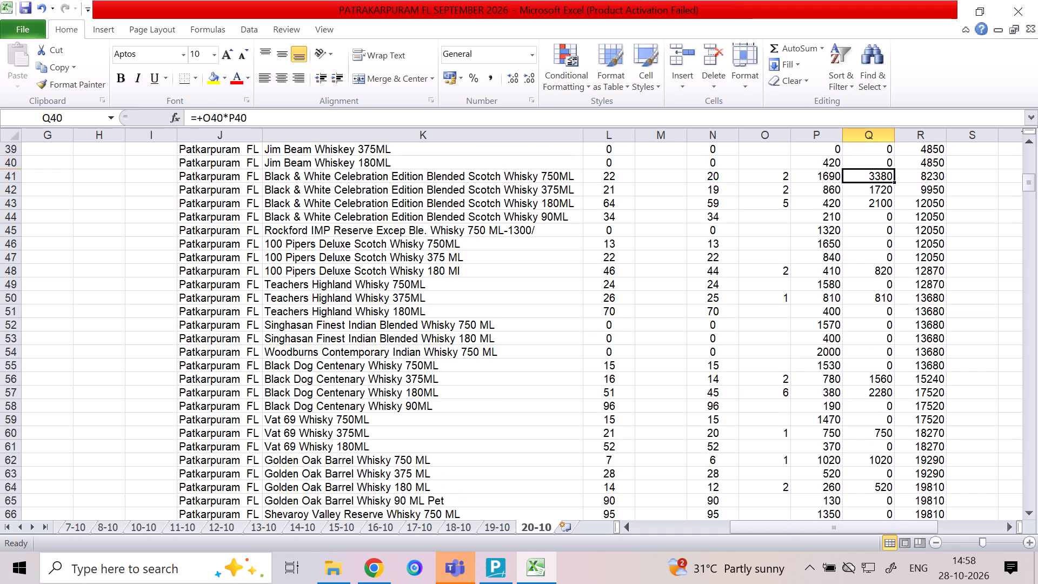
Check the column Q amounts from Black & White 750ML up to Glenwalk 700 ML, rechecking down to Dewar'S White Label 375ML.
{"action": "key", "text": "Up"}
{"action": "key", "text": "Up"}
{"action": "key", "text": "Up"}
{"action": "key", "text": "Up"}
{"action": "key", "text": "Up"}
{"action": "key", "text": "Up"}
{"action": "key", "text": "Up"}
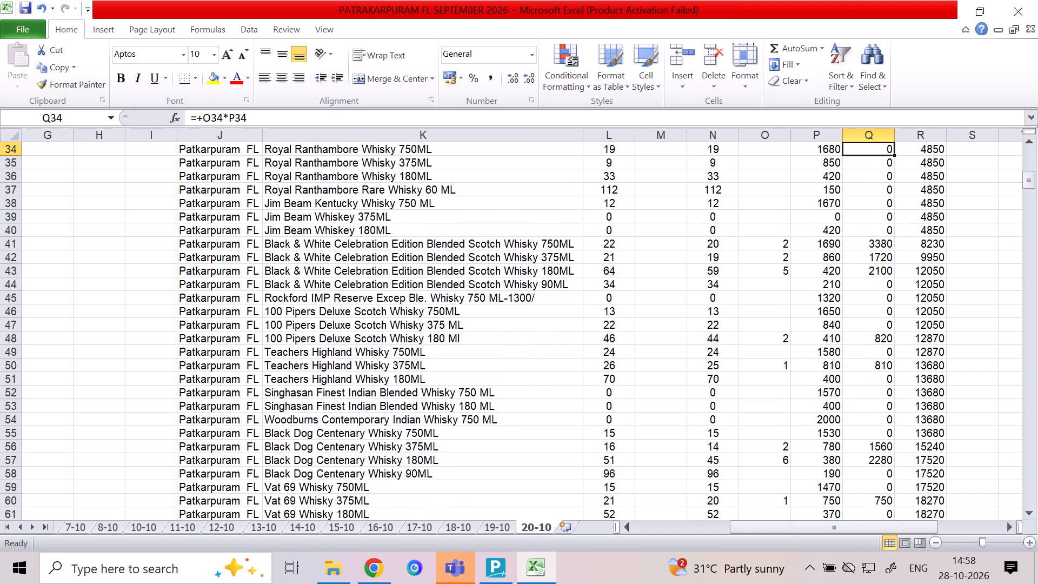
{"action": "key", "text": "Up"}
{"action": "key", "text": "Up"}
{"action": "key", "text": "Up"}
{"action": "key", "text": "Up"}
{"action": "key", "text": "Up"}
{"action": "key", "text": "Up"}
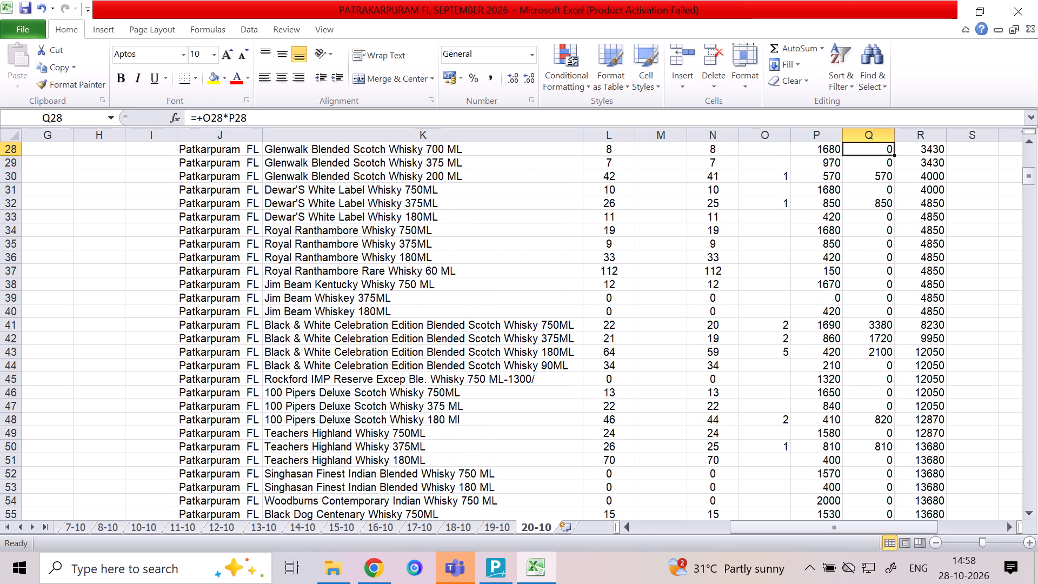
{"action": "key", "text": "Down"}
{"action": "key", "text": "Down"}
{"action": "key", "text": "Down"}
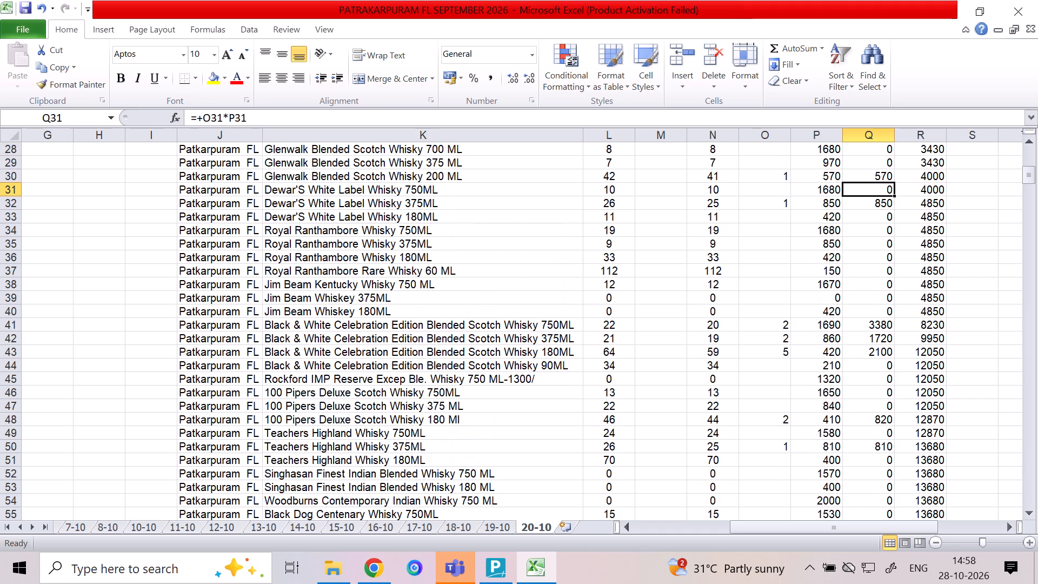
{"action": "key", "text": "Down"}
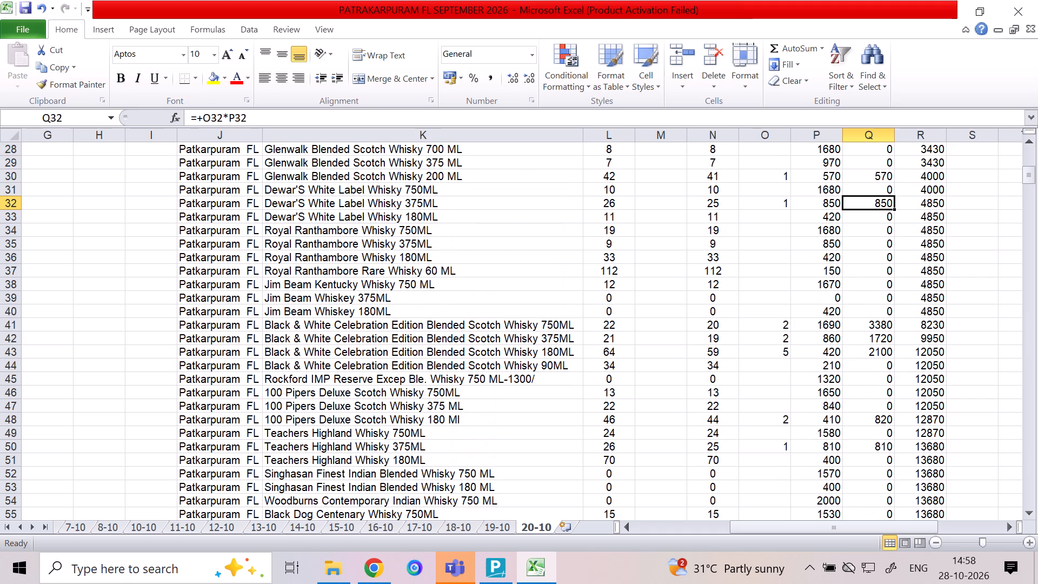
Check the column Q amounts upward from Dewar'S White Label Whisky 375ML to Teacher 50 Whisky 750ML.
{"action": "key", "text": "Up"}
{"action": "key", "text": "Up"}
{"action": "key", "text": "Up"}
{"action": "key", "text": "Up"}
{"action": "key", "text": "Up"}
{"action": "key", "text": "Up"}
{"action": "key", "text": "Up"}
{"action": "key", "text": "Up"}
{"action": "key", "text": "Up"}
{"action": "key", "text": "Up"}
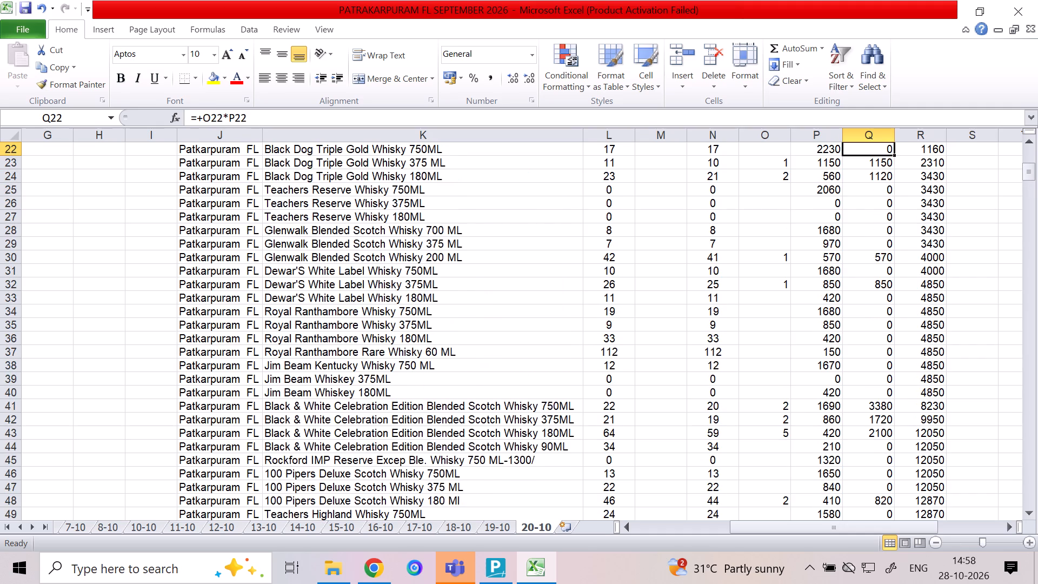
{"action": "key", "text": "Up"}
{"action": "key", "text": "Up"}
{"action": "key", "text": "Up"}
{"action": "key", "text": "Up"}
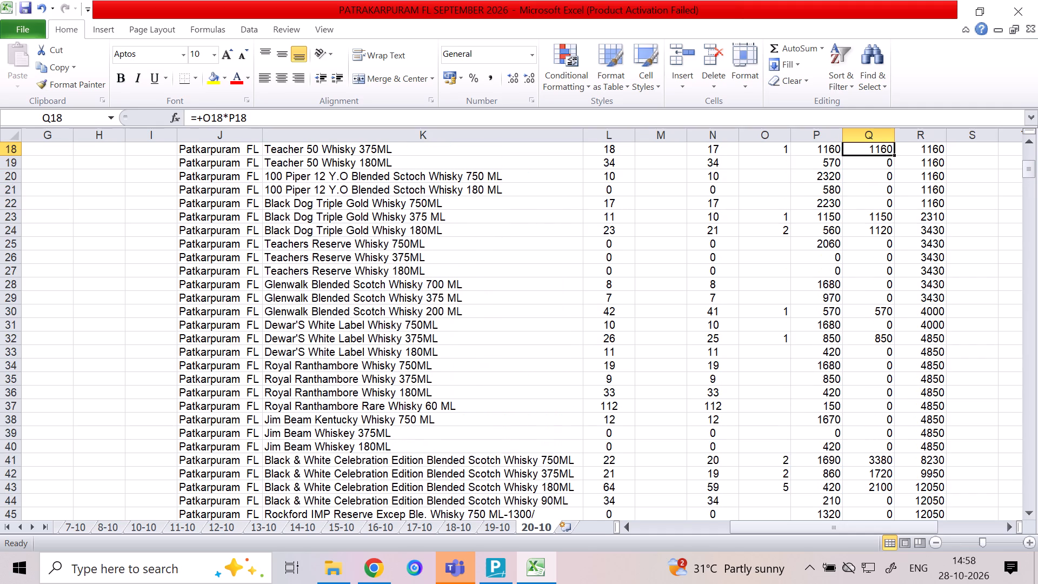
{"action": "key", "text": "Up"}
Review the cumulative amounts in column R down the sheet from Teacher 50 Whisky 750ML to Glenlivet 15 Y.O 700 ML.
{"action": "key", "text": "Down"}
{"action": "key", "text": "Down"}
{"action": "key", "text": "Down"}
{"action": "key", "text": "Down"}
{"action": "key", "text": "Down"}
{"action": "key", "text": "Down"}
{"action": "key", "text": "Down"}
{"action": "key", "text": "Down"}
{"action": "key", "text": "Down"}
{"action": "key", "text": "Down"}
{"action": "key", "text": "Down"}
{"action": "key", "text": "Down"}
{"action": "key", "text": "Down"}
{"action": "key", "text": "Down"}
{"action": "key", "text": "Down"}
{"action": "key", "text": "Down"}
{"action": "key", "text": "Down"}
{"action": "key", "text": "Down"}
{"action": "key", "text": "Down"}
{"action": "key", "text": "Down"}
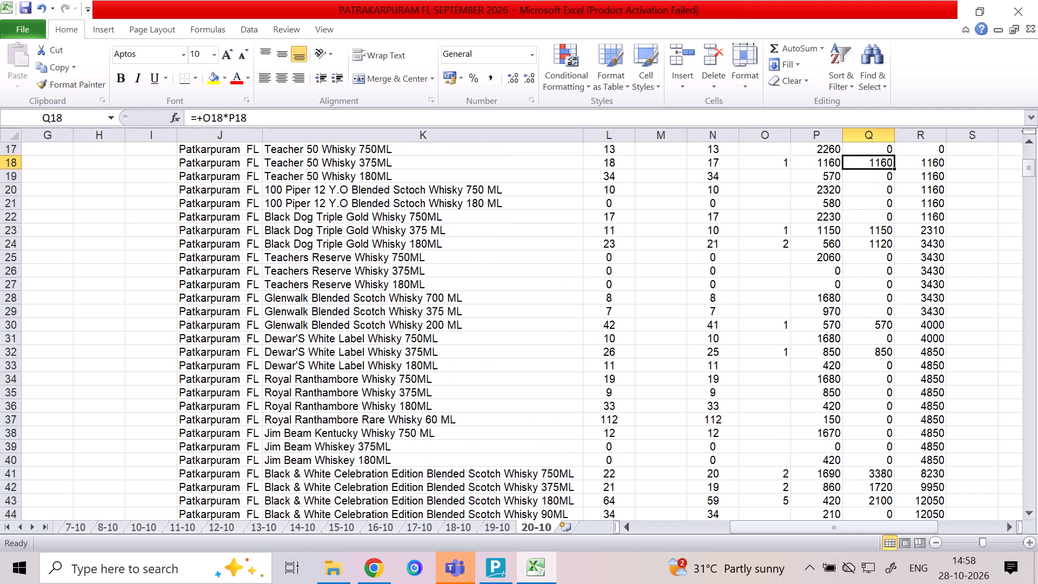
{"action": "key", "text": "Right"}
{"action": "key", "text": "Right"}
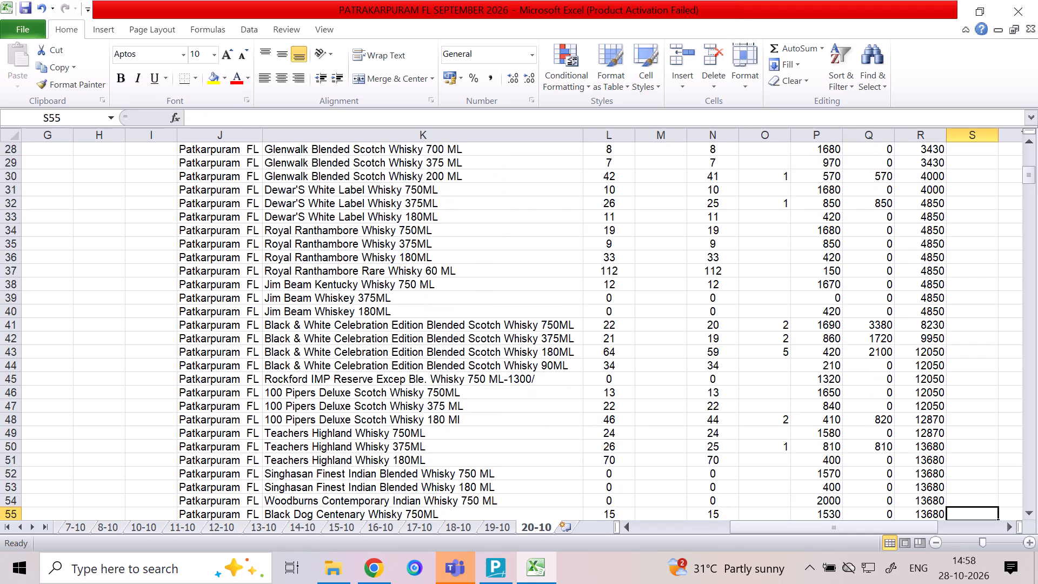
{"action": "key", "text": "Down"}
{"action": "key", "text": "Down"}
{"action": "key", "text": "Down"}
{"action": "key", "text": "Down"}
{"action": "key", "text": "Down"}
{"action": "key", "text": "Down"}
{"action": "key", "text": "Down"}
{"action": "key", "text": "Down"}
{"action": "key", "text": "Down"}
{"action": "key", "text": "Down"}
{"action": "key", "text": "Down"}
{"action": "key", "text": "Down"}
{"action": "key", "text": "Down"}
{"action": "key", "text": "Down"}
{"action": "key", "text": "Down"}
{"action": "key", "text": "Down"}
{"action": "key", "text": "Down"}
{"action": "key", "text": "Down"}
{"action": "key", "text": "Down"}
{"action": "key", "text": "Down"}
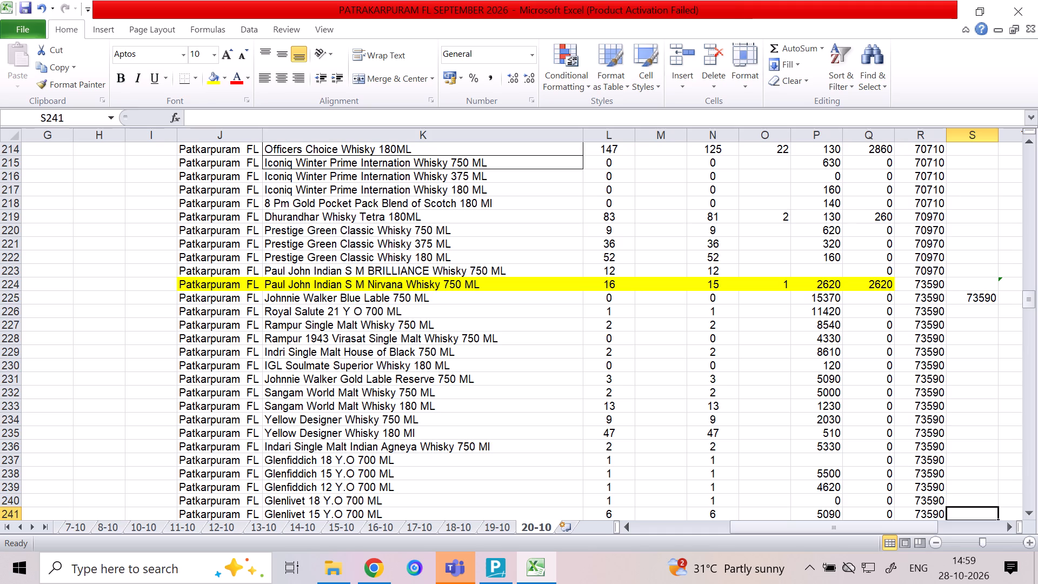
Check the column O quantities upward from Glenlivet 15 Y.O 700 ML to Royal Salute 21 Y O 700 ML.
{"action": "key", "text": "Up"}
{"action": "key", "text": "Left"}
{"action": "key", "text": "Left"}
{"action": "key", "text": "Up"}
{"action": "key", "text": "Up"}
{"action": "key", "text": "Up"}
{"action": "key", "text": "Left"}
{"action": "key", "text": "Up"}
{"action": "key", "text": "Left"}
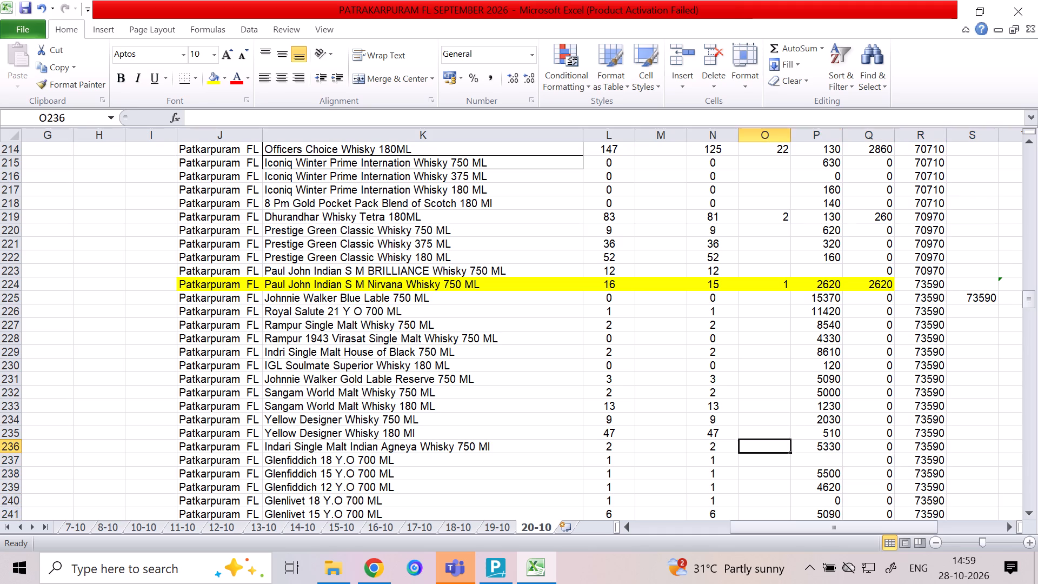
{"action": "key", "text": "Up"}
{"action": "key", "text": "Left"}
{"action": "key", "text": "Left"}
{"action": "key", "text": "Up"}
{"action": "key", "text": "Up"}
{"action": "key", "text": "Right"}
{"action": "key", "text": "Right"}
{"action": "key", "text": "Up"}
{"action": "key", "text": "Up"}
{"action": "key", "text": "Up"}
{"action": "key", "text": "Up"}
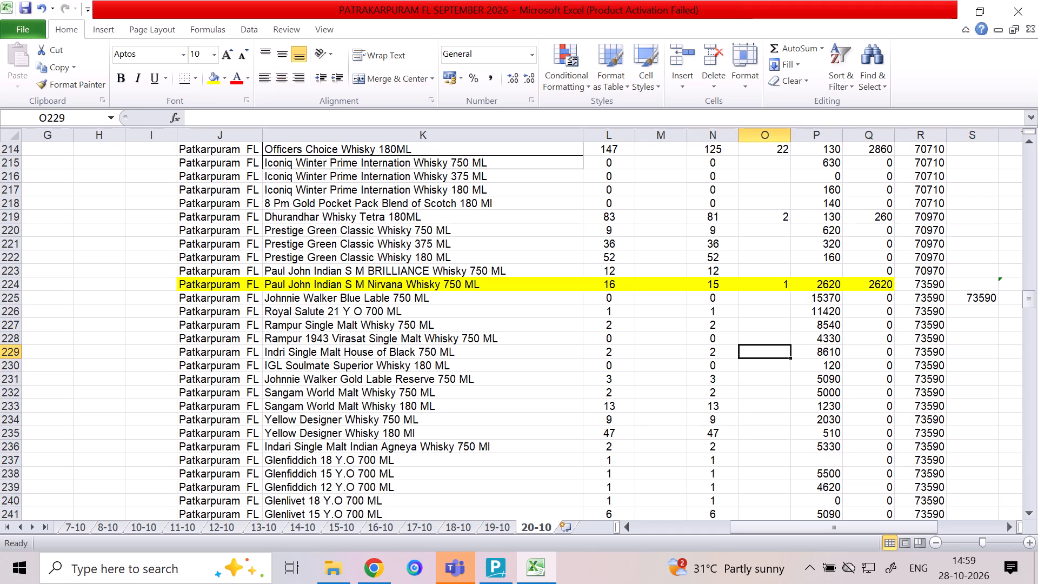
{"action": "key", "text": "Up"}
{"action": "key", "text": "Up"}
{"action": "key", "text": "Up"}
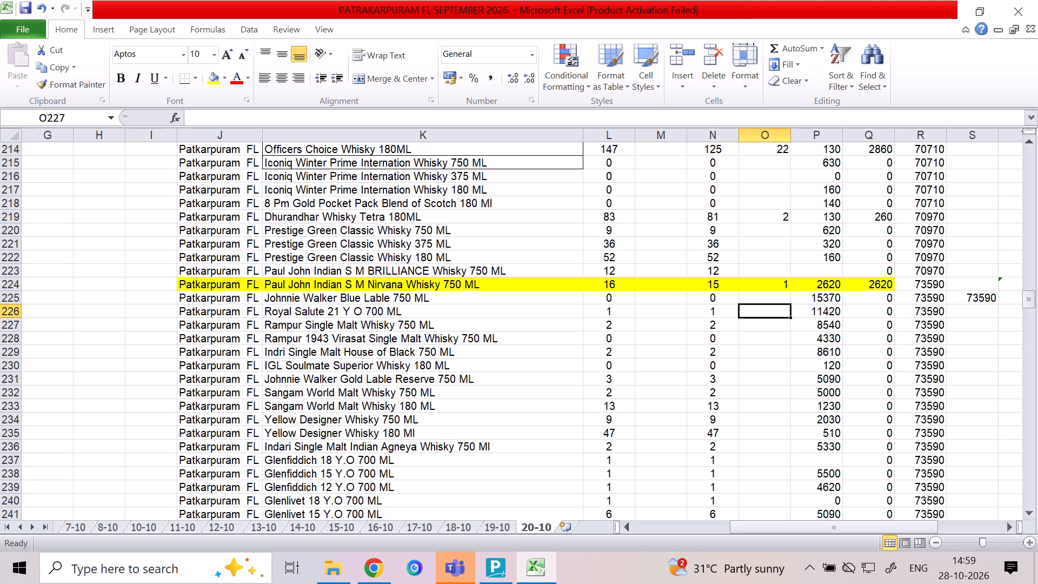
Enter a quantity of 1 in column O for Indari Single Malt Indian Whisky 750 Ml.
{"action": "key", "text": "Down"}
{"action": "key", "text": "Down"}
{"action": "key", "text": "Down"}
{"action": "key", "text": "Down"}
{"action": "key", "text": "Down"}
{"action": "key", "text": "Down"}
{"action": "key", "text": "Down"}
{"action": "key", "text": "Down"}
{"action": "key", "text": "Down"}
{"action": "key", "text": "Down"}
{"action": "key", "text": "Down"}
{"action": "key", "text": "Down"}
{"action": "key", "text": "Down"}
{"action": "key", "text": "Down"}
{"action": "key", "text": "Down"}
{"action": "key", "text": "Down"}
{"action": "key", "text": "Down"}
{"action": "key", "text": "Down"}
{"action": "key", "text": "Down"}
{"action": "key", "text": "Down"}
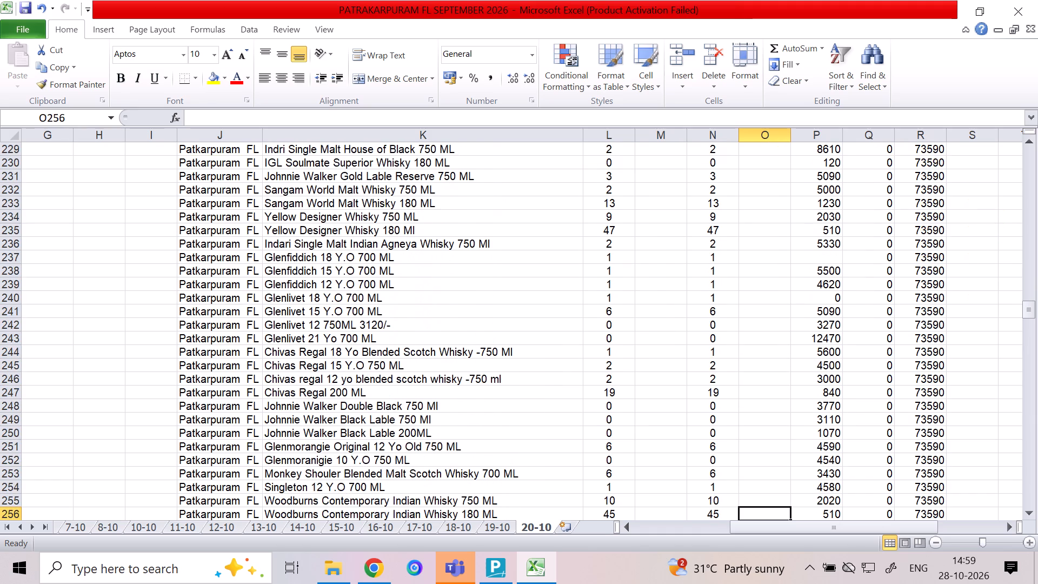
{"action": "key", "text": "1"}
{"action": "key", "text": "Down"}
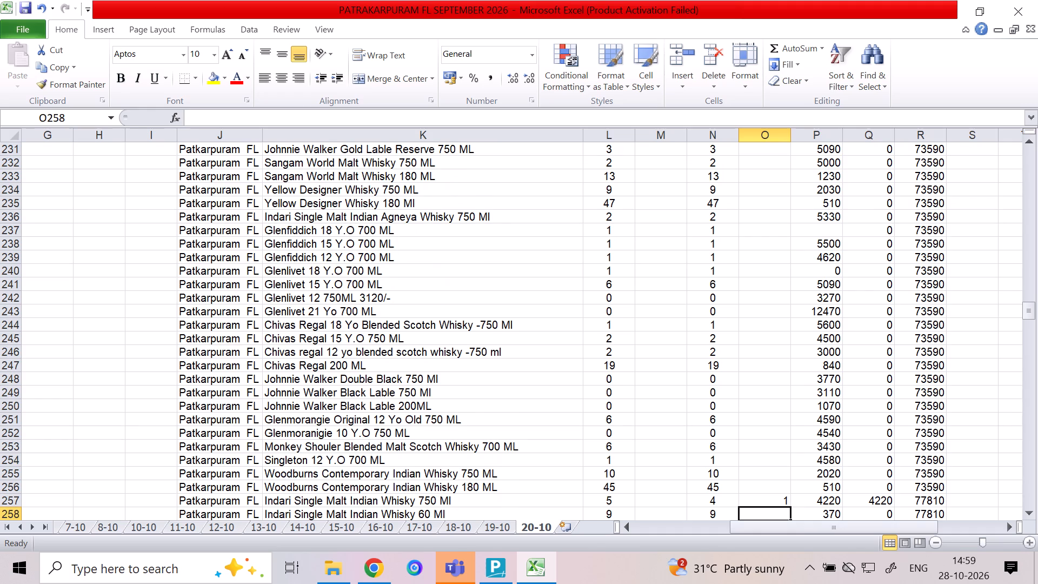
Check the column O rows downward from Indari Single Malt Indian Whisky 60 Ml to Jack Daniels Quality Tennessee Whisky 1000 ML.
{"action": "key", "text": "Down"}
{"action": "key", "text": "Down"}
{"action": "key", "text": "Down"}
{"action": "key", "text": "Down"}
{"action": "key", "text": "Down"}
{"action": "key", "text": "Down"}
{"action": "key", "text": "Down"}
{"action": "key", "text": "Down"}
{"action": "key", "text": "Down"}
{"action": "key", "text": "Down"}
{"action": "key", "text": "Down"}
{"action": "key", "text": "Down"}
{"action": "key", "text": "Down"}
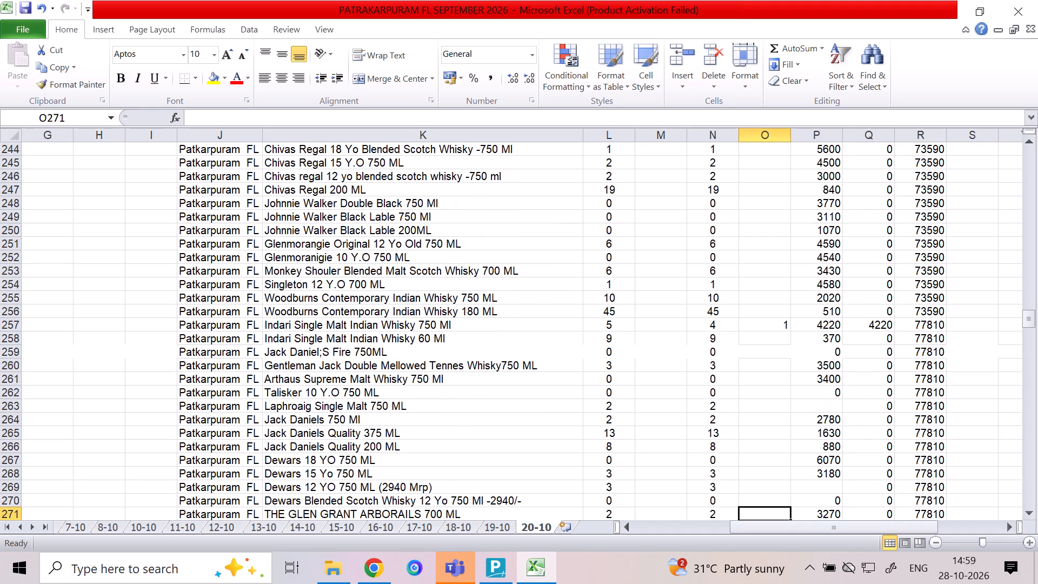
{"action": "key", "text": "Down"}
{"action": "key", "text": "Down"}
{"action": "key", "text": "Down"}
{"action": "key", "text": "Down"}
{"action": "key", "text": "Down"}
{"action": "key", "text": "Down"}
{"action": "key", "text": "Down"}
{"action": "key", "text": "Down"}
{"action": "key", "text": "Down"}
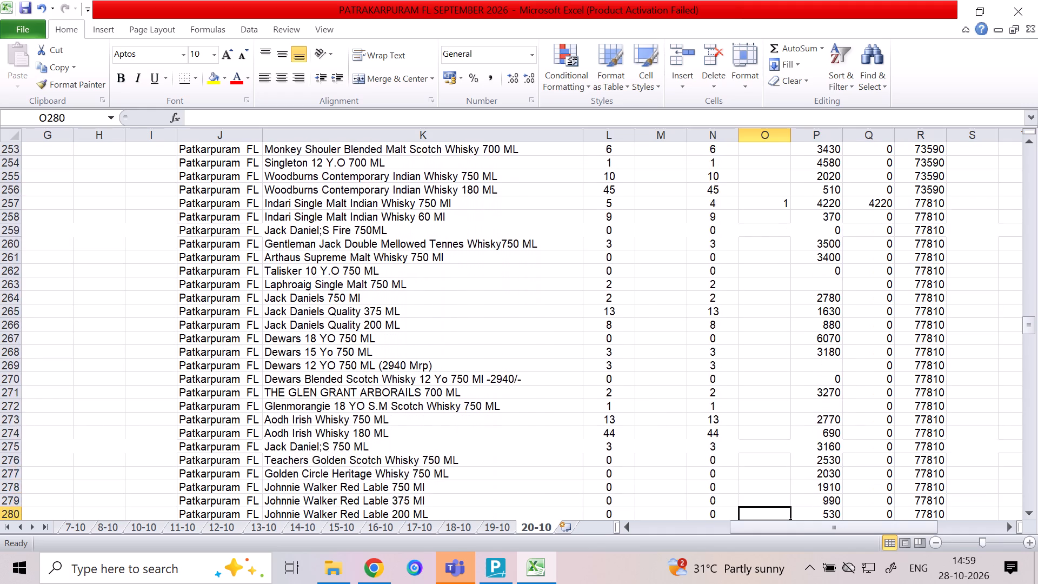
{"action": "key", "text": "Down"}
{"action": "key", "text": "Down"}
{"action": "key", "text": "Down"}
{"action": "key", "text": "Down"}
{"action": "key", "text": "Down"}
{"action": "key", "text": "Down"}
{"action": "key", "text": "Down"}
{"action": "key", "text": "Down"}
{"action": "key", "text": "Down"}
{"action": "key", "text": "Down"}
{"action": "key", "text": "Down"}
{"action": "key", "text": "Down"}
{"action": "key", "text": "Down"}
{"action": "key", "text": "Down"}
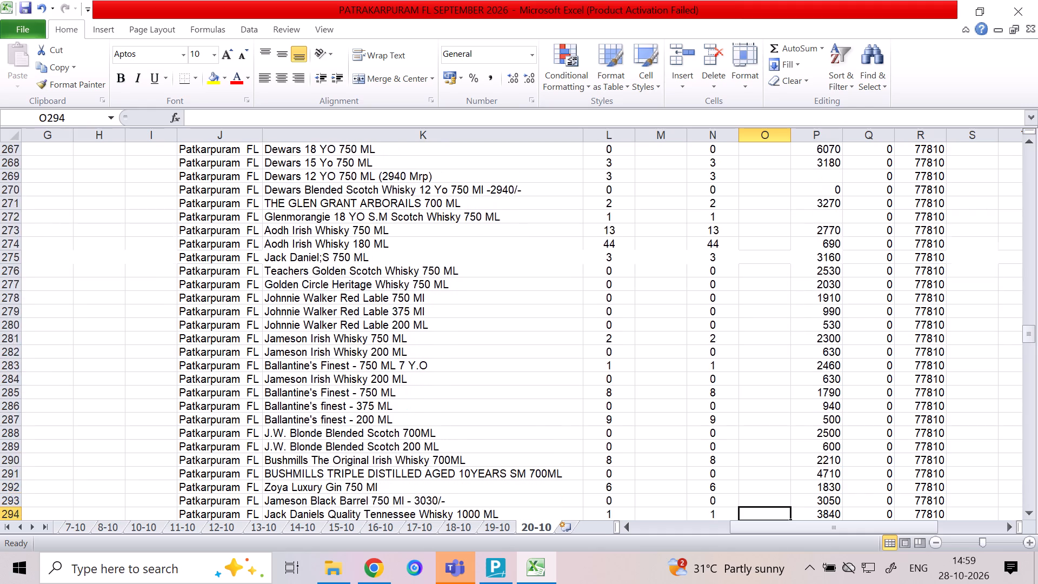
Check the column O rows from Jim Beam Whiskey 1000 ML down to the J & B Rare Celebration 180 ML row.
{"action": "key", "text": "Down"}
{"action": "key", "text": "Down"}
{"action": "key", "text": "Down"}
{"action": "key", "text": "Down"}
{"action": "key", "text": "Down"}
{"action": "key", "text": "Down"}
{"action": "key", "text": "Down"}
{"action": "key", "text": "Down"}
{"action": "key", "text": "Down"}
{"action": "key", "text": "Down"}
{"action": "key", "text": "Down"}
{"action": "key", "text": "Down"}
{"action": "key", "text": "Down"}
{"action": "key", "text": "Down"}
{"action": "key", "text": "Down"}
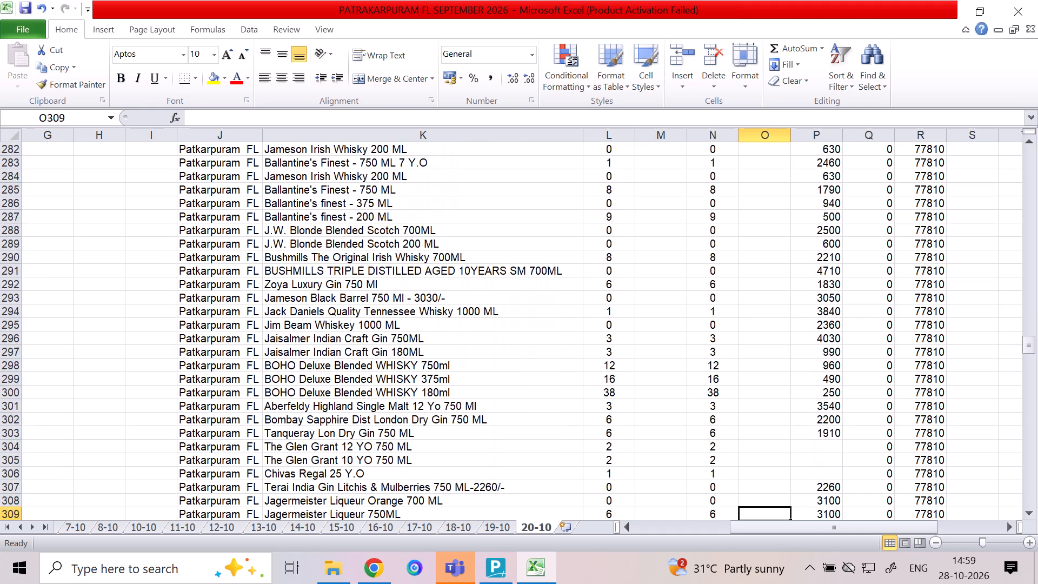
{"action": "key", "text": "Down"}
{"action": "key", "text": "Down"}
{"action": "key", "text": "Down"}
{"action": "key", "text": "Down"}
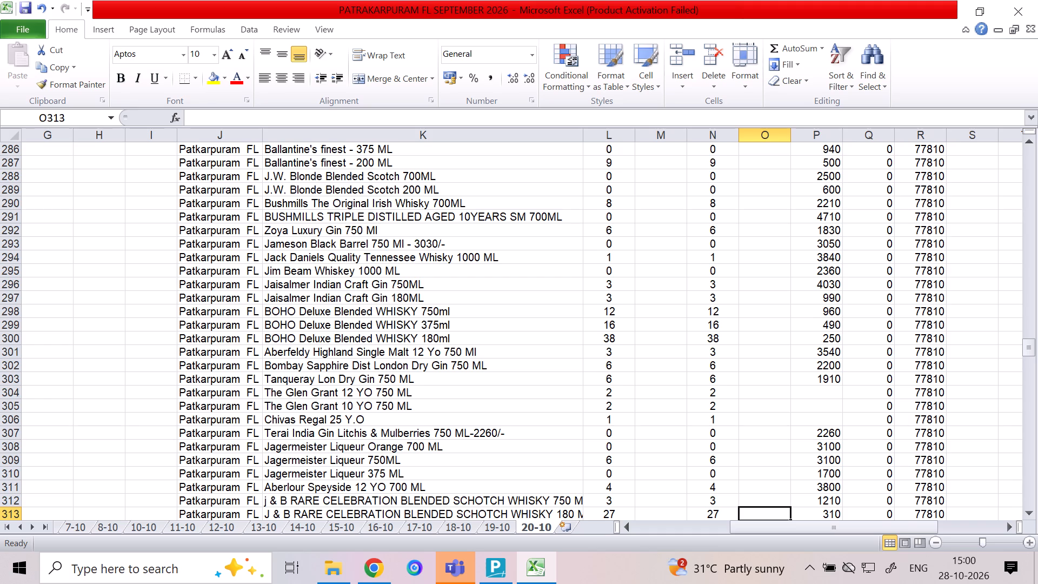
Check the column O rows from Blue Moon Indian Dry Gin 750 ML down to Bacardi Mango Chilli Super Classic Rum 375ML.
{"action": "key", "text": "Down"}
{"action": "key", "text": "Down"}
{"action": "key", "text": "Down"}
{"action": "key", "text": "Down"}
{"action": "key", "text": "Down"}
{"action": "key", "text": "Down"}
{"action": "key", "text": "Down"}
{"action": "key", "text": "Down"}
{"action": "key", "text": "Down"}
{"action": "key", "text": "Down"}
{"action": "key", "text": "Down"}
{"action": "key", "text": "Down"}
{"action": "key", "text": "Down"}
{"action": "key", "text": "Down"}
{"action": "key", "text": "Down"}
{"action": "key", "text": "Down"}
{"action": "key", "text": "Down"}
{"action": "key", "text": "Down"}
{"action": "key", "text": "Down"}
{"action": "key", "text": "Down"}
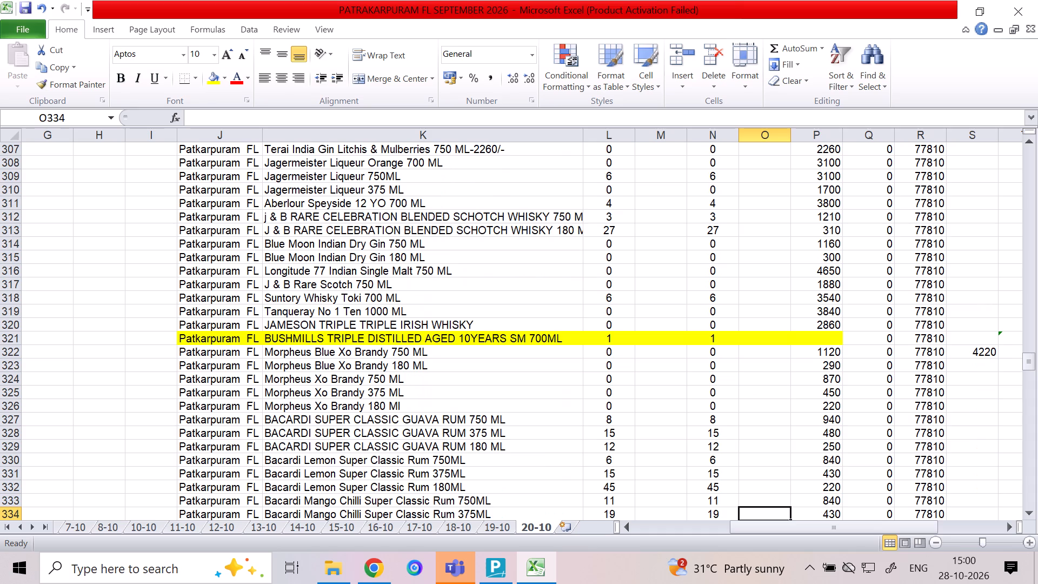
Review the column O rows upward from Bacardi Mango Chilli Super Classic Rum 375ML past Woodburns Contemporary Indian Whisky 750 ML.
{"action": "key", "text": "Up"}
{"action": "key", "text": "Up"}
{"action": "key", "text": "Up"}
{"action": "key", "text": "Up"}
{"action": "key", "text": "Up"}
{"action": "key", "text": "Up"}
{"action": "key", "text": "Up"}
{"action": "key", "text": "Up"}
{"action": "key", "text": "Up"}
{"action": "key", "text": "Up"}
{"action": "key", "text": "Up"}
{"action": "key", "text": "Up"}
{"action": "key", "text": "Up"}
{"action": "key", "text": "Up"}
{"action": "key", "text": "Up"}
{"action": "key", "text": "Up"}
{"action": "key", "text": "Up"}
{"action": "key", "text": "Up"}
{"action": "key", "text": "Up"}
{"action": "key", "text": "Up"}
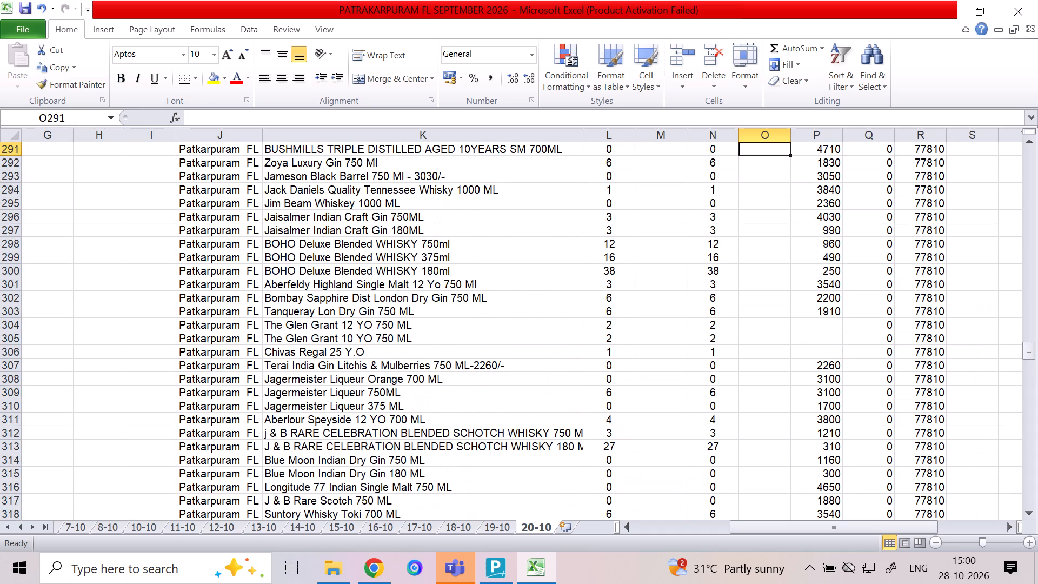
{"action": "key", "text": "Up"}
{"action": "key", "text": "Up"}
{"action": "key", "text": "Up"}
{"action": "key", "text": "Up"}
{"action": "key", "text": "Up"}
{"action": "key", "text": "Up"}
{"action": "key", "text": "Up"}
{"action": "key", "text": "Up"}
{"action": "key", "text": "Up"}
{"action": "key", "text": "Up"}
{"action": "key", "text": "Up"}
{"action": "key", "text": "Up"}
{"action": "key", "text": "Up"}
{"action": "key", "text": "Up"}
{"action": "key", "text": "Up"}
{"action": "key", "text": "Up"}
{"action": "key", "text": "Up"}
{"action": "key", "text": "Up"}
{"action": "key", "text": "Up"}
{"action": "key", "text": "Up"}
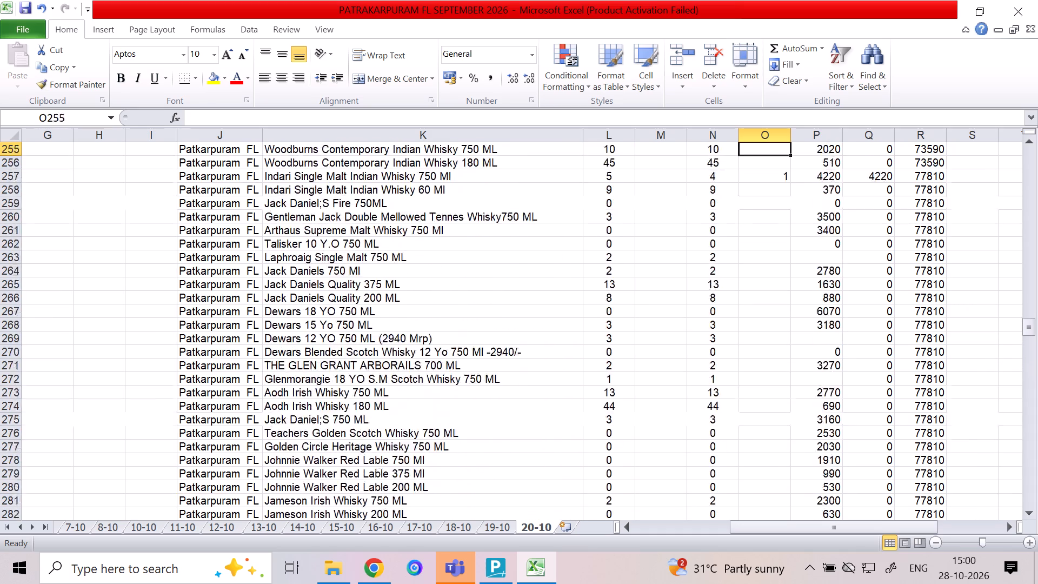
Recheck the column O rows from Indari Single Malt Indian Whisky 60 Ml down to the Johnnie Walker Red Lable rows.
{"action": "key", "text": "Down"}
{"action": "key", "text": "Down"}
{"action": "key", "text": "Down"}
{"action": "key", "text": "Down"}
{"action": "key", "text": "Down"}
{"action": "key", "text": "Down"}
{"action": "key", "text": "Down"}
{"action": "key", "text": "Down"}
{"action": "key", "text": "Down"}
{"action": "key", "text": "Down"}
{"action": "key", "text": "Down"}
{"action": "key", "text": "Down"}
{"action": "key", "text": "Down"}
{"action": "key", "text": "Down"}
{"action": "key", "text": "Down"}
{"action": "key", "text": "Down"}
{"action": "key", "text": "Down"}
{"action": "key", "text": "Down"}
{"action": "key", "text": "Down"}
{"action": "key", "text": "Down"}
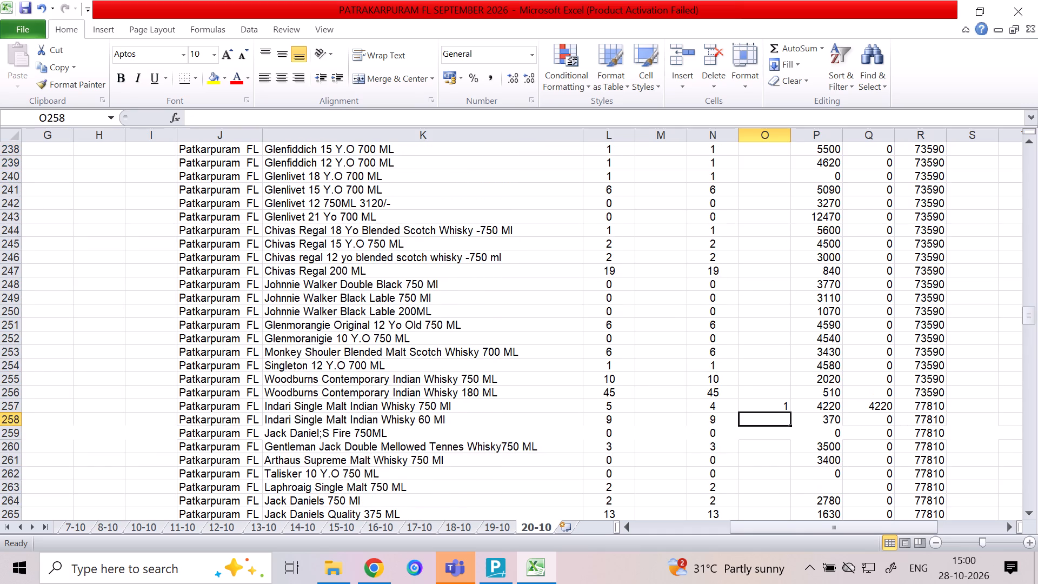
{"action": "key", "text": "Left"}
{"action": "key", "text": "Down"}
{"action": "key", "text": "Right"}
{"action": "key", "text": "Down"}
{"action": "key", "text": "Down"}
{"action": "key", "text": "Down"}
{"action": "key", "text": "Down"}
{"action": "key", "text": "Down"}
{"action": "key", "text": "Down"}
{"action": "key", "text": "Down"}
{"action": "key", "text": "Down"}
{"action": "key", "text": "Down"}
{"action": "key", "text": "Down"}
{"action": "key", "text": "Down"}
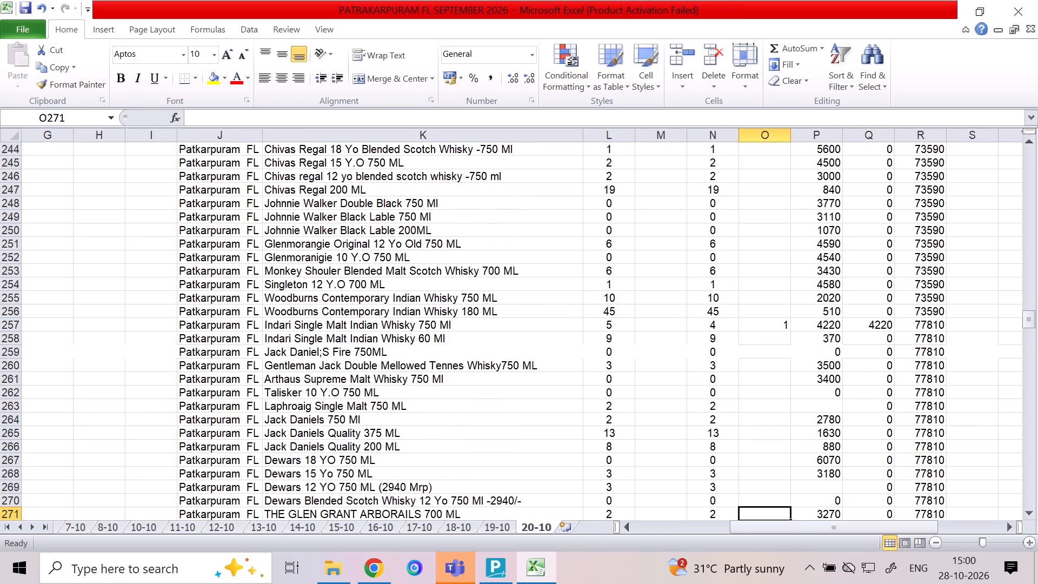
{"action": "key", "text": "Down"}
{"action": "key", "text": "Down"}
{"action": "key", "text": "Down"}
{"action": "key", "text": "Down"}
{"action": "key", "text": "Down"}
{"action": "key", "text": "Down"}
{"action": "key", "text": "Down"}
{"action": "key", "text": "Down"}
{"action": "key", "text": "Down"}
{"action": "key", "text": "Down"}
{"action": "key", "text": "Up"}
{"action": "key", "text": "Up"}
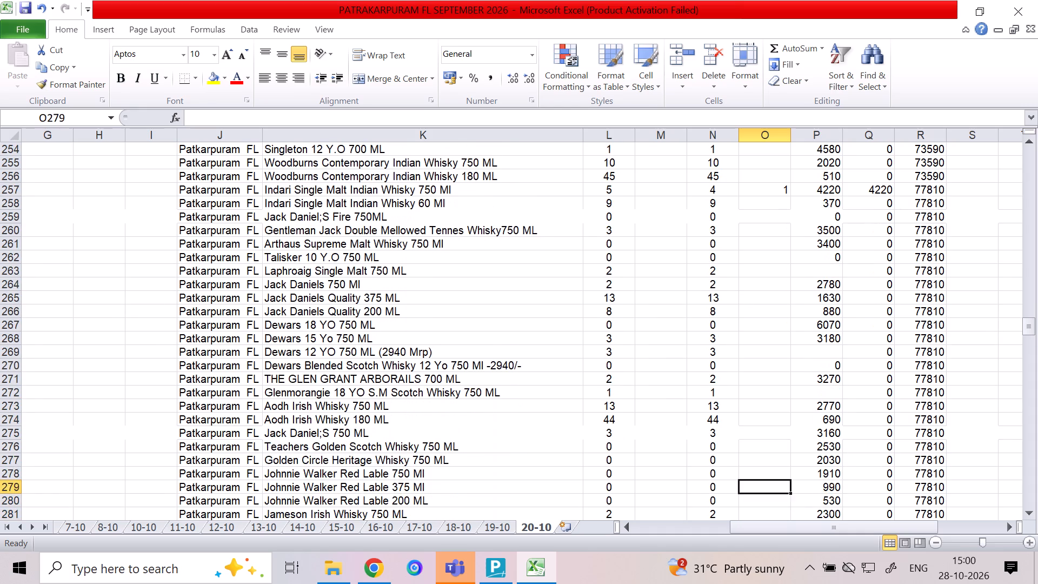
Check the stock rows and product names upward from Golden Circle Heritage Whisky to Indari Single Malt Indian Whisky 750 Ml.
{"action": "key", "text": "Up"}
{"action": "key", "text": "Up"}
{"action": "key", "text": "Up"}
{"action": "key", "text": "Left"}
{"action": "key", "text": "Up"}
{"action": "key", "text": "Left"}
{"action": "key", "text": "Up"}
{"action": "key", "text": "Left"}
{"action": "key", "text": "Up"}
{"action": "key", "text": "Up"}
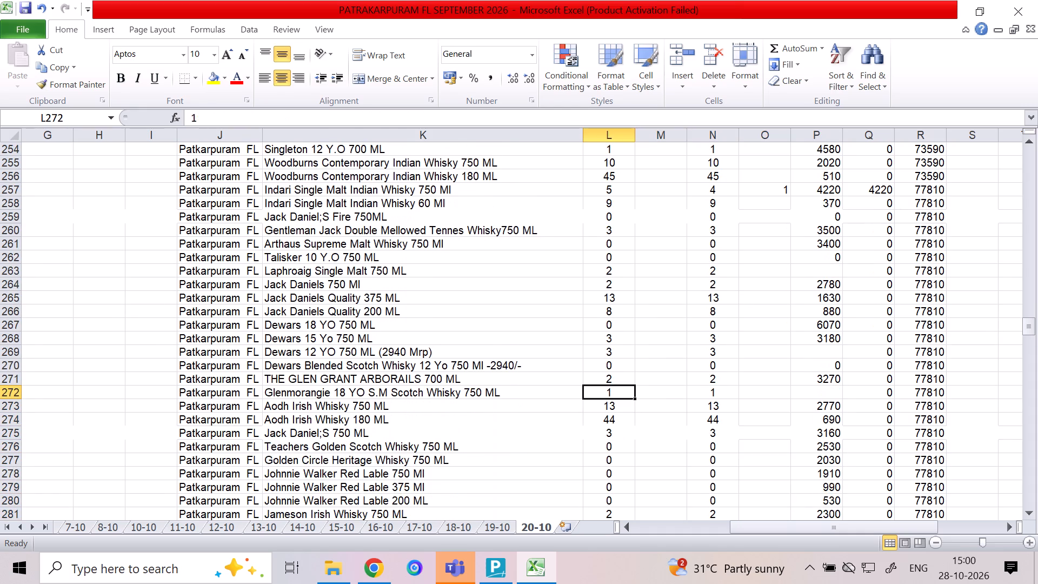
{"action": "key", "text": "Left"}
{"action": "key", "text": "Up"}
{"action": "key", "text": "Up"}
{"action": "key", "text": "Up"}
{"action": "key", "text": "Up"}
{"action": "key", "text": "Up"}
{"action": "key", "text": "Up"}
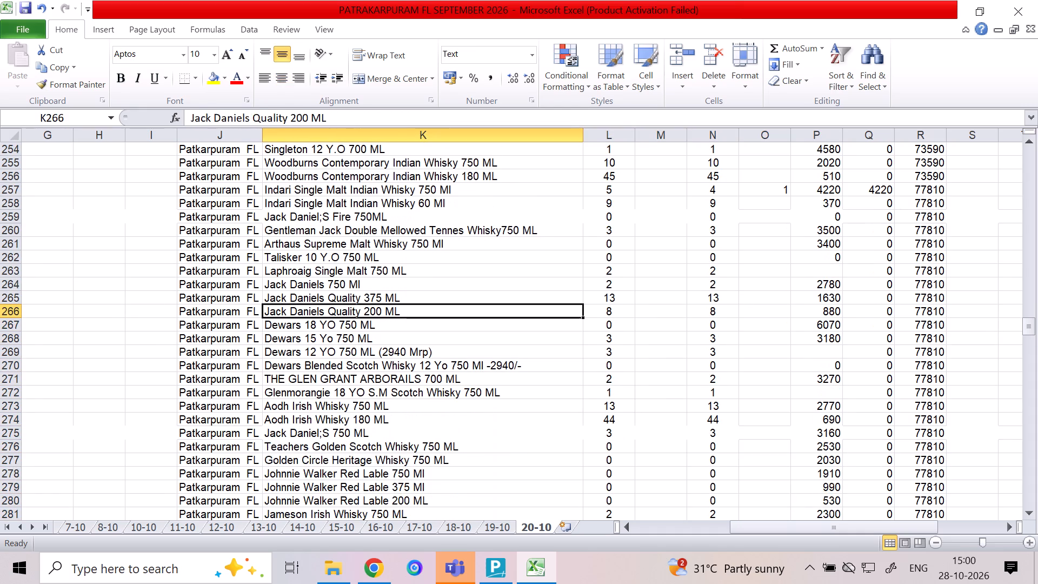
{"action": "key", "text": "Up"}
{"action": "key", "text": "Up"}
{"action": "key", "text": "Up"}
{"action": "key", "text": "Up"}
{"action": "key", "text": "Up"}
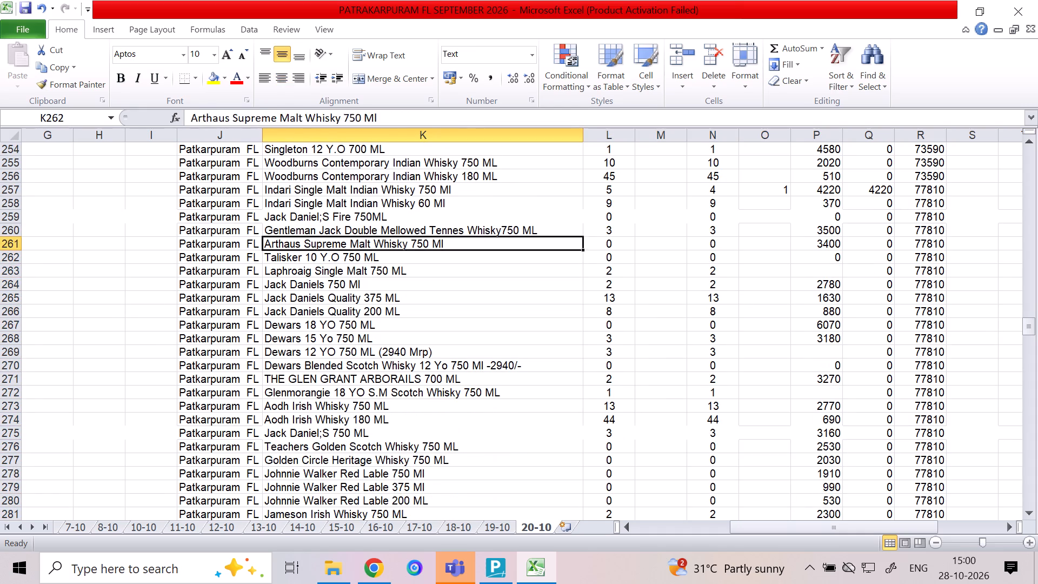
{"action": "key", "text": "Up"}
{"action": "key", "text": "Up"}
{"action": "key", "text": "Down"}
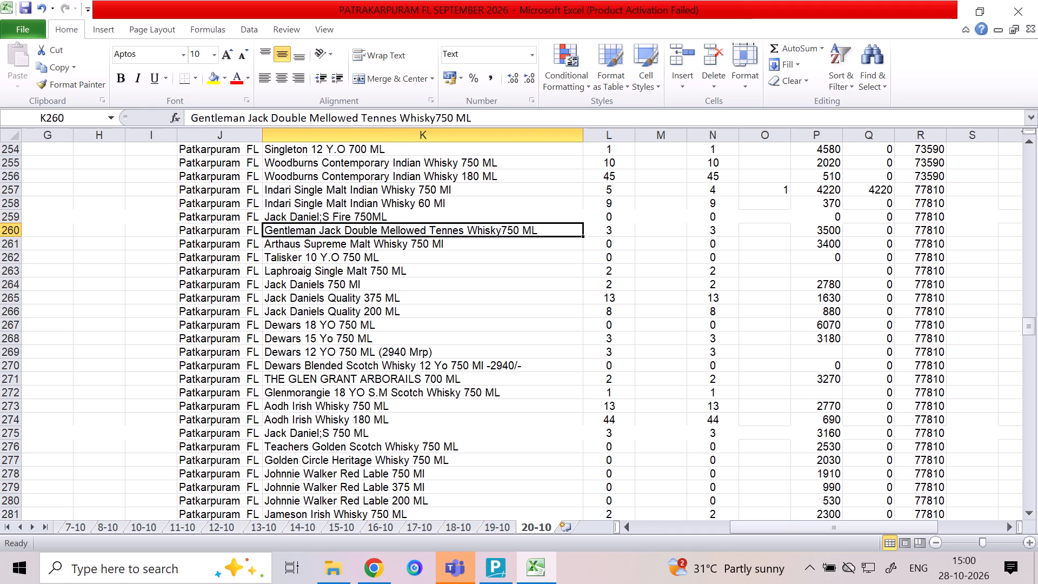
{"action": "key", "text": "Up"}
{"action": "key", "text": "Up"}
{"action": "key", "text": "Up"}
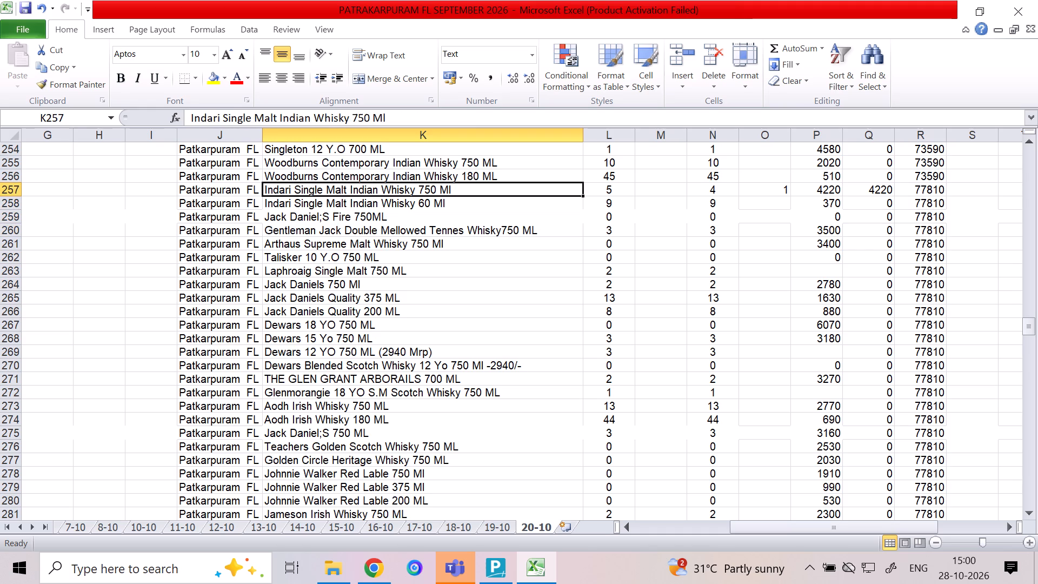
Examine the product names between Woodburns Contemporary Indian Whisky 180 ML and Chivas Regal 200 ML, including both Glenmorangie 750 ML entries.
{"action": "key", "text": "Up"}
{"action": "key", "text": "Up"}
{"action": "key", "text": "Up"}
{"action": "key", "text": "Up"}
{"action": "key", "text": "Up"}
{"action": "key", "text": "Up"}
{"action": "key", "text": "Up"}
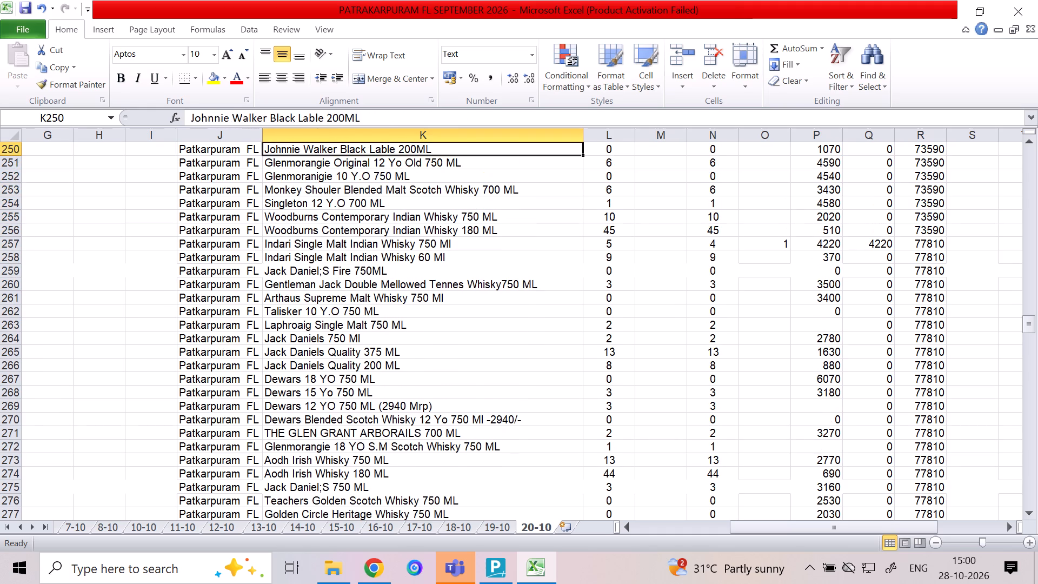
{"action": "key", "text": "Down"}
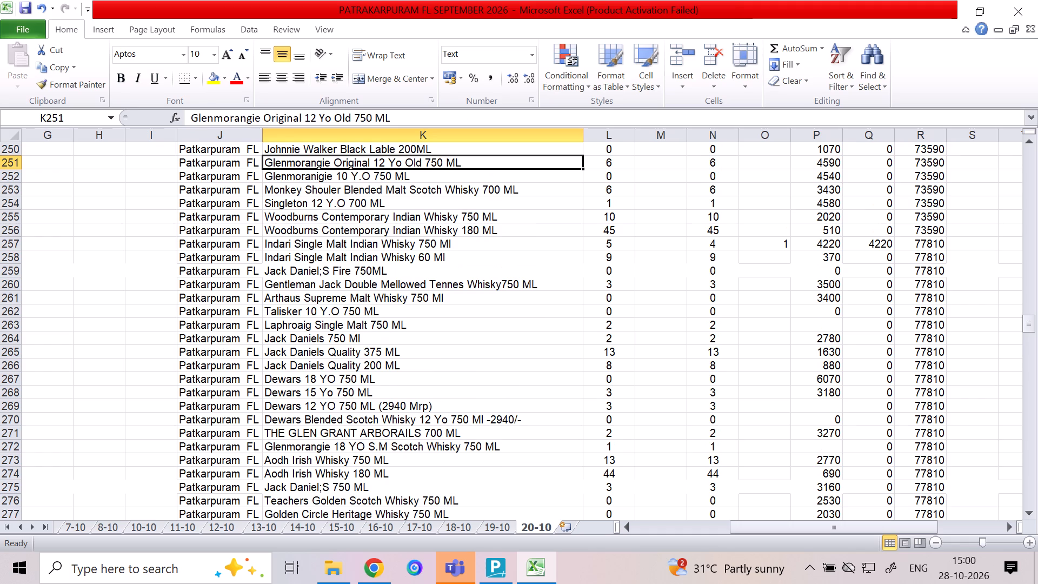
{"action": "key", "text": "Up"}
{"action": "key", "text": "Up"}
{"action": "key", "text": "Up"}
{"action": "key", "text": "Up"}
{"action": "key", "text": "Down"}
{"action": "key", "text": "Down"}
{"action": "key", "text": "Down"}
{"action": "key", "text": "Down"}
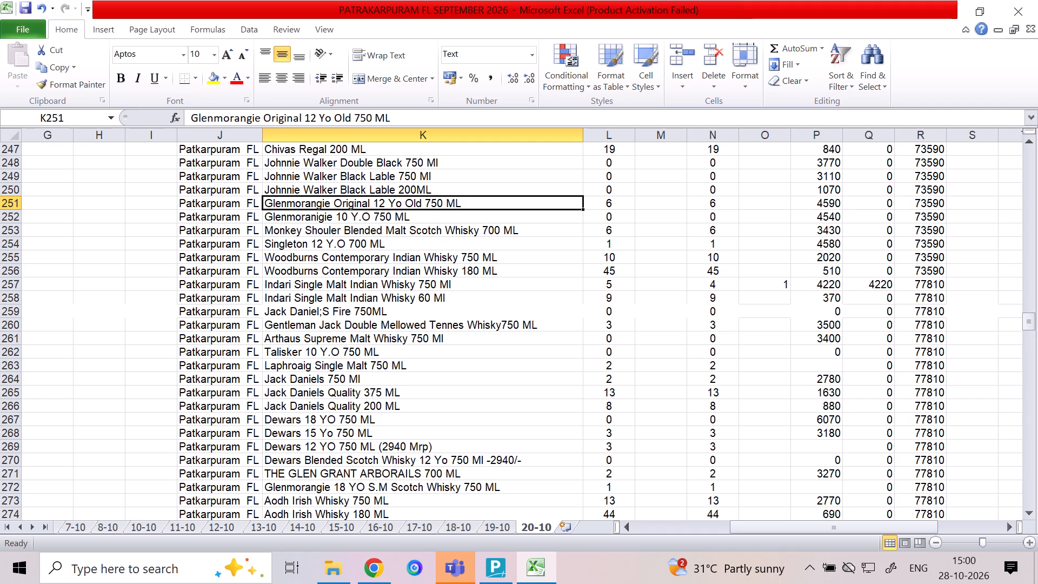
{"action": "key", "text": "Down"}
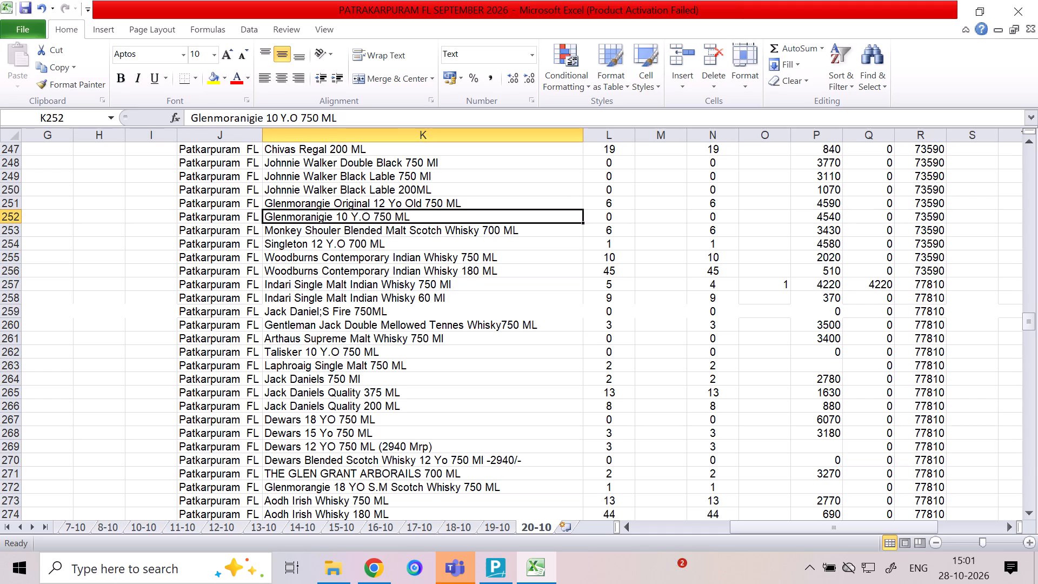
Check the rows from Glenmoranigie 10 Y.O 750 ML down to the column O cell of Glenmorangie 18 YO S.M Scotch Whisky 750 ML.
{"action": "key", "text": "Right"}
{"action": "key", "text": "Right"}
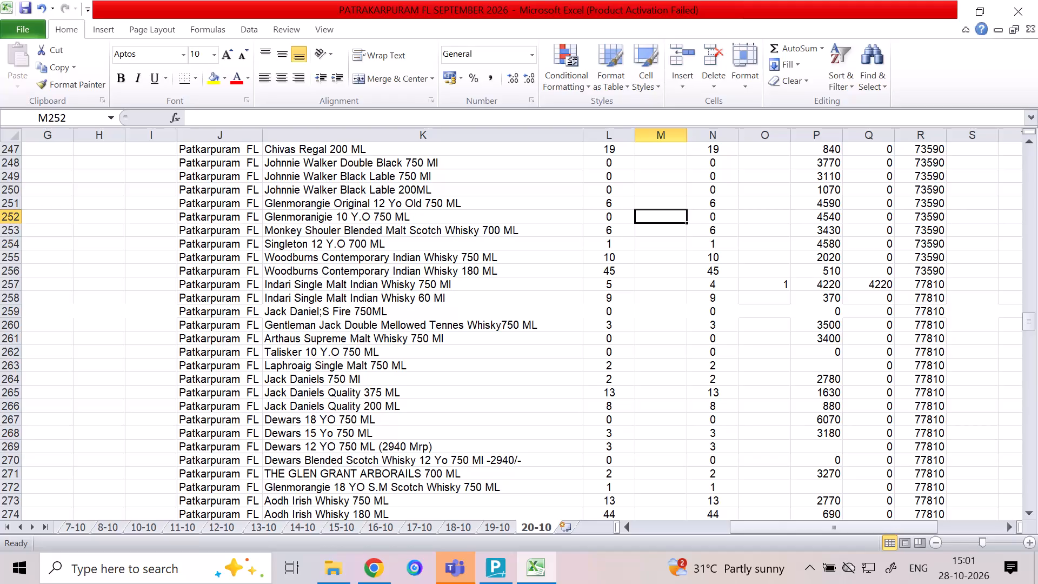
{"action": "key", "text": "Down"}
{"action": "key", "text": "Down"}
{"action": "key", "text": "Down"}
{"action": "key", "text": "Down"}
{"action": "key", "text": "Down"}
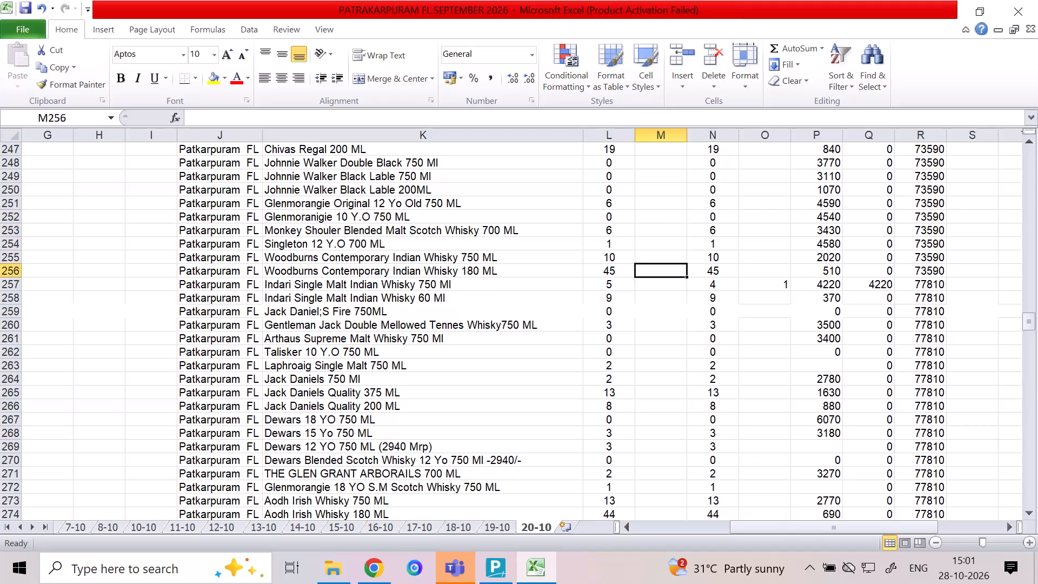
{"action": "key", "text": "Down"}
{"action": "key", "text": "Down"}
{"action": "key", "text": "Down"}
{"action": "key", "text": "Down"}
{"action": "key", "text": "Down"}
{"action": "key", "text": "Down"}
{"action": "key", "text": "Down"}
{"action": "key", "text": "Down"}
{"action": "key", "text": "Down"}
{"action": "key", "text": "Down"}
{"action": "key", "text": "Down"}
{"action": "key", "text": "Down"}
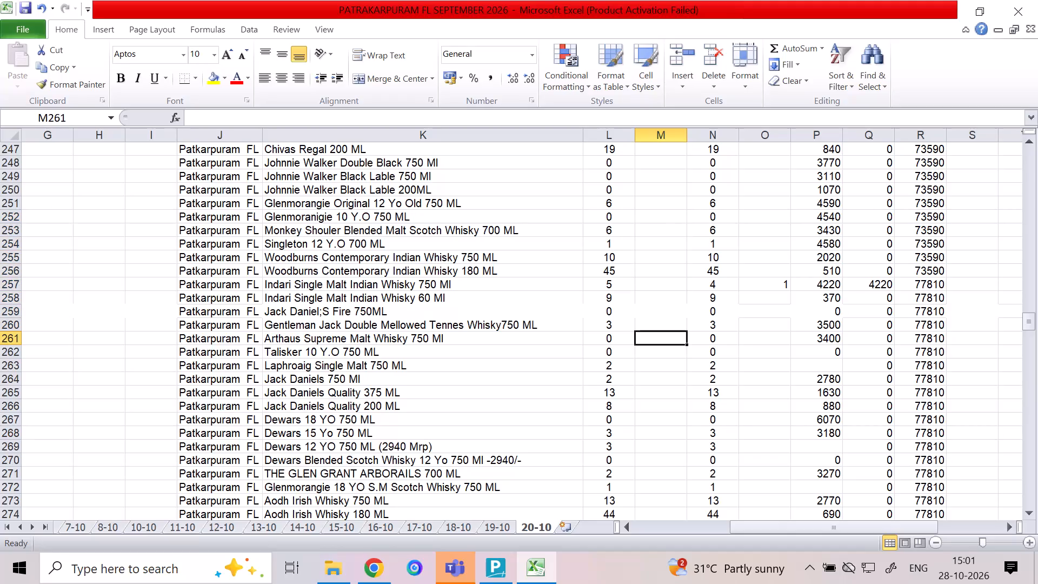
{"action": "key", "text": "Down"}
{"action": "key", "text": "Left"}
{"action": "key", "text": "Left"}
{"action": "key", "text": "Down"}
{"action": "key", "text": "Right"}
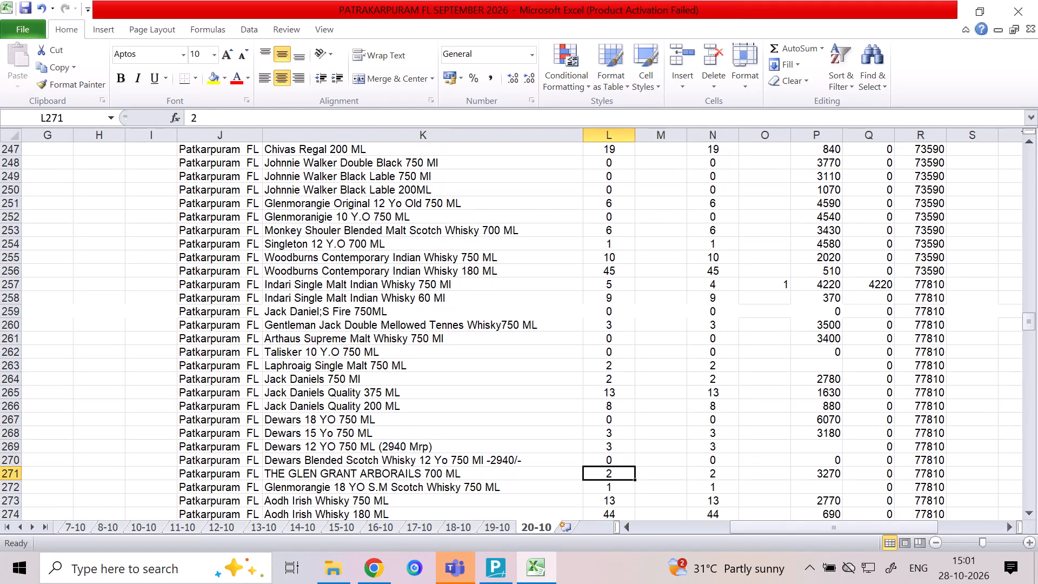
{"action": "key", "text": "Down"}
{"action": "key", "text": "Right"}
{"action": "key", "text": "Right"}
{"action": "key", "text": "Right"}
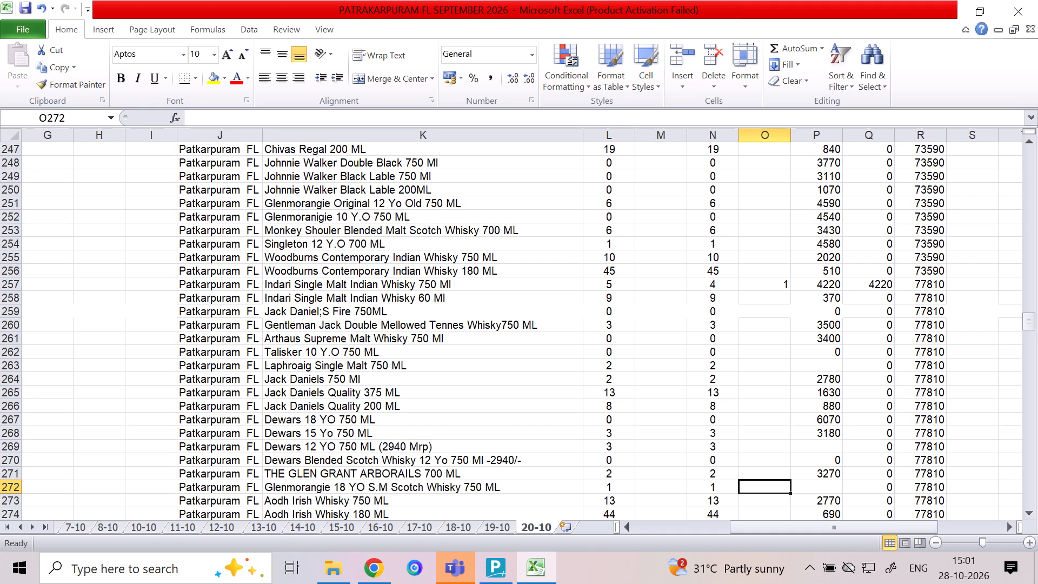
Check the product names upward from Glenmorangie 18 YO S.M Scotch Whisky 750 ML to Jack Daniels 750 Ml.
{"action": "key", "text": "Left"}
{"action": "key", "text": "Left"}
{"action": "key", "text": "Left"}
{"action": "key", "text": "Left"}
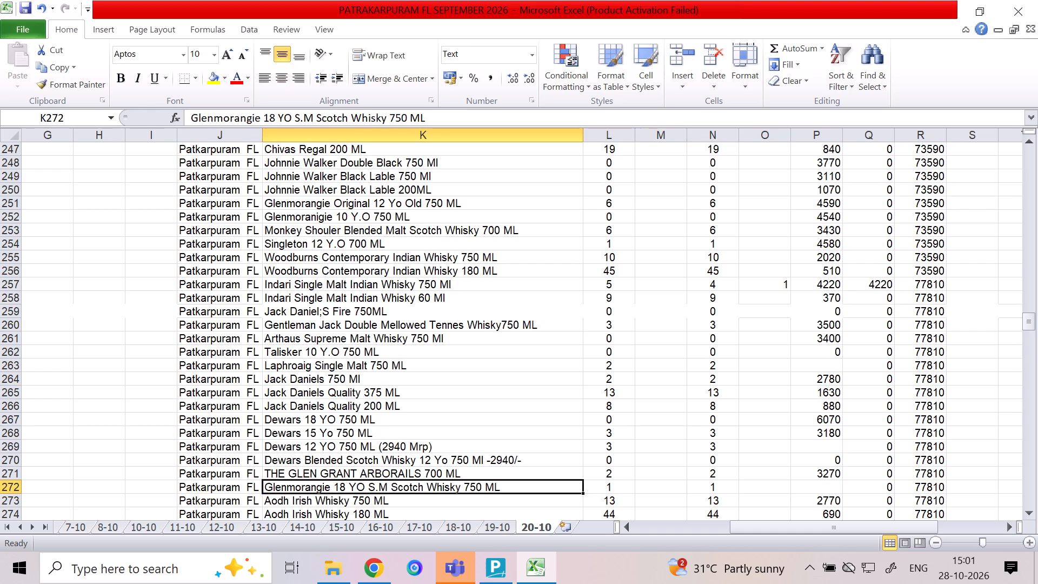
{"action": "key", "text": "Right"}
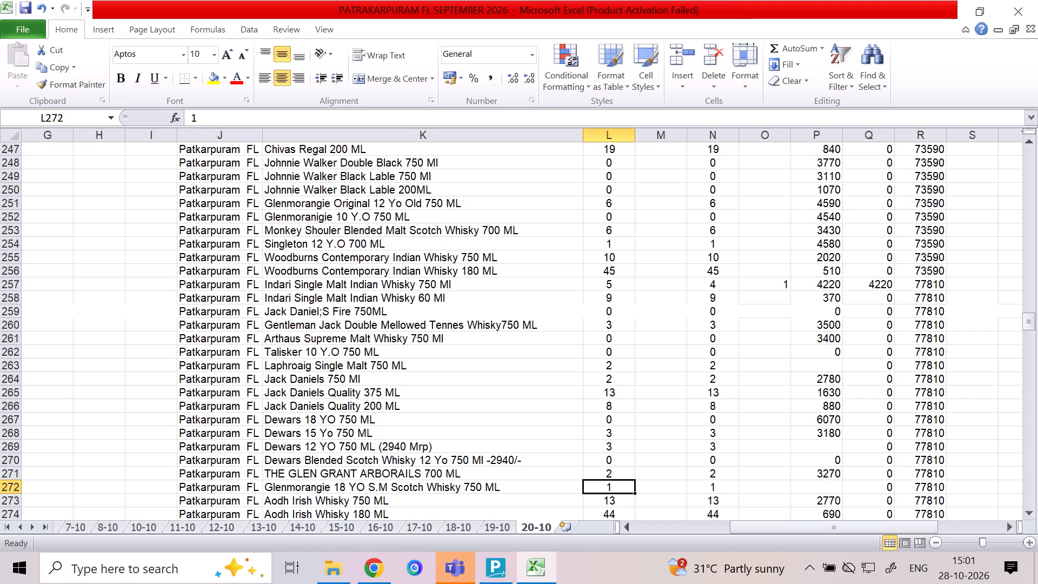
{"action": "key", "text": "Up"}
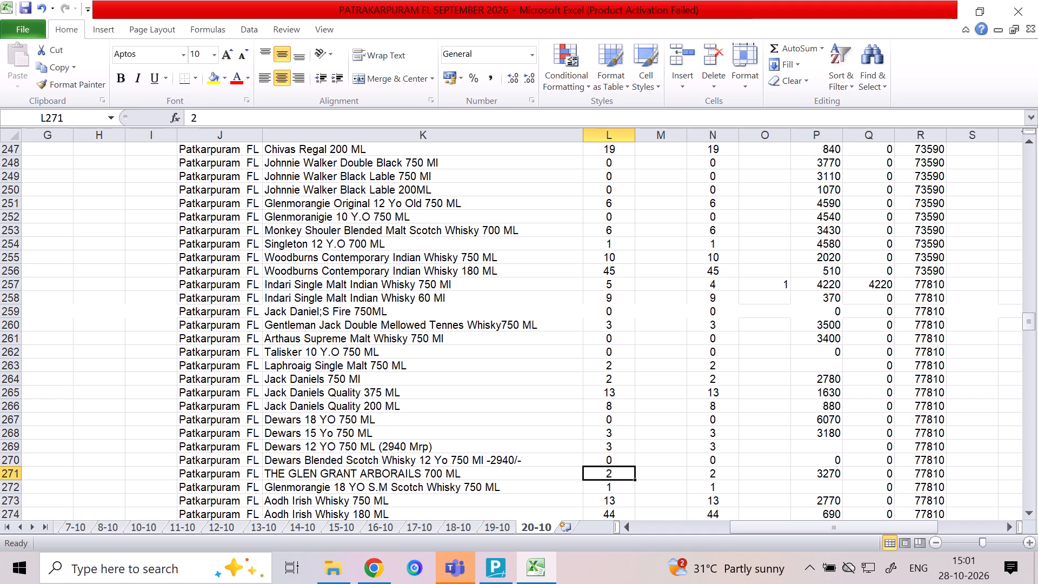
{"action": "key", "text": "Left"}
{"action": "key", "text": "Up"}
{"action": "key", "text": "Up"}
{"action": "key", "text": "Up"}
{"action": "key", "text": "Up"}
{"action": "key", "text": "Up"}
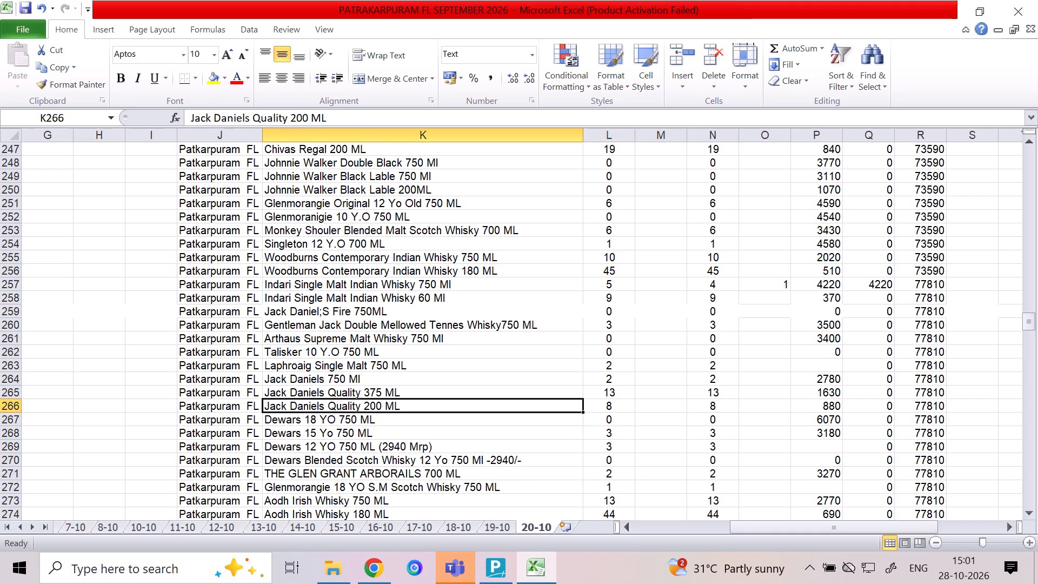
{"action": "key", "text": "Up"}
{"action": "key", "text": "Up"}
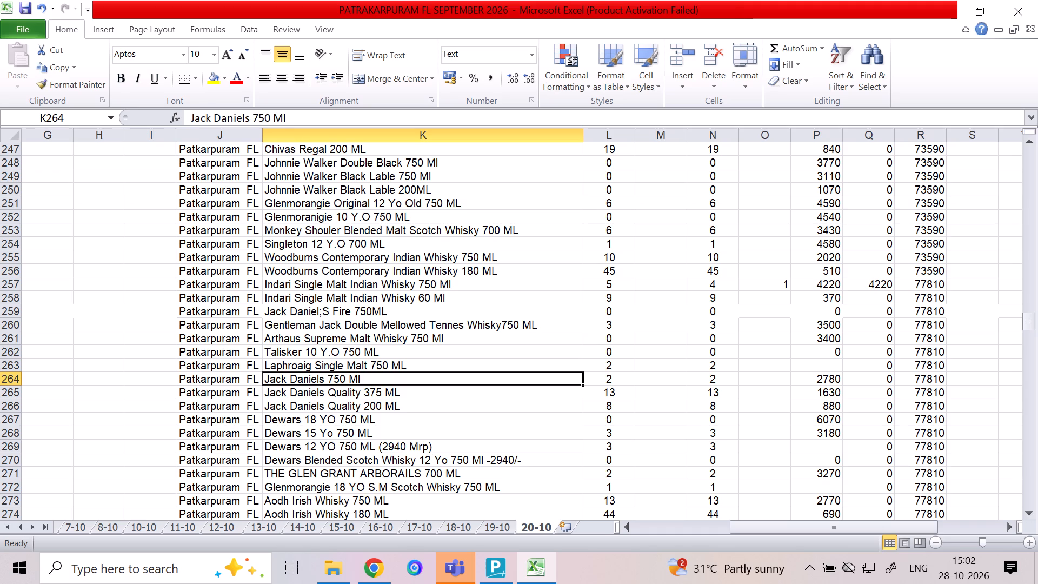
Check the column P price and column L opening stock of Jack Daniels 750 Ml.
{"action": "key", "text": "Right"}
{"action": "key", "text": "Right"}
{"action": "key", "text": "Right"}
{"action": "key", "text": "Right"}
{"action": "key", "text": "Right"}
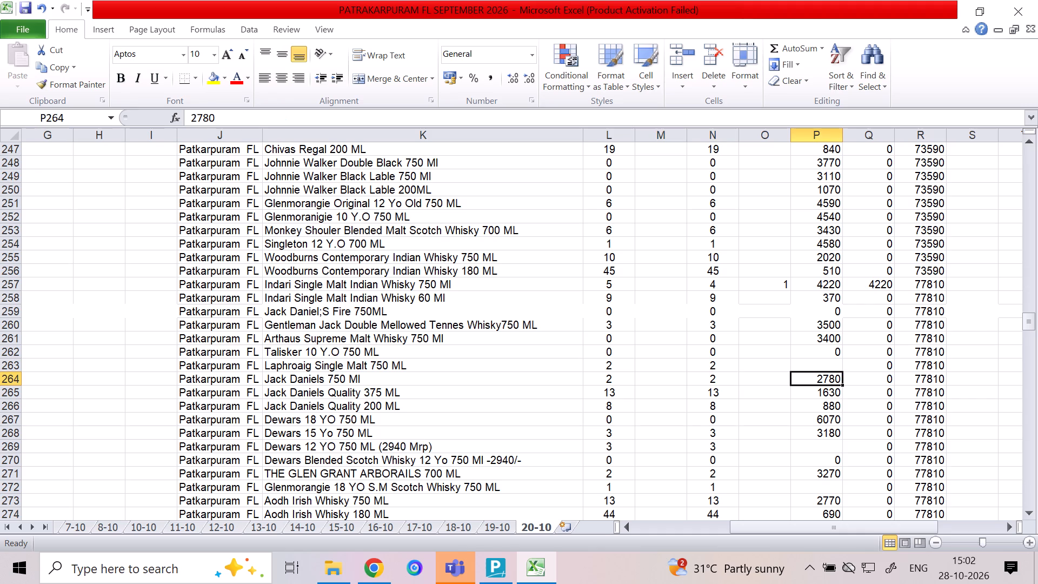
{"action": "key", "text": "Left"}
{"action": "key", "text": "Left"}
{"action": "key", "text": "Left"}
{"action": "key", "text": "Left"}
{"action": "key", "text": "Left"}
{"action": "key", "text": "Right"}
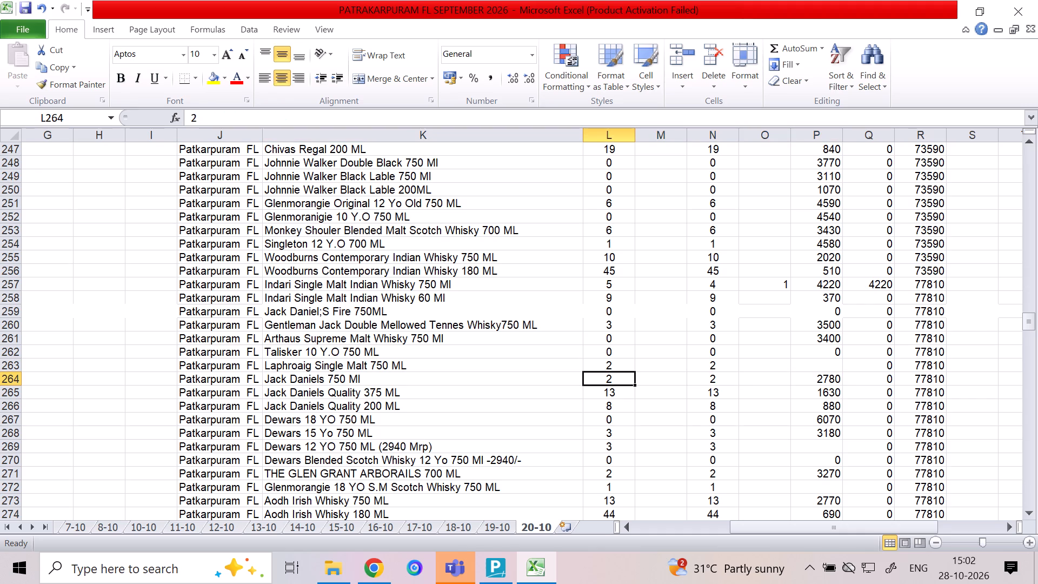
Check the column L opening stock from Jack Daniels Quality 375 ML down to the Aodh Irish Whisky and Jack Daniel;S 750 ML rows.
{"action": "key", "text": "Down"}
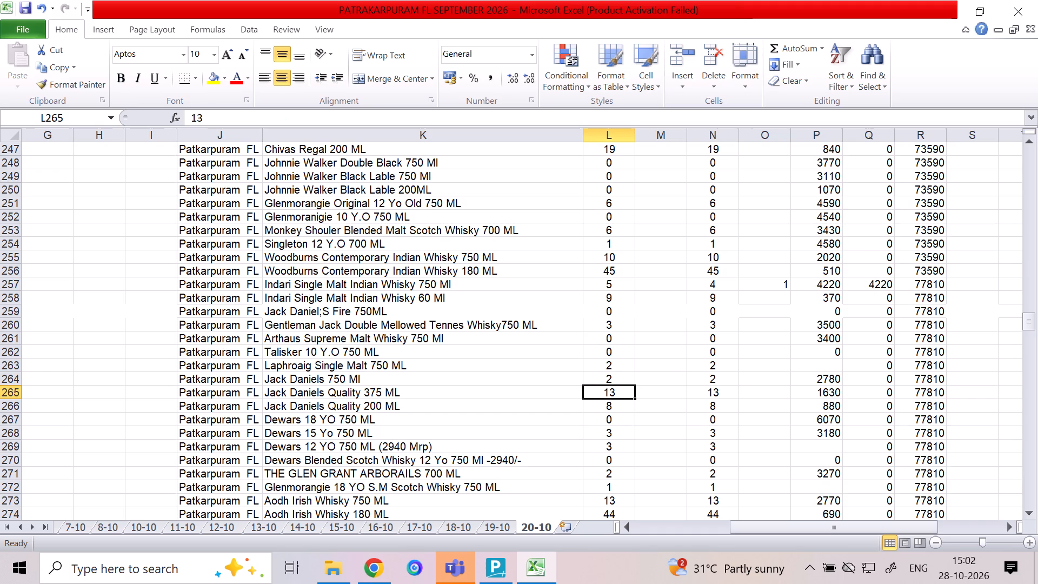
{"action": "key", "text": "Down"}
{"action": "key", "text": "Down"}
{"action": "key", "text": "Down"}
{"action": "key", "text": "Down"}
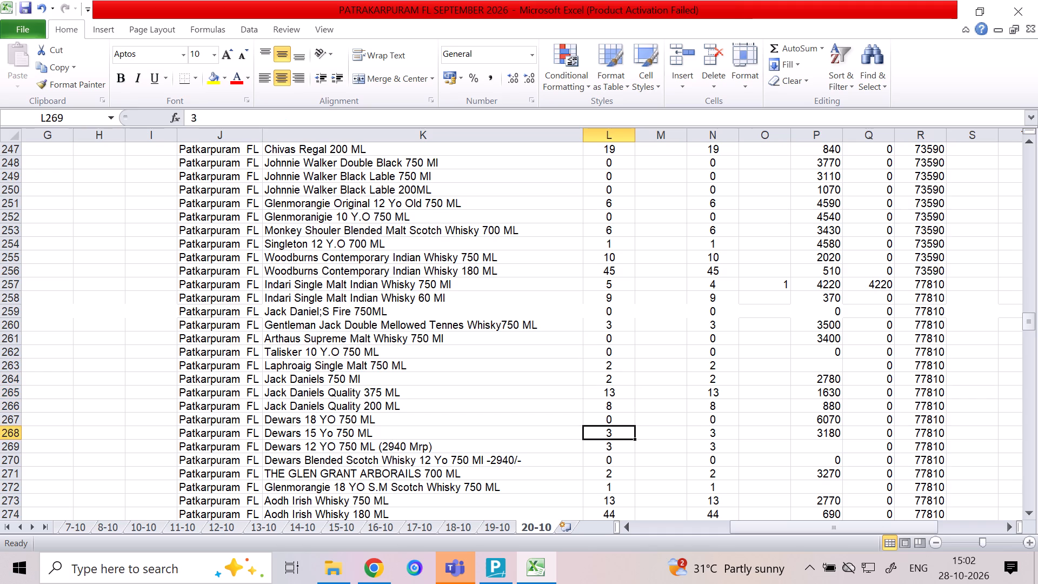
{"action": "key", "text": "Down"}
{"action": "key", "text": "Down"}
{"action": "key", "text": "Down"}
{"action": "key", "text": "Down"}
{"action": "key", "text": "Down"}
{"action": "key", "text": "Down"}
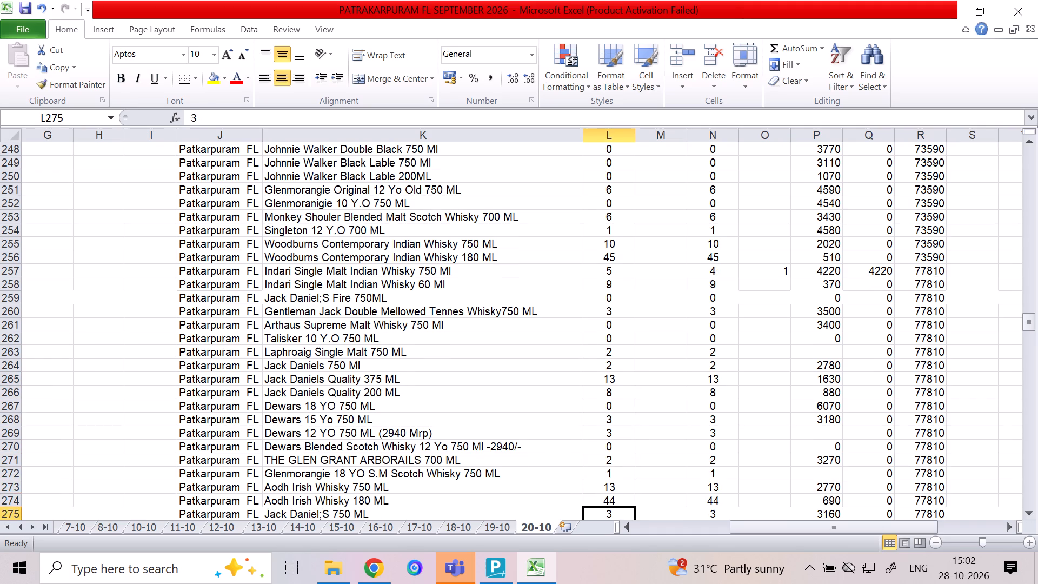
{"action": "key", "text": "Down"}
{"action": "key", "text": "Up"}
{"action": "key", "text": "Up"}
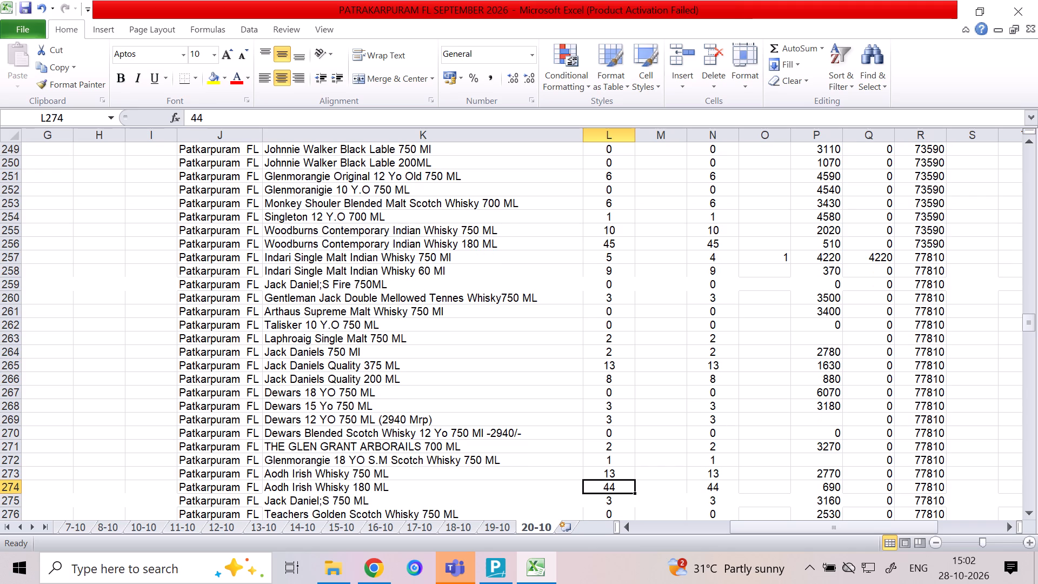
{"action": "key", "text": "Up"}
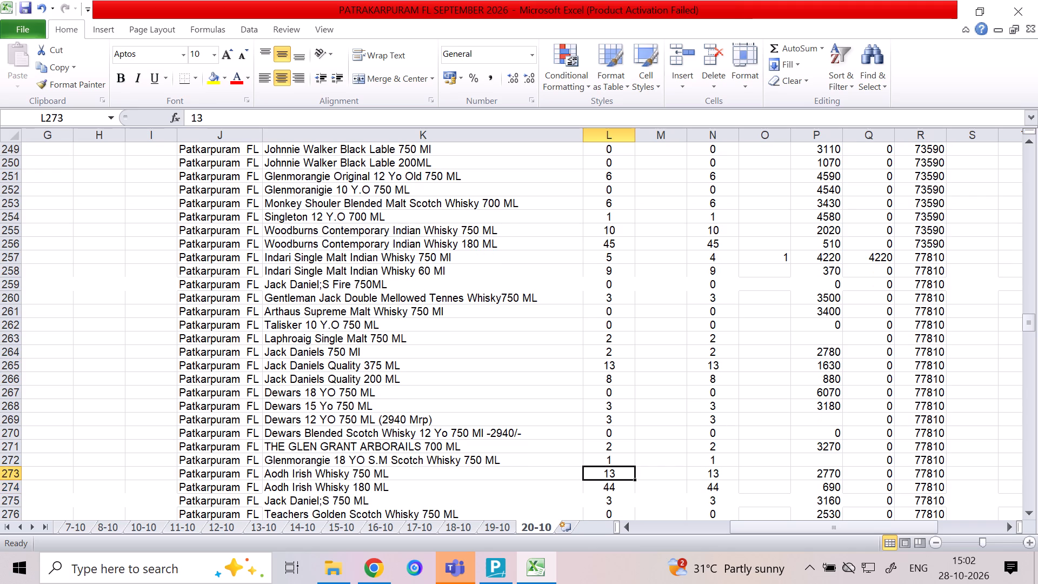
Enter a quantity of 2 in column O for Jack Daniel;S 750 ML.
{"action": "key", "text": "Down"}
{"action": "key", "text": "Down"}
{"action": "key", "text": "Right"}
{"action": "key", "text": "Right"}
{"action": "key", "text": "Right"}
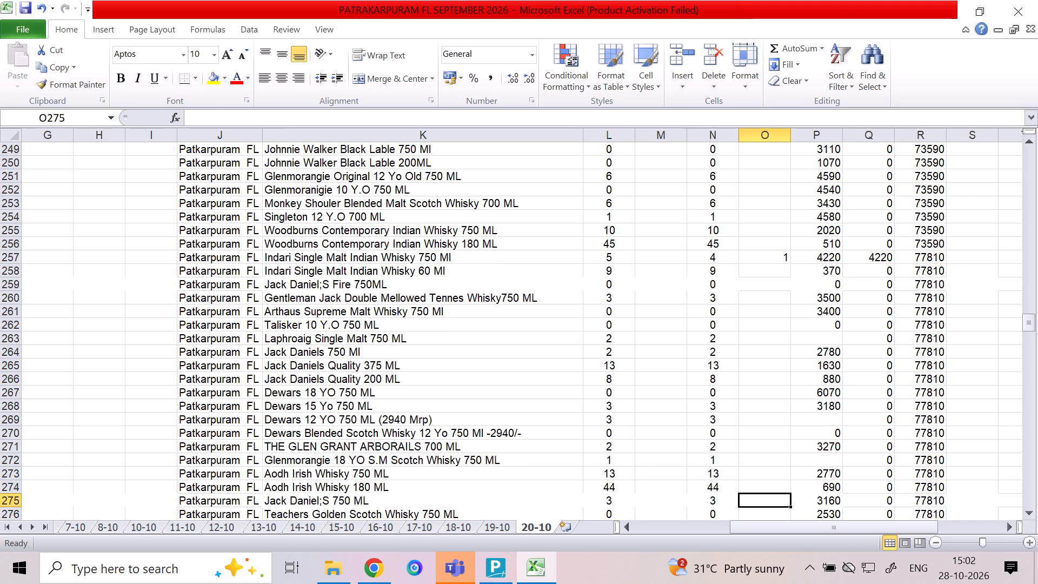
{"action": "key", "text": "2"}
{"action": "key", "text": "Down"}
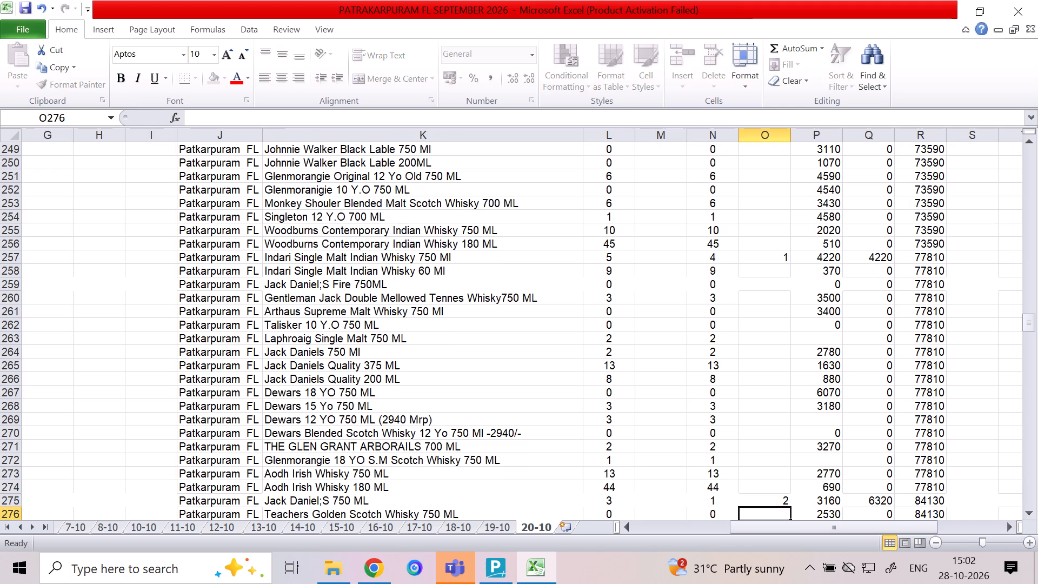
Enter column O quantities of 1 for J & B Rare Celebration Blended Schotch Whisky 750 ML and 3 for its 180 ML row.
{"action": "key", "text": "Down"}
{"action": "key", "text": "Down"}
{"action": "key", "text": "Down"}
{"action": "key", "text": "Down"}
{"action": "key", "text": "Down"}
{"action": "key", "text": "Down"}
{"action": "key", "text": "Down"}
{"action": "key", "text": "Down"}
{"action": "key", "text": "Down"}
{"action": "key", "text": "Down"}
{"action": "key", "text": "Down"}
{"action": "key", "text": "Down"}
{"action": "key", "text": "Down"}
{"action": "key", "text": "Down"}
{"action": "key", "text": "Down"}
{"action": "key", "text": "Down"}
{"action": "key", "text": "Down"}
{"action": "key", "text": "Down"}
{"action": "key", "text": "Down"}
{"action": "key", "text": "Down"}
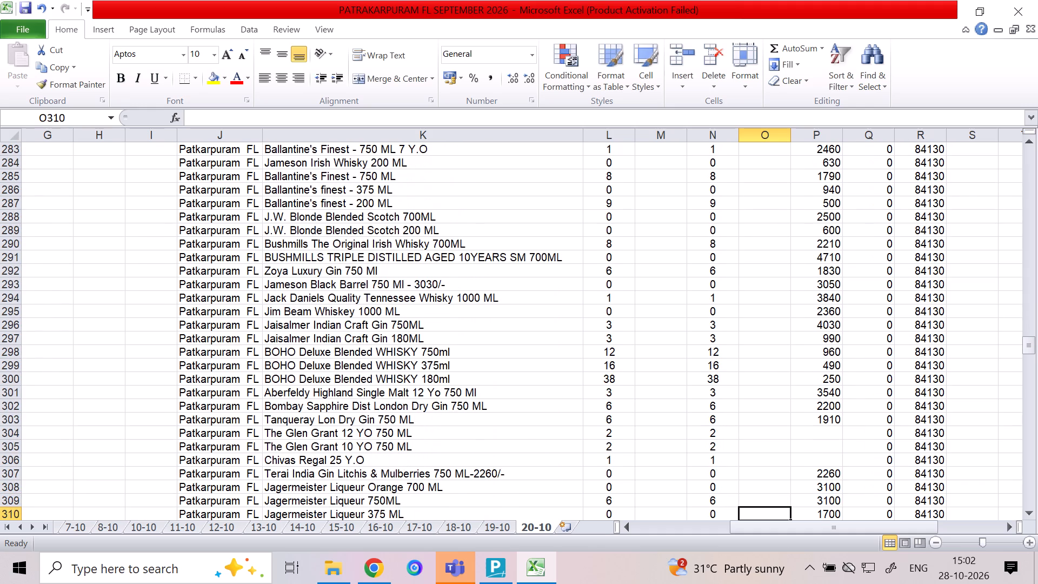
{"action": "key", "text": "Down"}
{"action": "key", "text": "Down"}
{"action": "key", "text": "Down"}
{"action": "key", "text": "Down"}
{"action": "key", "text": "Down"}
{"action": "key", "text": "Down"}
{"action": "key", "text": "Down"}
{"action": "key", "text": "Down"}
{"action": "key", "text": "Down"}
{"action": "key", "text": "Down"}
{"action": "key", "text": "Down"}
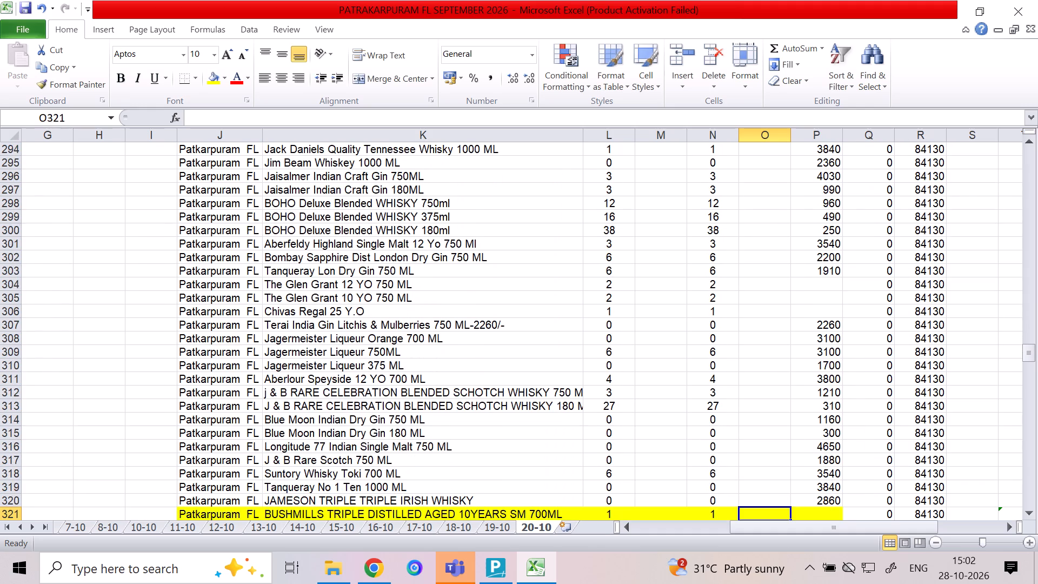
{"action": "key", "text": "Up"}
{"action": "key", "text": "Up"}
{"action": "key", "text": "Up"}
{"action": "key", "text": "Up"}
{"action": "key", "text": "Up"}
{"action": "key", "text": "Up"}
{"action": "key", "text": "Up"}
{"action": "key", "text": "Up"}
{"action": "key", "text": "Up"}
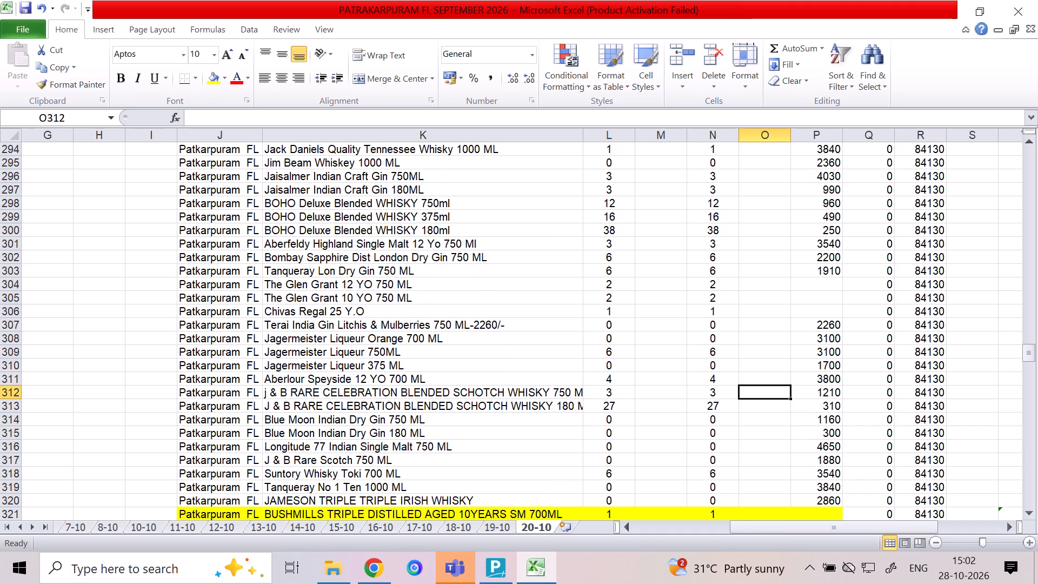
{"action": "key", "text": "1"}
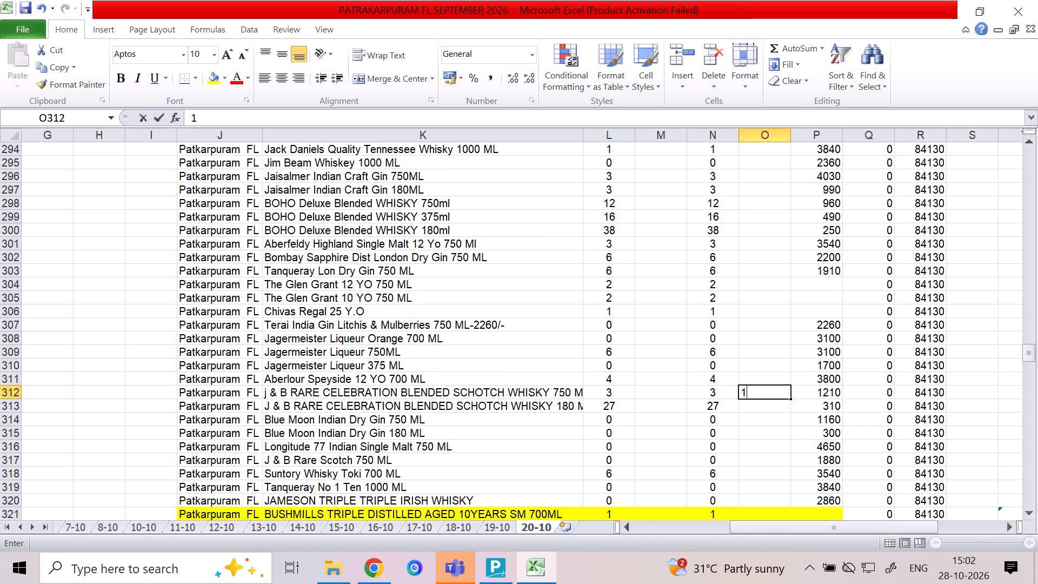
{"action": "key", "text": "Down"}
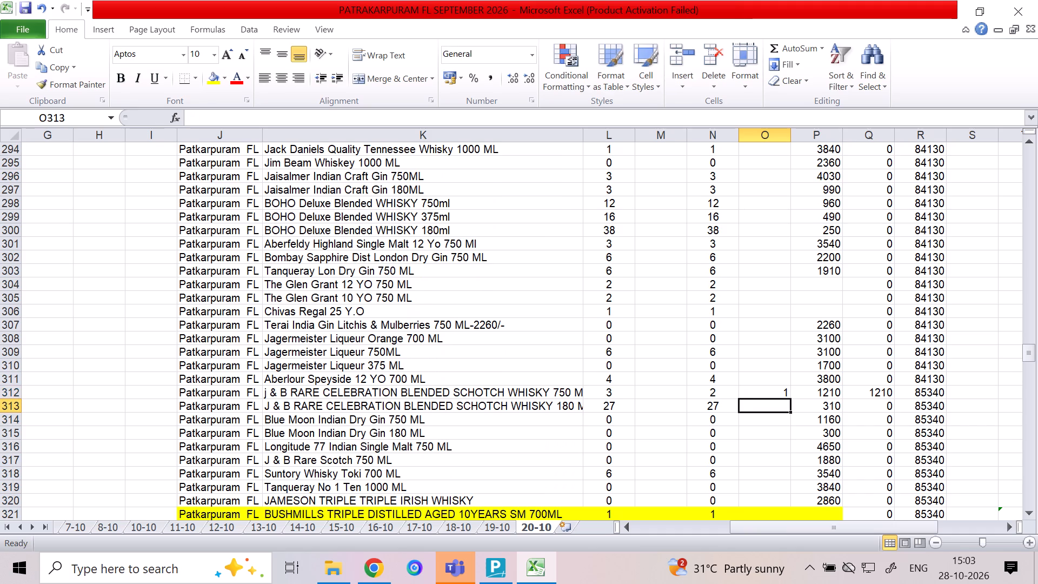
{"action": "key", "text": "3"}
{"action": "key", "text": "Down"}
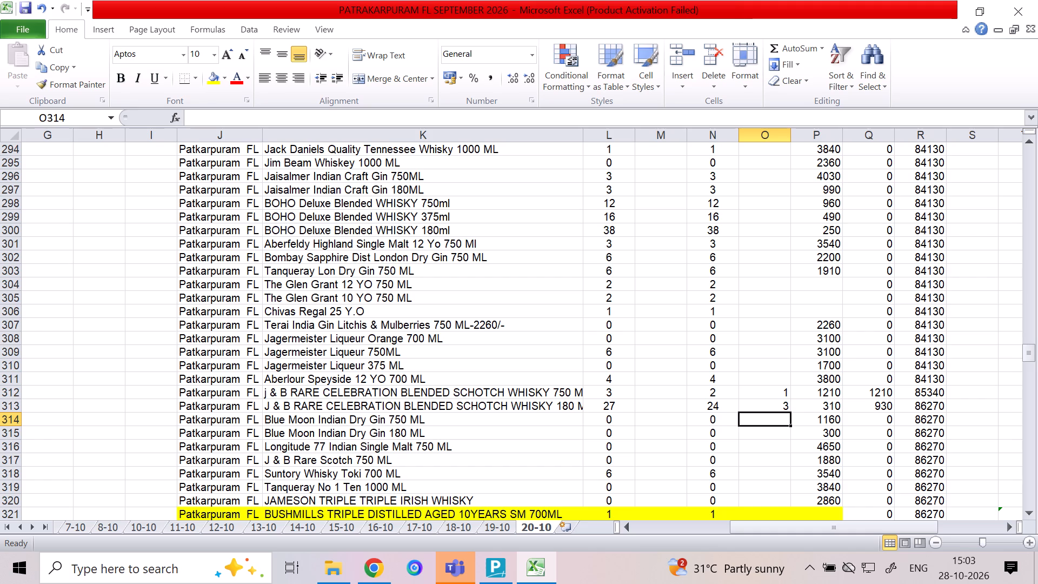
Check the rows from Blue Moon Indian Dry Gin 180 ML down to JAMESON TRIPLE TRIPLE IRISH WHISKY, including that product's name and price.
{"action": "key", "text": "Down"}
{"action": "key", "text": "Down"}
{"action": "key", "text": "Down"}
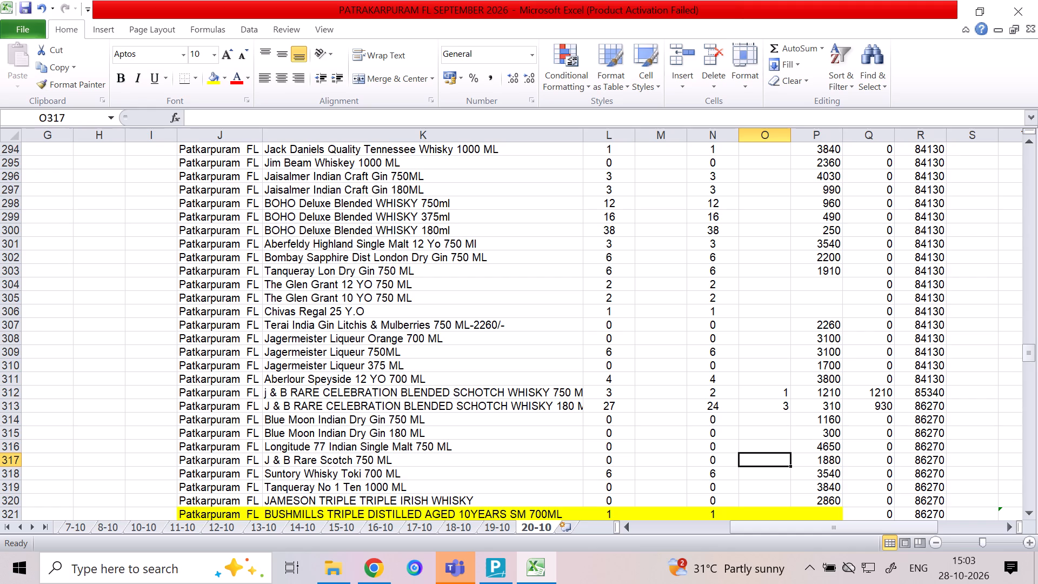
{"action": "key", "text": "Down"}
{"action": "key", "text": "Down"}
{"action": "key", "text": "Down"}
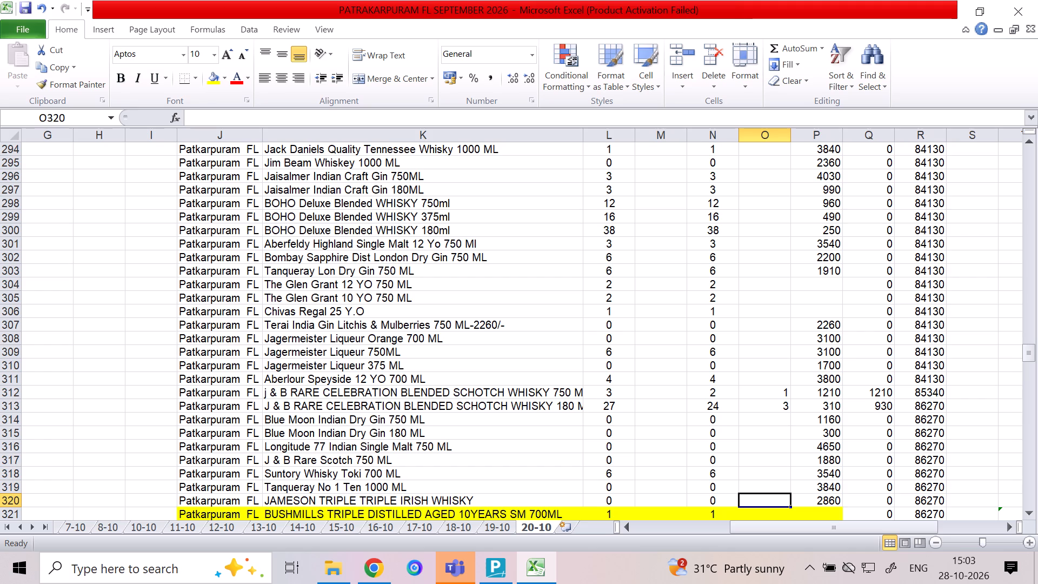
{"action": "key", "text": "Left"}
{"action": "key", "text": "Left"}
{"action": "key", "text": "Left"}
{"action": "key", "text": "Left"}
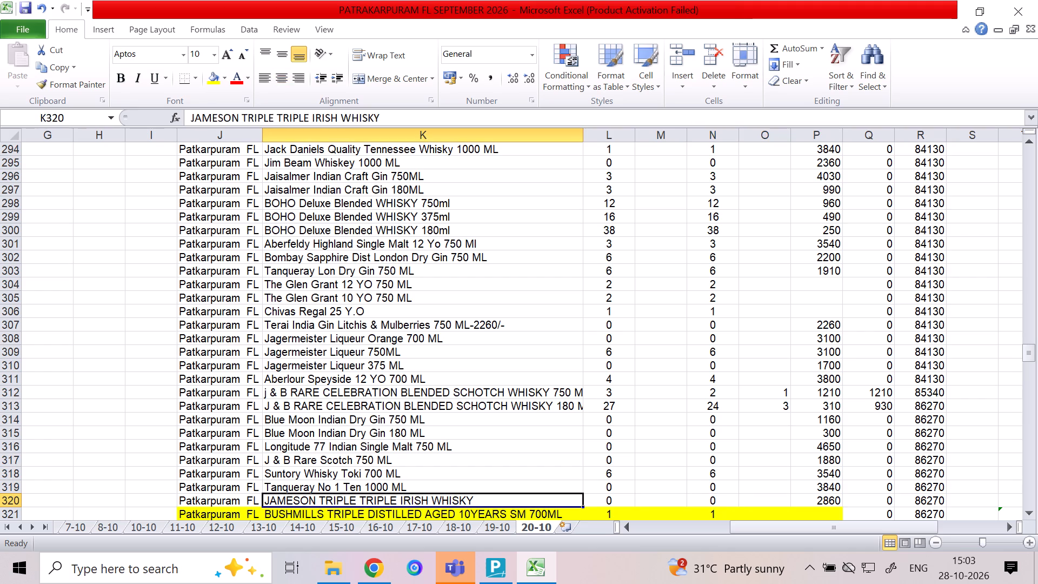
{"action": "key", "text": "Right"}
{"action": "key", "text": "Right"}
{"action": "key", "text": "Right"}
{"action": "key", "text": "Right"}
{"action": "key", "text": "Right"}
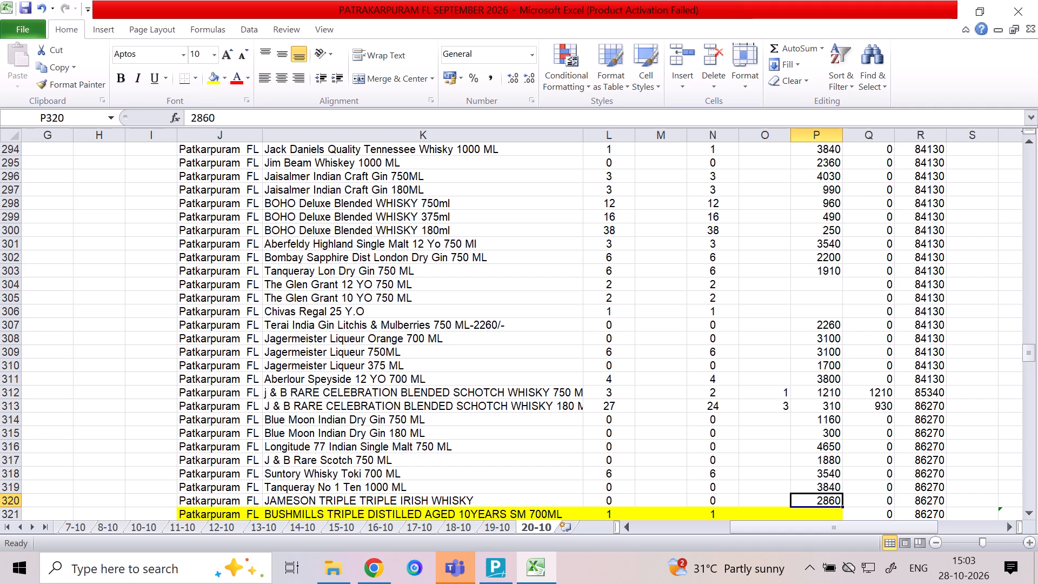
{"action": "key", "text": "Left"}
{"action": "key", "text": "Left"}
{"action": "key", "text": "Left"}
{"action": "key", "text": "Left"}
{"action": "key", "text": "Left"}
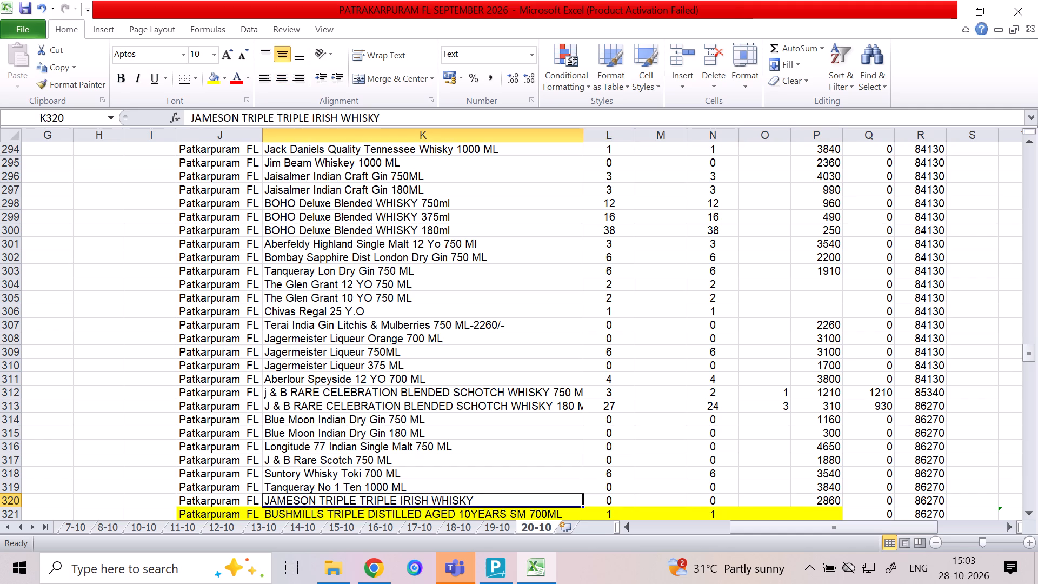
Search the 20-10 sheet for the full product name JAMESON TRIPLE TRIPLE IRISH WHISKY.
{"action": "key", "text": "ctrl+c"}
{"action": "key", "text": "ctrl+f"}
{"action": "key", "text": "ctrl+v"}
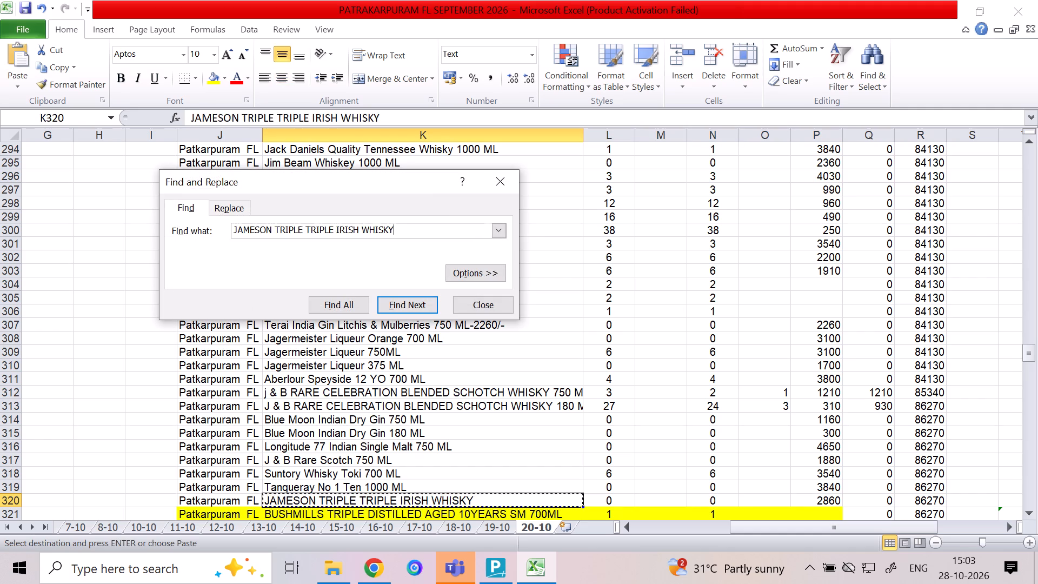
{"action": "key", "text": "Return"}
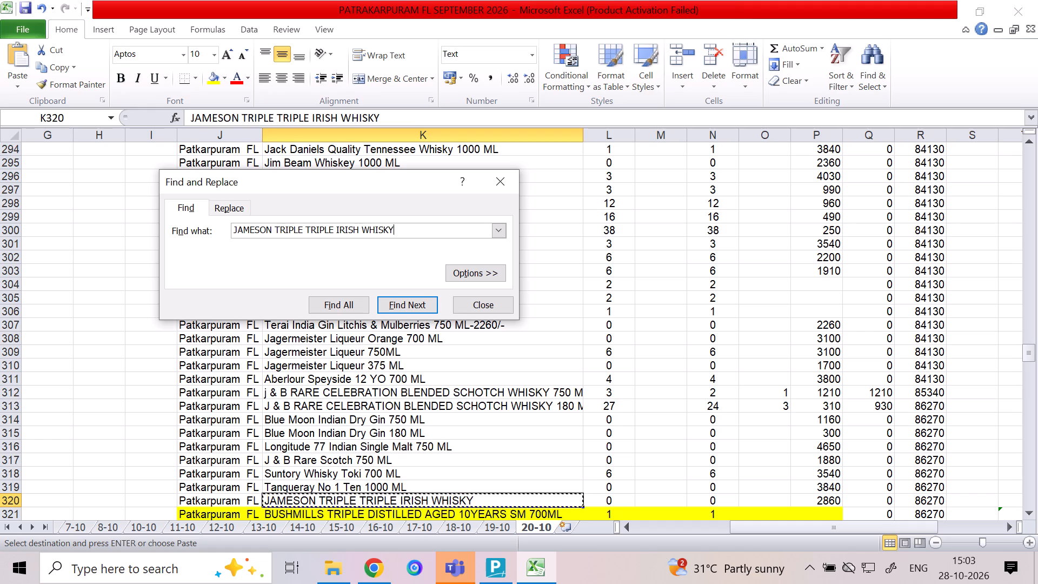
{"action": "key", "text": "Return"}
{"action": "key", "text": "Return"}
{"action": "key", "text": "Return"}
{"action": "key", "text": "Return"}
Shorten the search text to JAMESON and go through the matching product rows.
{"action": "key", "text": "BackSpace"}
{"action": "key", "text": "BackSpace"}
{"action": "key", "text": "BackSpace"}
{"action": "key", "text": "BackSpace"}
{"action": "key", "text": "BackSpace"}
{"action": "key", "text": "BackSpace"}
{"action": "key", "text": "BackSpace"}
{"action": "key", "text": "BackSpace"}
{"action": "key", "text": "BackSpace"}
{"action": "key", "text": "BackSpace"}
{"action": "key", "text": "BackSpace"}
{"action": "key", "text": "BackSpace"}
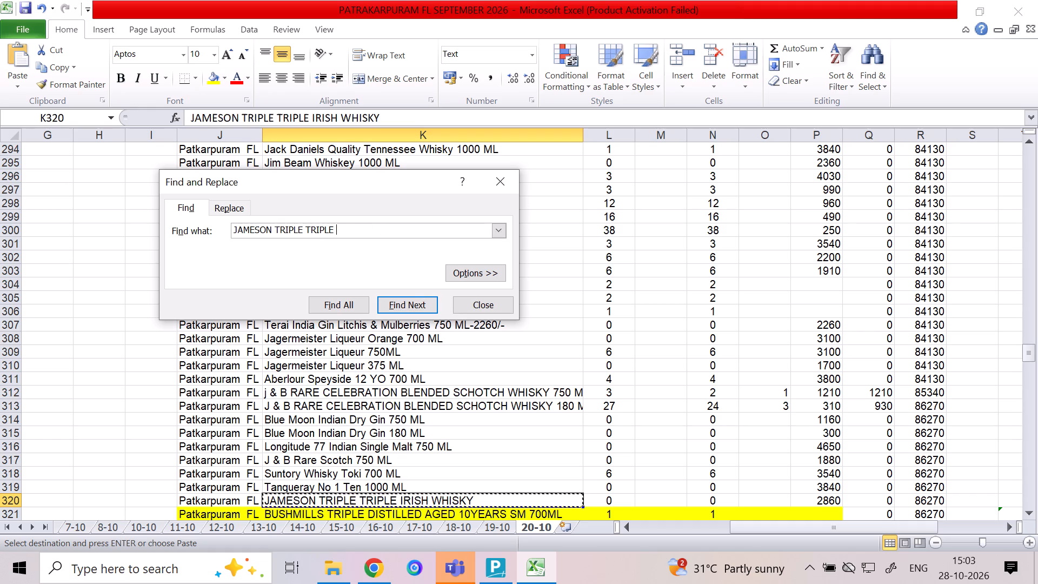
{"action": "key", "text": "BackSpace"}
{"action": "key", "text": "BackSpace"}
{"action": "key", "text": "BackSpace"}
{"action": "key", "text": "BackSpace"}
{"action": "key", "text": "BackSpace"}
{"action": "key", "text": "BackSpace"}
{"action": "key", "text": "BackSpace"}
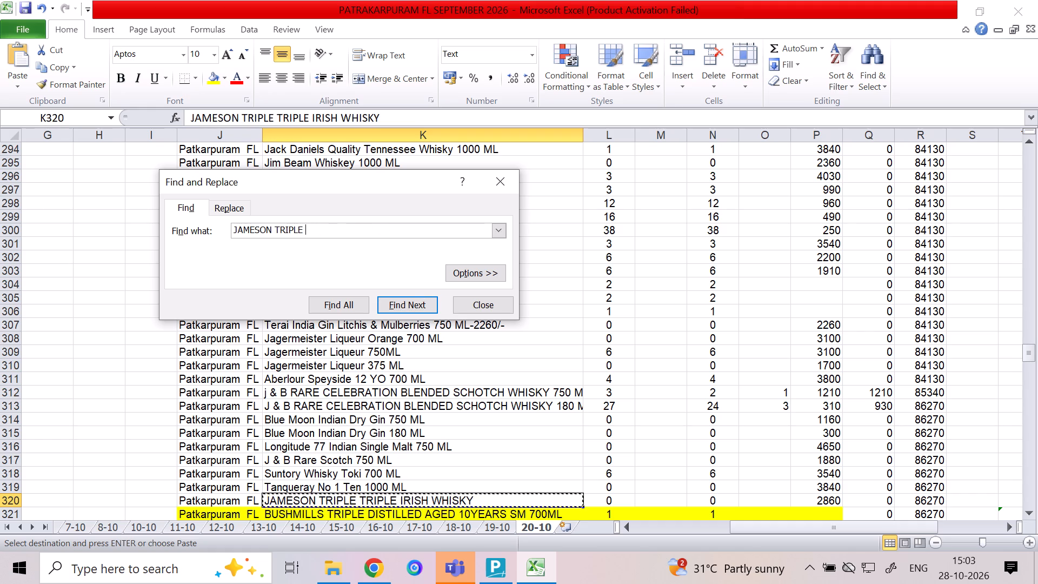
{"action": "key", "text": "BackSpace"}
{"action": "key", "text": "BackSpace"}
{"action": "key", "text": "BackSpace"}
{"action": "key", "text": "BackSpace"}
{"action": "key", "text": "BackSpace"}
{"action": "key", "text": "BackSpace"}
{"action": "key", "text": "BackSpace"}
{"action": "key", "text": "Return"}
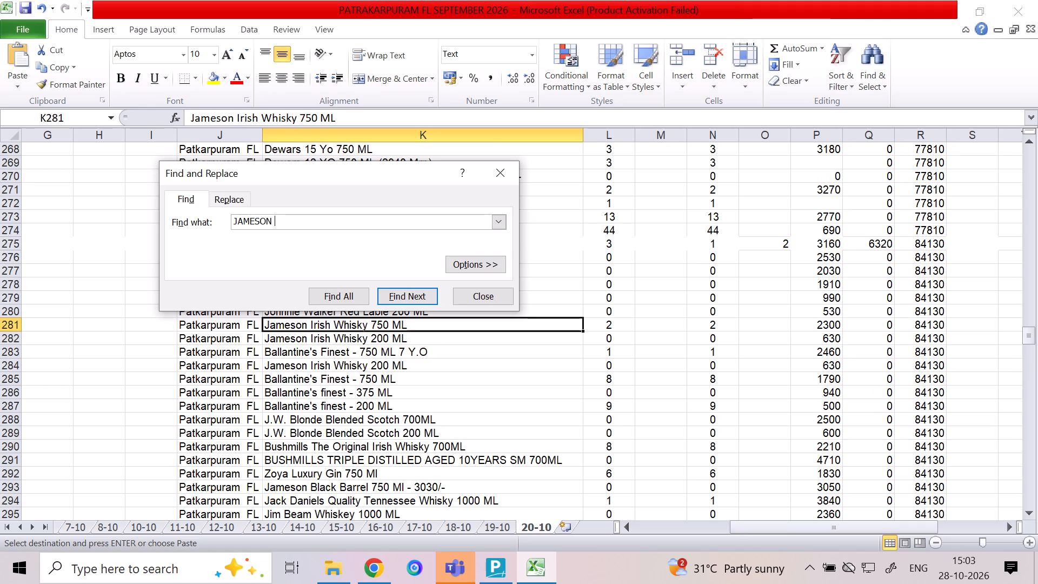
{"action": "key", "text": "Return"}
{"action": "key", "text": "Return"}
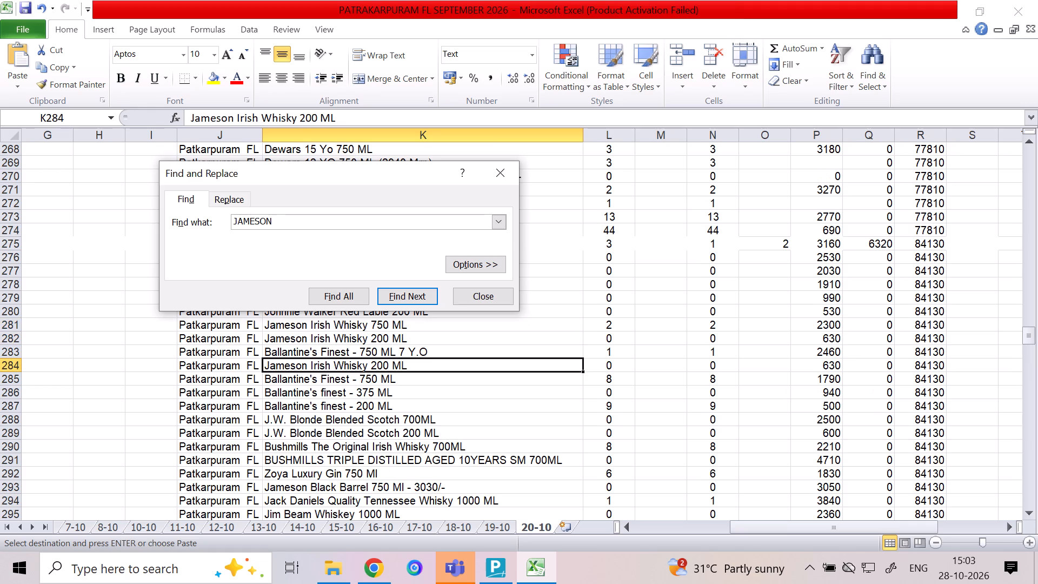
{"action": "key", "text": "Return"}
{"action": "key", "text": "Return"}
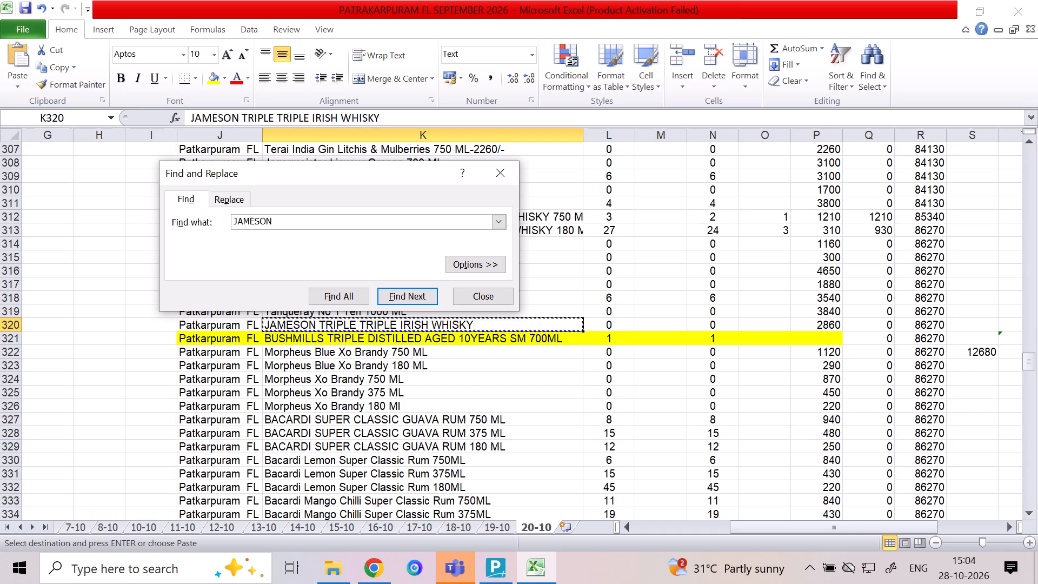
Enter a quantity of 2 in column O for JAMESON TRIPLE TRIPLE IRISH WHISKY.
{"action": "left_click", "coordinate": [777, 328]}
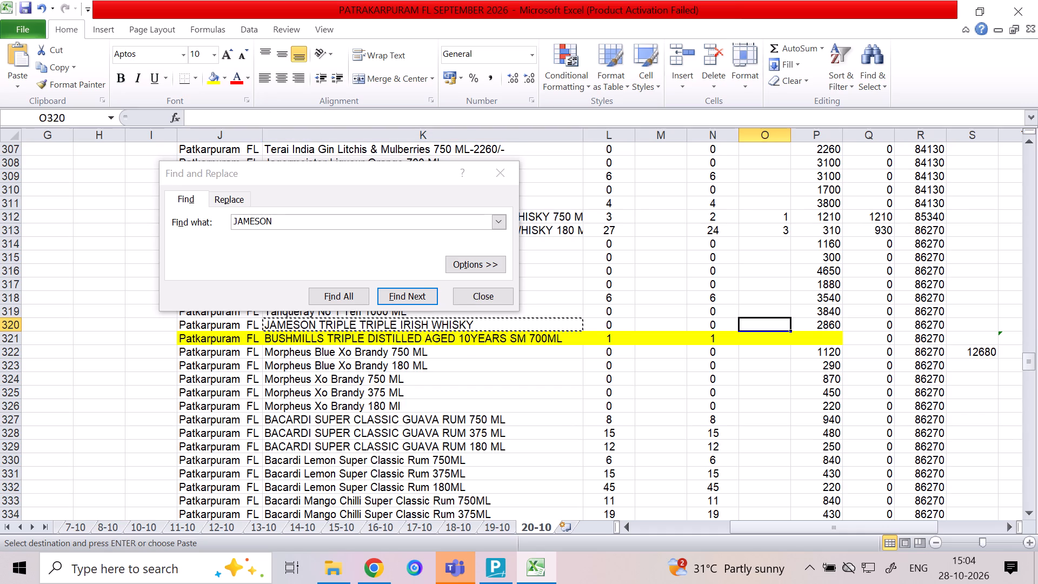
{"action": "key", "text": "2"}
{"action": "key", "text": "Return"}
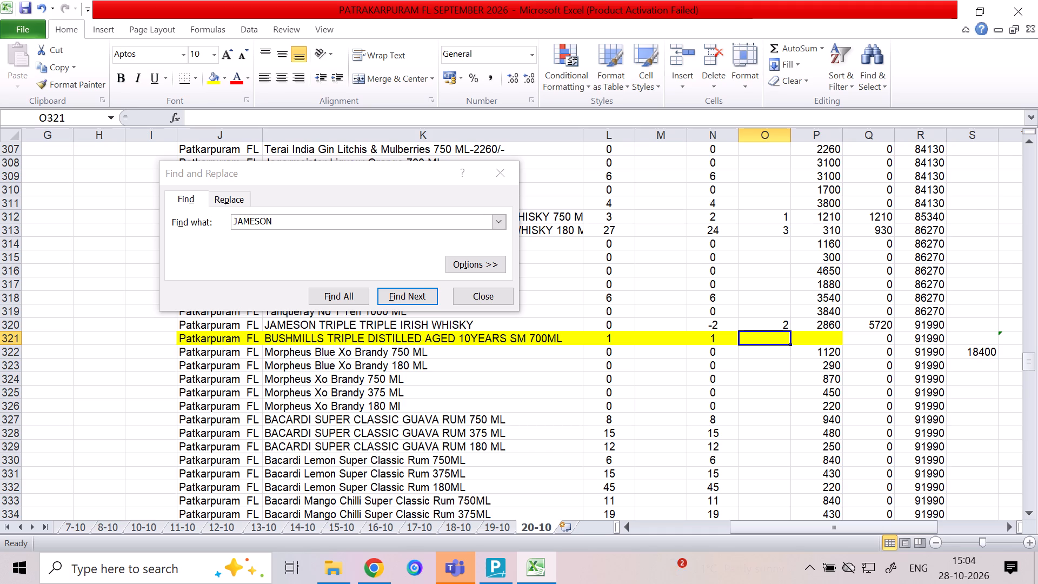
Change the column O quantity for JAMESON TRIPLE TRIPLE IRISH WHISKY to 1 and check the amount total in column S.
{"action": "key", "text": "BackSpace"}
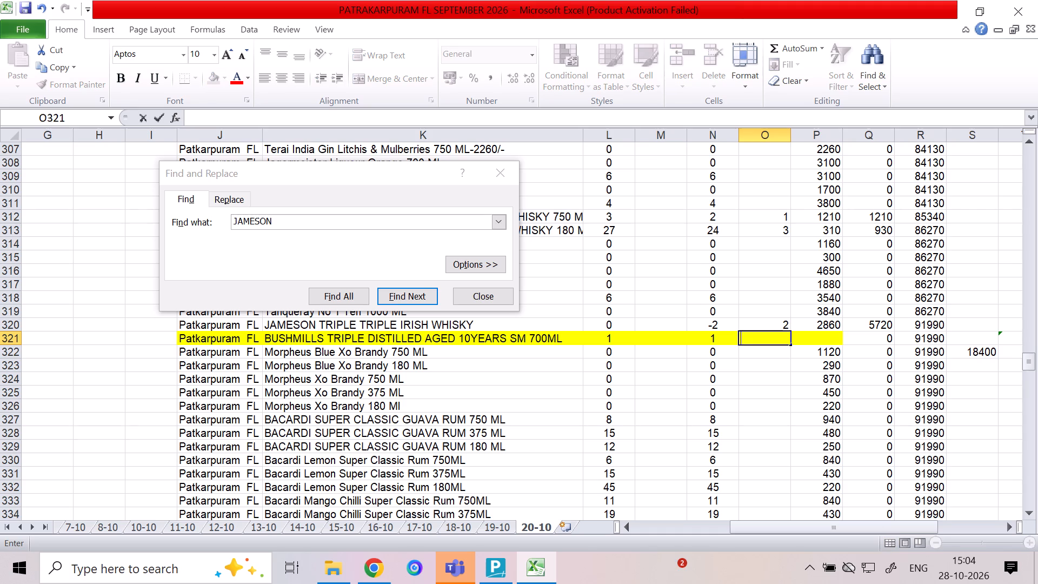
{"action": "key", "text": "BackSpace"}
{"action": "key", "text": "Up"}
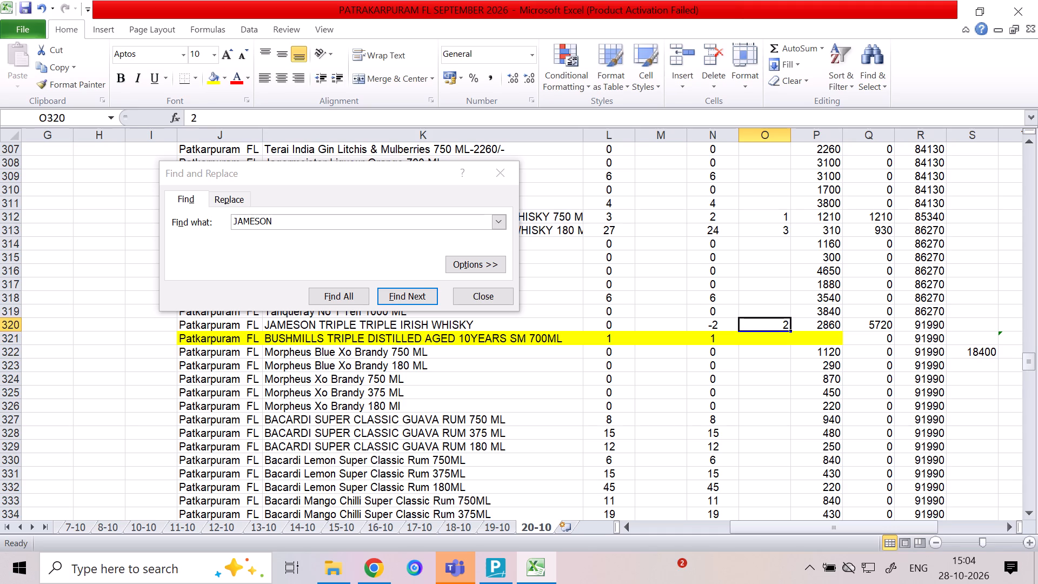
{"action": "key", "text": "ctrl+z"}
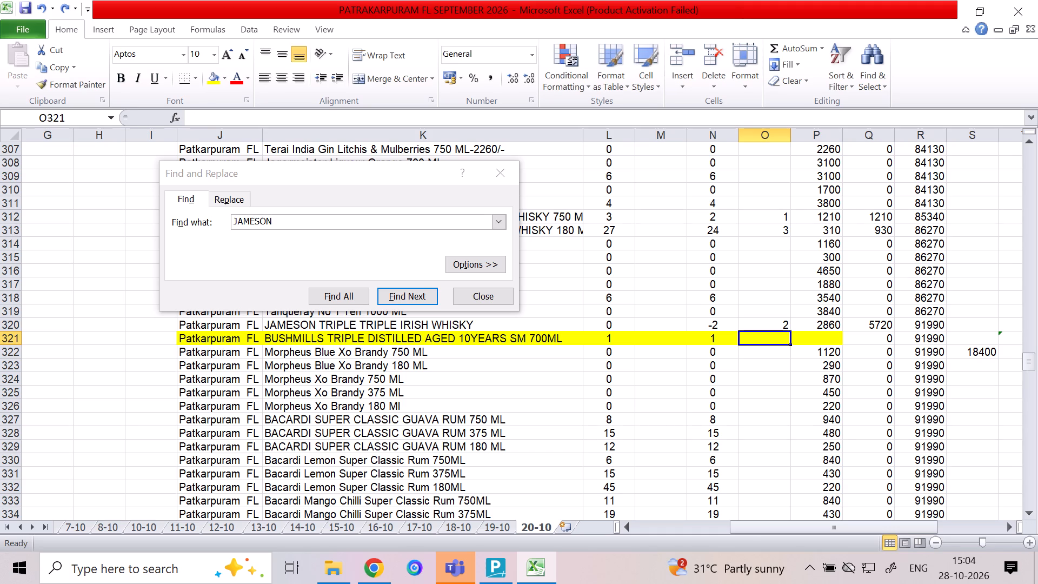
{"action": "key", "text": "Up"}
{"action": "key", "text": "1"}
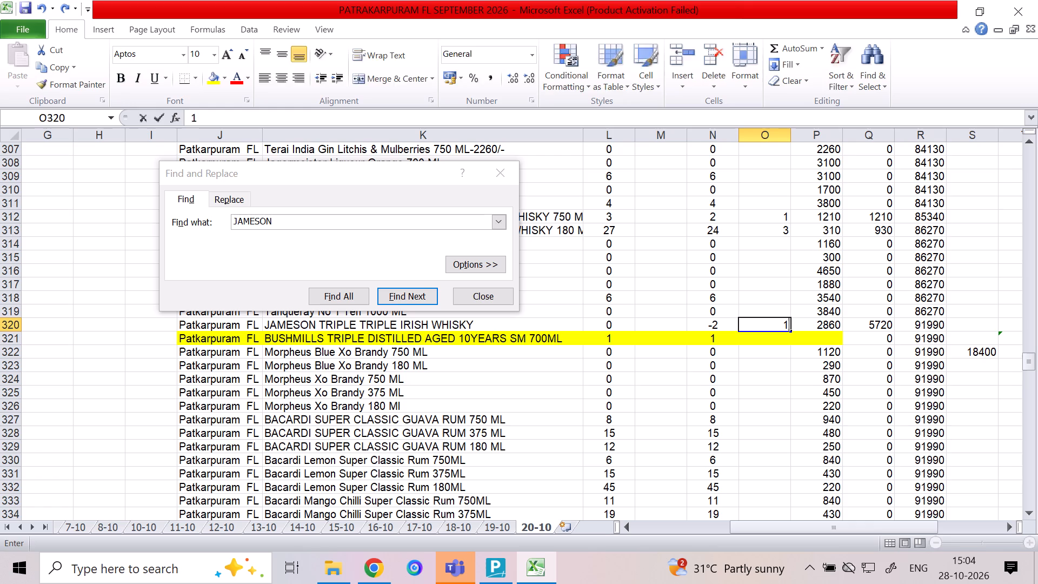
{"action": "key", "text": "Down"}
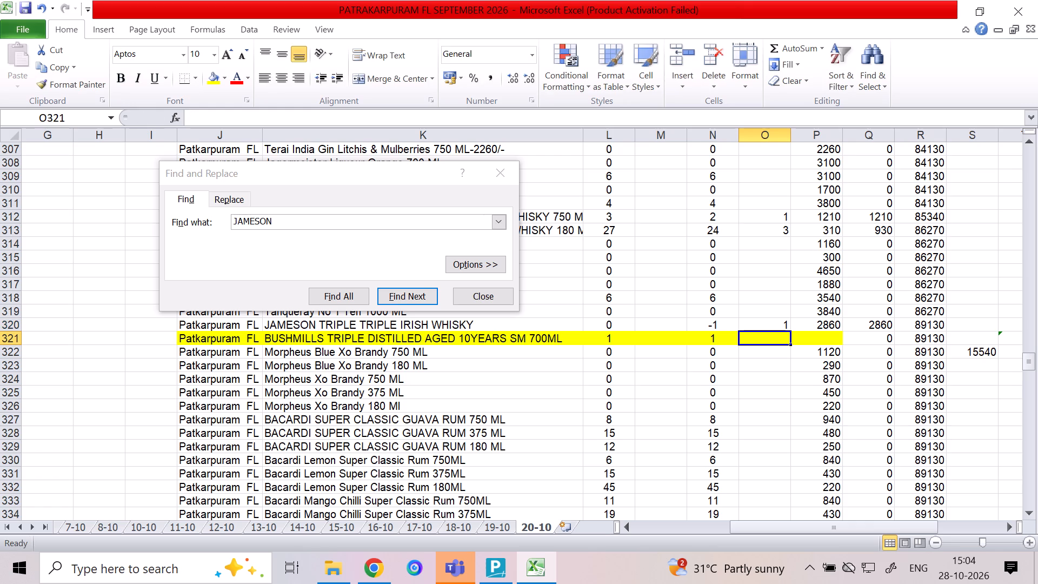
{"action": "key", "text": "Right"}
{"action": "key", "text": "Right"}
{"action": "key", "text": "Right"}
{"action": "key", "text": "Right"}
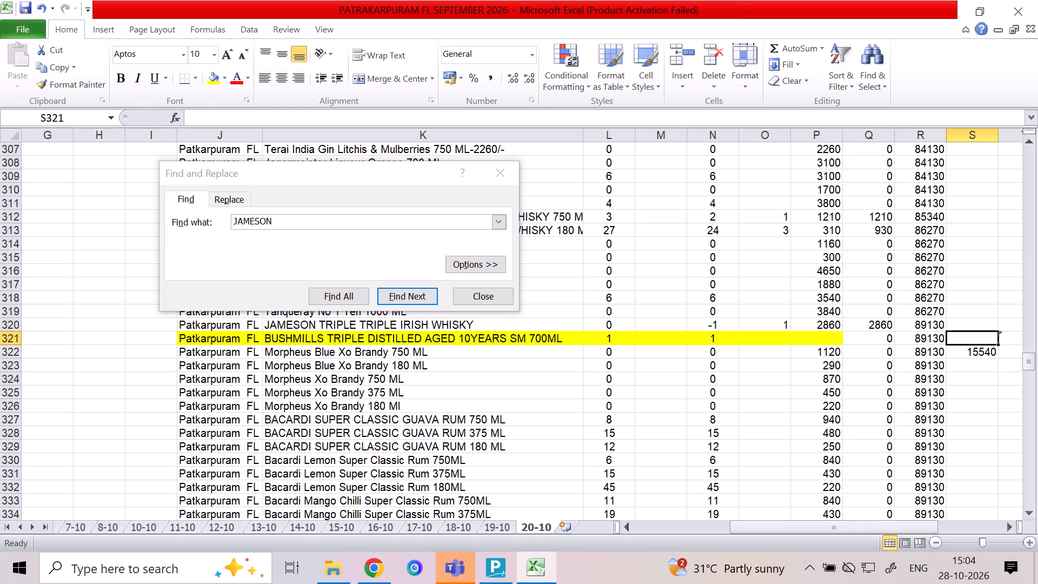
Look up JAMESON TRIPLE TRIPLE IRISH WHISKY by its copied name in the 19-10 and 18-10 sheets, and return to 20-10.
{"action": "left_click", "coordinate": [570, 320]}
{"action": "key", "text": "ctrl+c"}
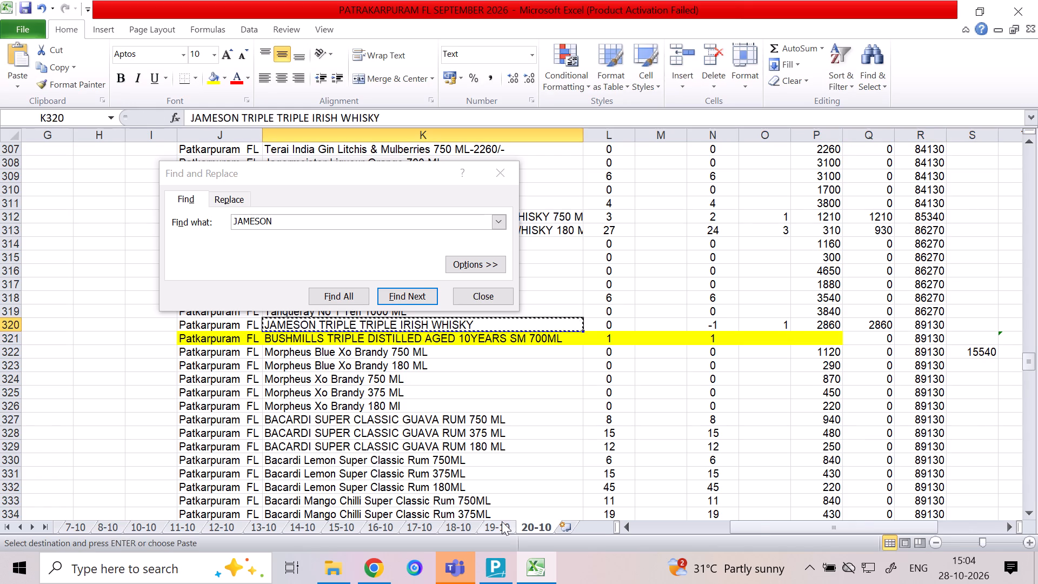
{"action": "left_click", "coordinate": [502, 523]}
{"action": "left_click", "coordinate": [476, 372]}
{"action": "left_click_drag", "start_coordinate": [390, 222], "coordinate": [201, 214]}
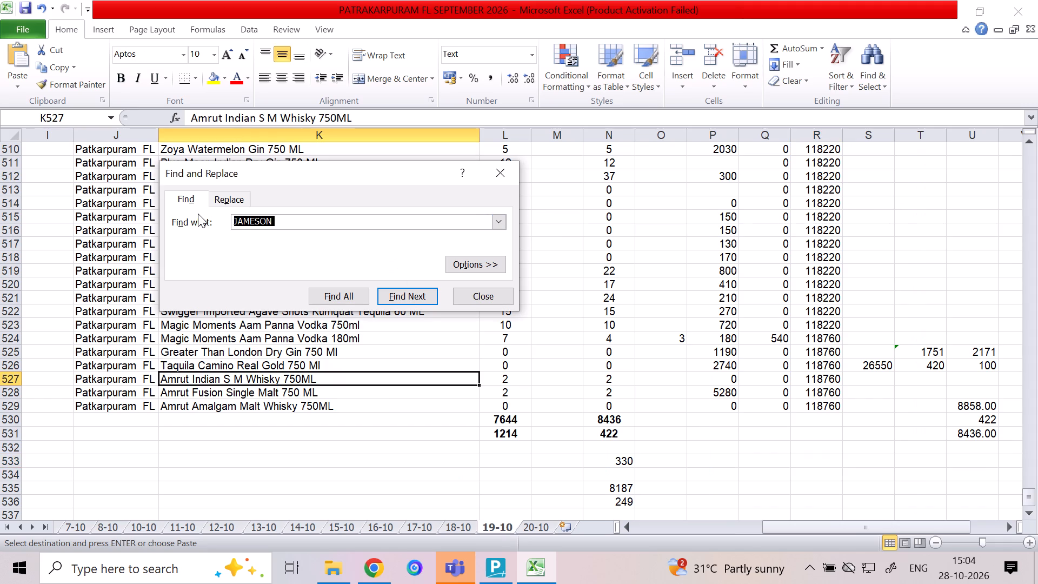
{"action": "key", "text": "ctrl+v"}
{"action": "left_click", "coordinate": [388, 289]}
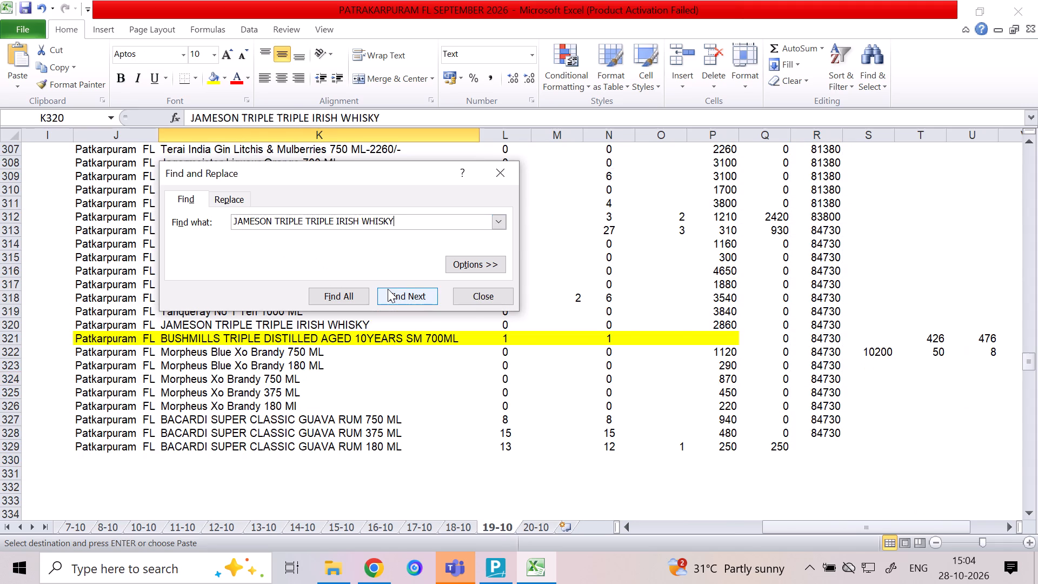
{"action": "left_click", "coordinate": [468, 524]}
{"action": "left_click", "coordinate": [456, 427]}
{"action": "left_click", "coordinate": [425, 301]}
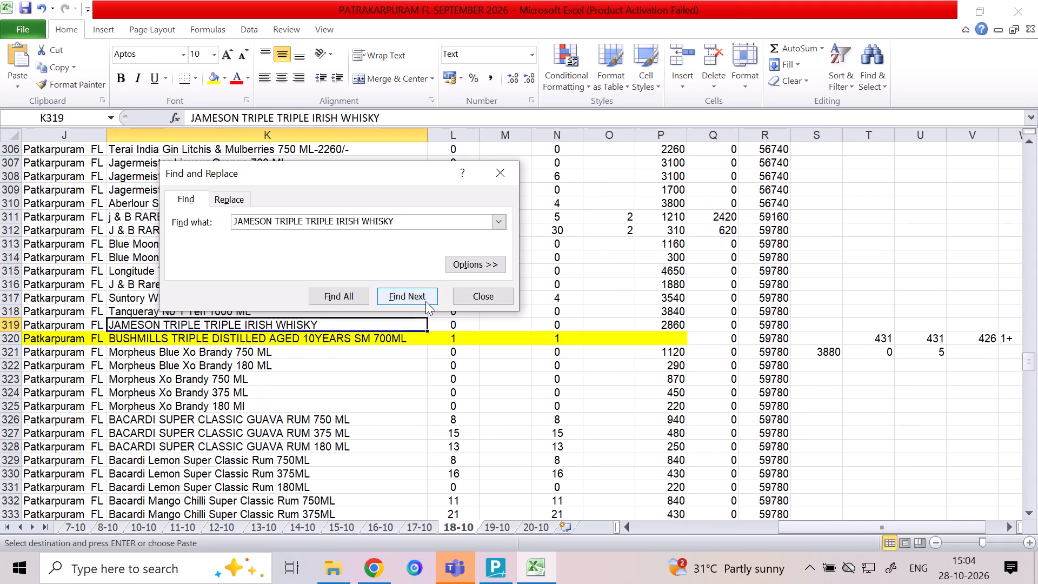
{"action": "left_click", "coordinate": [480, 306]}
{"action": "left_click", "coordinate": [542, 529]}
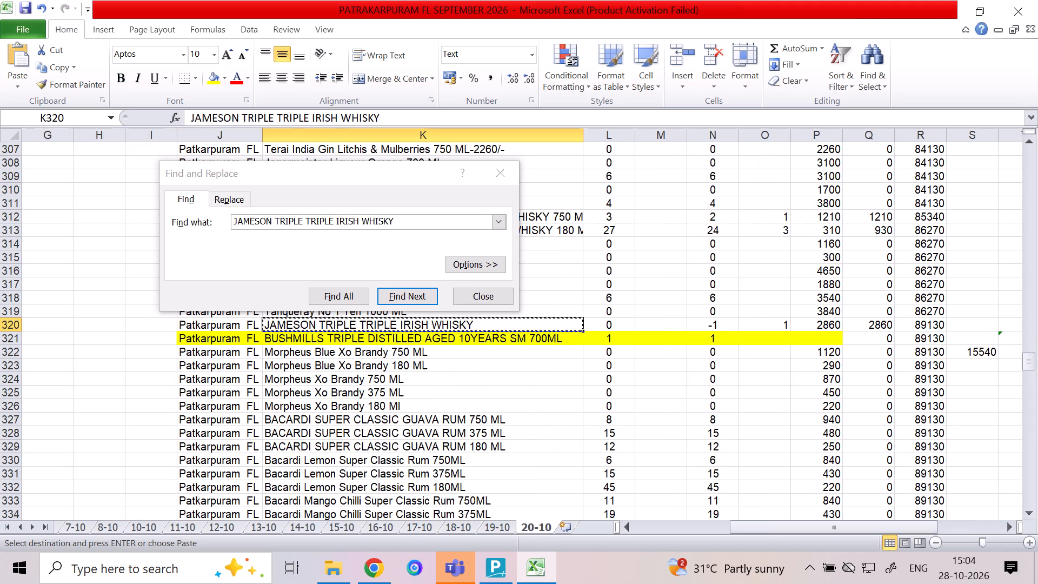
{"action": "left_click", "coordinate": [493, 293]}
Recheck the JAMESON TRIPLE TRIPLE IRISH WHISKY quantity and save the workbook.
{"action": "left_click", "coordinate": [561, 350]}
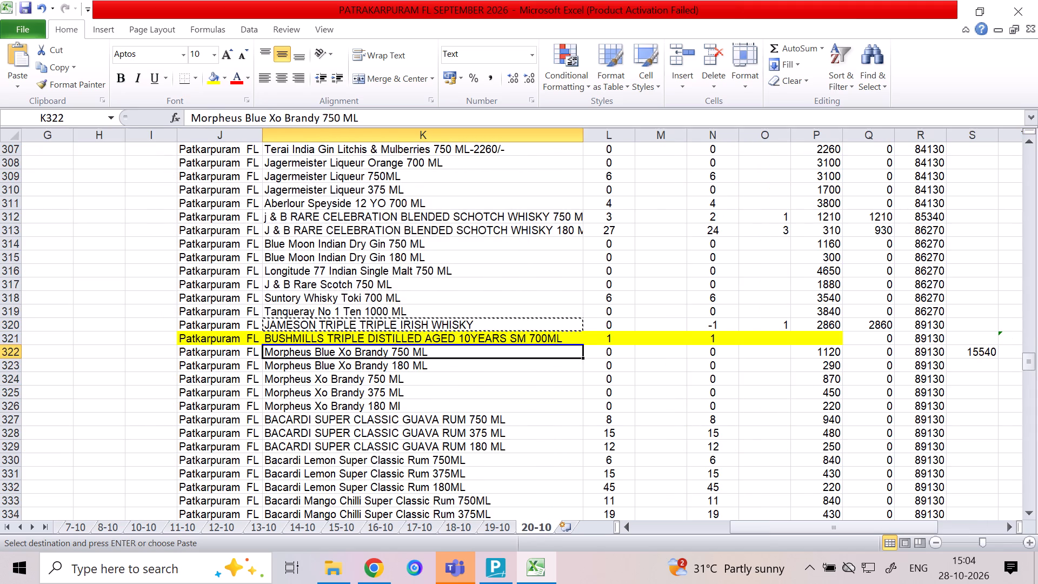
{"action": "left_click", "coordinate": [776, 327]}
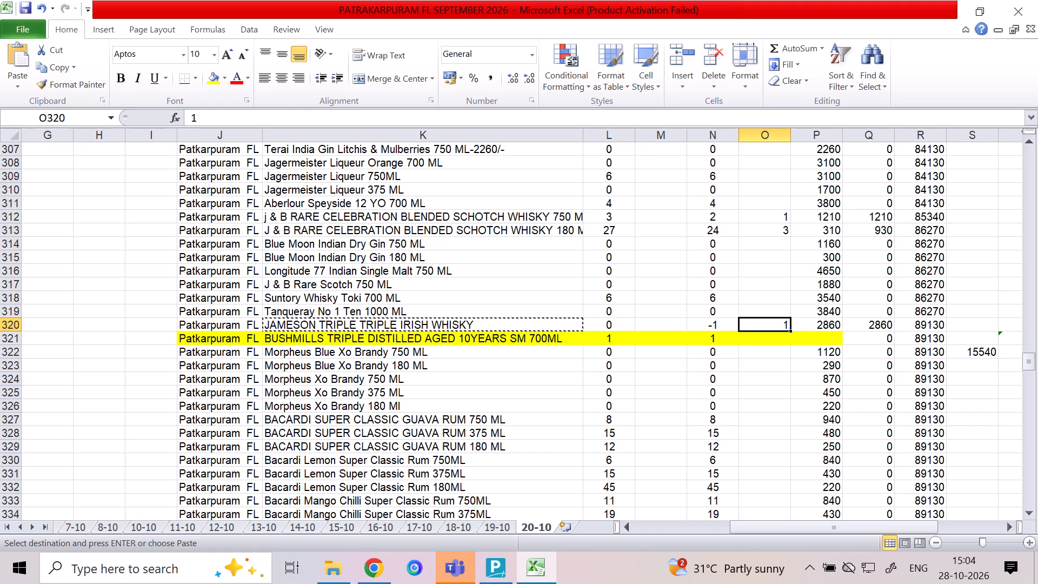
{"action": "left_click", "coordinate": [813, 380]}
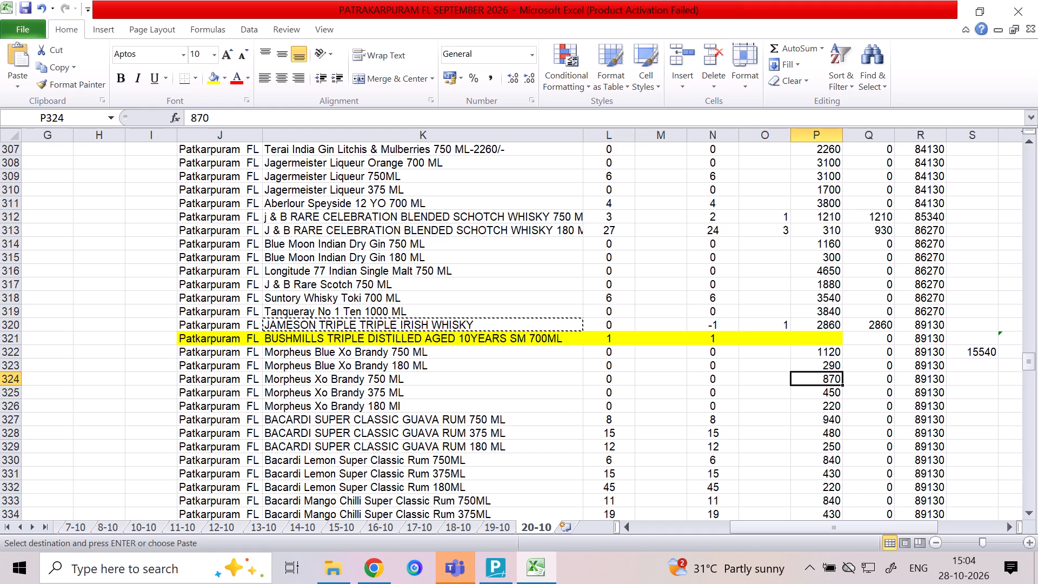
{"action": "key", "text": "ctrl+s"}
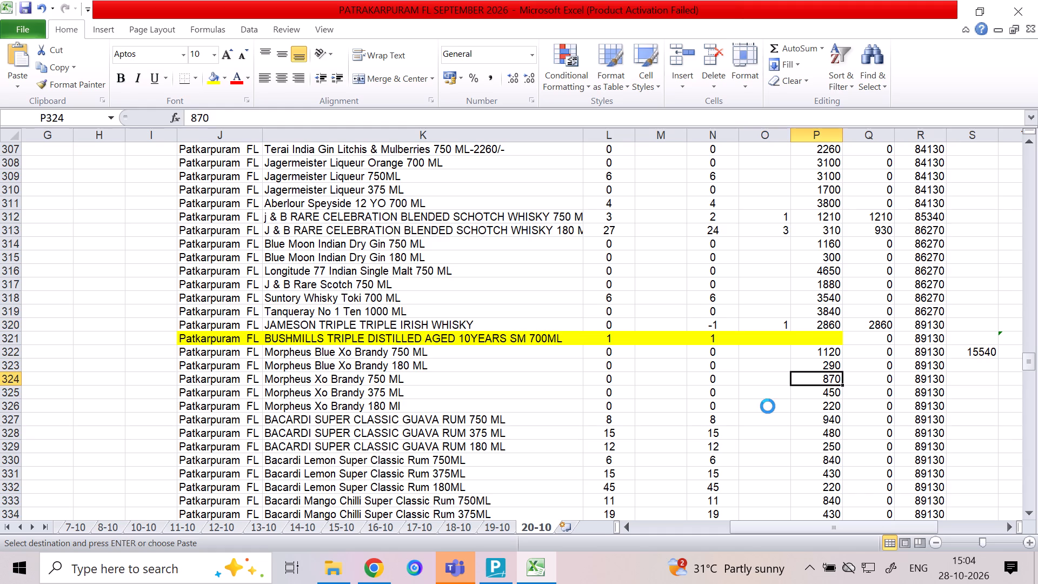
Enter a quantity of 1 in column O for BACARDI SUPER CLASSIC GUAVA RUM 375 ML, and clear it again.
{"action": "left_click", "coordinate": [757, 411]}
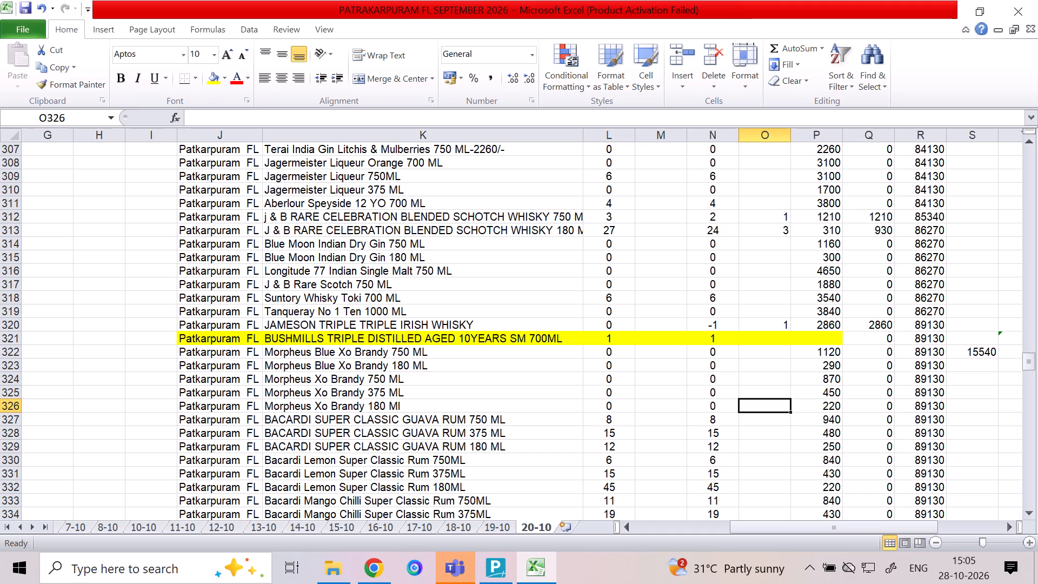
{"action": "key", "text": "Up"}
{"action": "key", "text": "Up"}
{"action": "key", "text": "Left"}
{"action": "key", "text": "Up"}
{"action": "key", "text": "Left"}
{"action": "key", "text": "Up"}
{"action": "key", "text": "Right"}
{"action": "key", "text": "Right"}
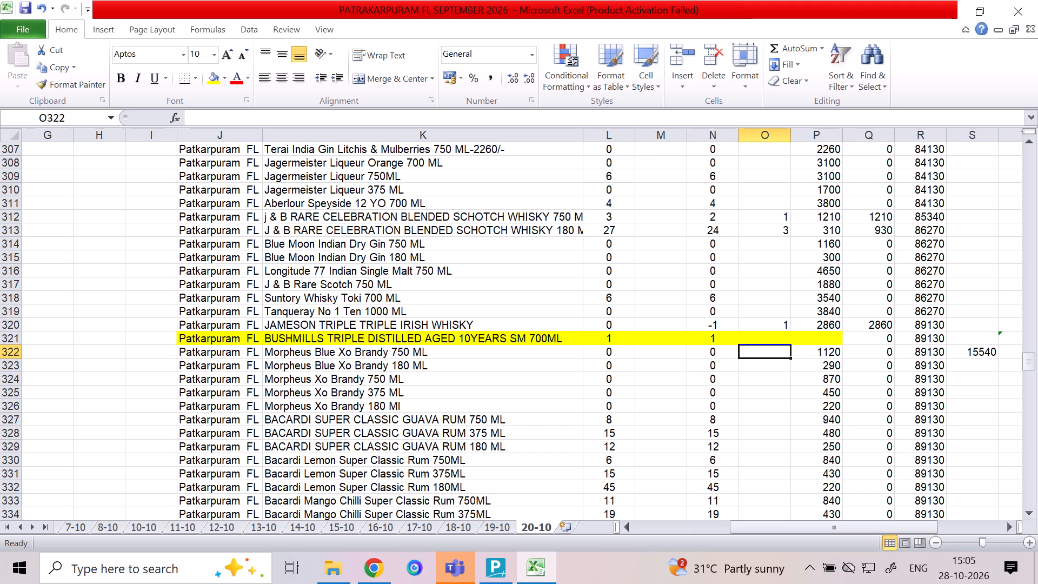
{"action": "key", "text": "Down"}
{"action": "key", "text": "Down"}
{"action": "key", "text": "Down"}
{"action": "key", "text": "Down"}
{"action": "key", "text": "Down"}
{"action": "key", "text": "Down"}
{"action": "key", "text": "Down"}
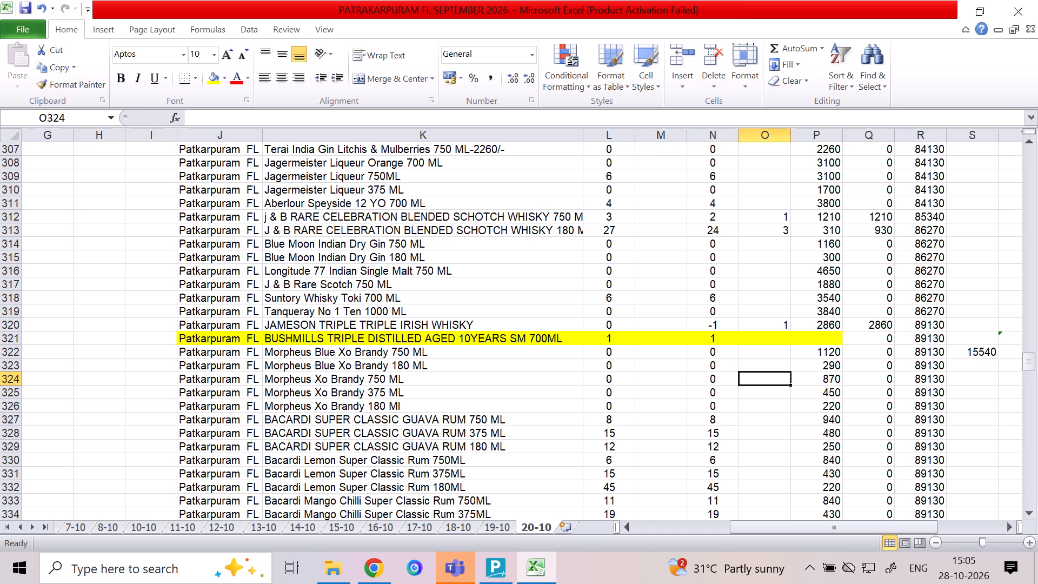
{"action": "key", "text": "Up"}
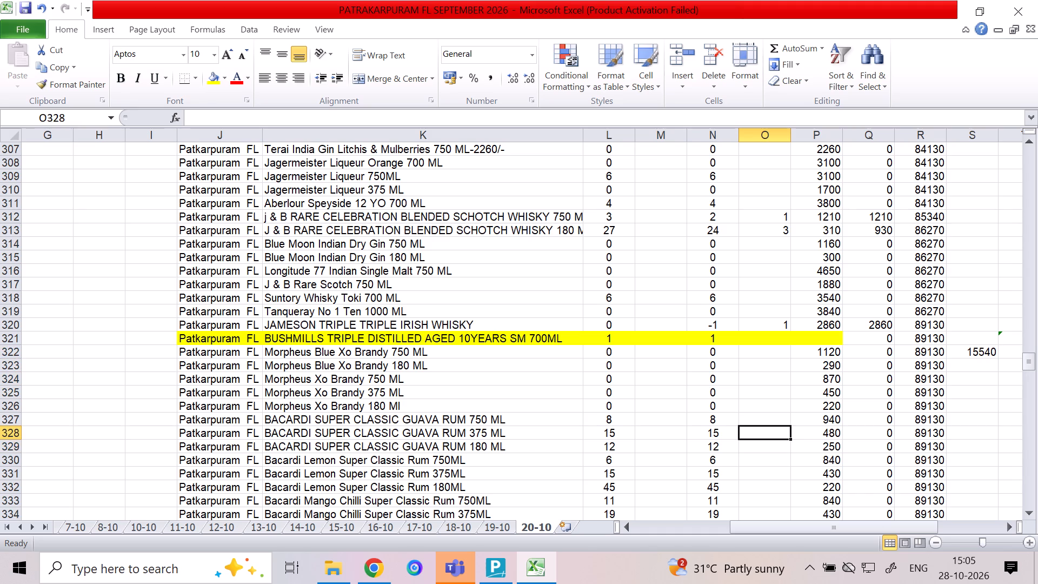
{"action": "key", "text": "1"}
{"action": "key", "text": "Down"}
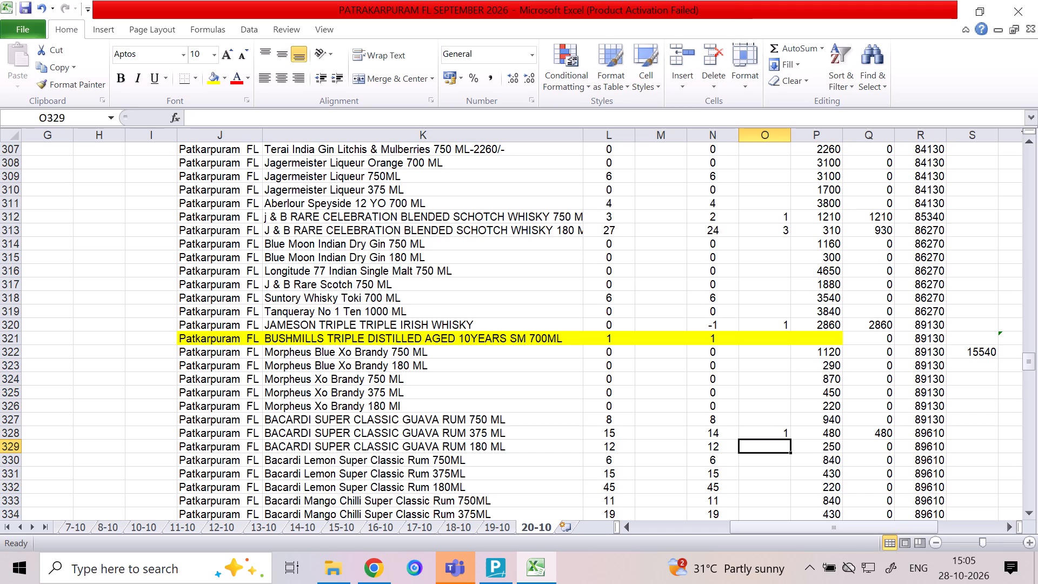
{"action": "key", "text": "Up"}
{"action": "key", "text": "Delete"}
Enter column O quantities of 1 for Bacardi Lemon Super Classic Rum 375ML and 5 for the 180ML size.
{"action": "key", "text": "Down"}
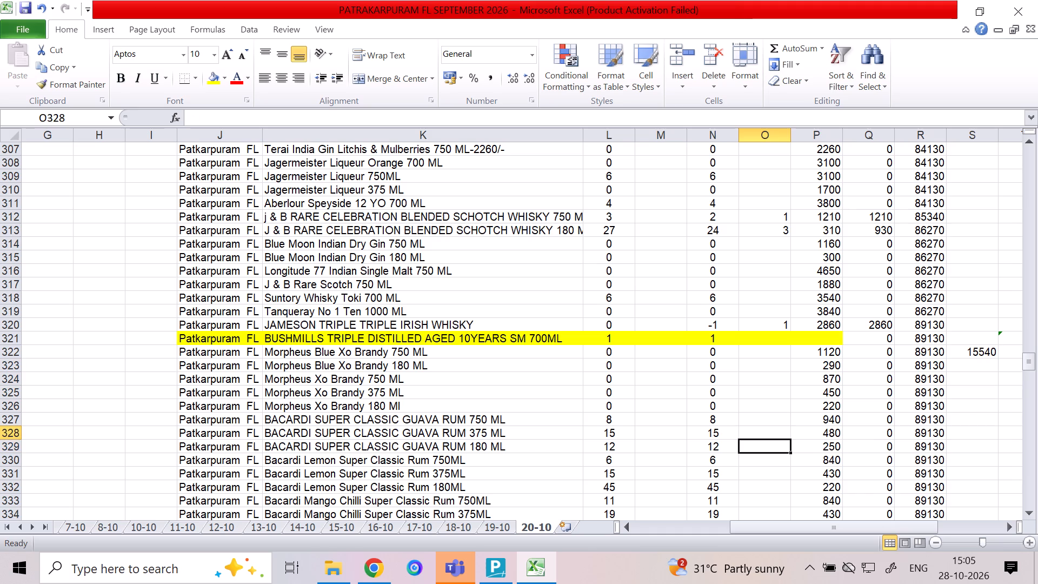
{"action": "key", "text": "Down"}
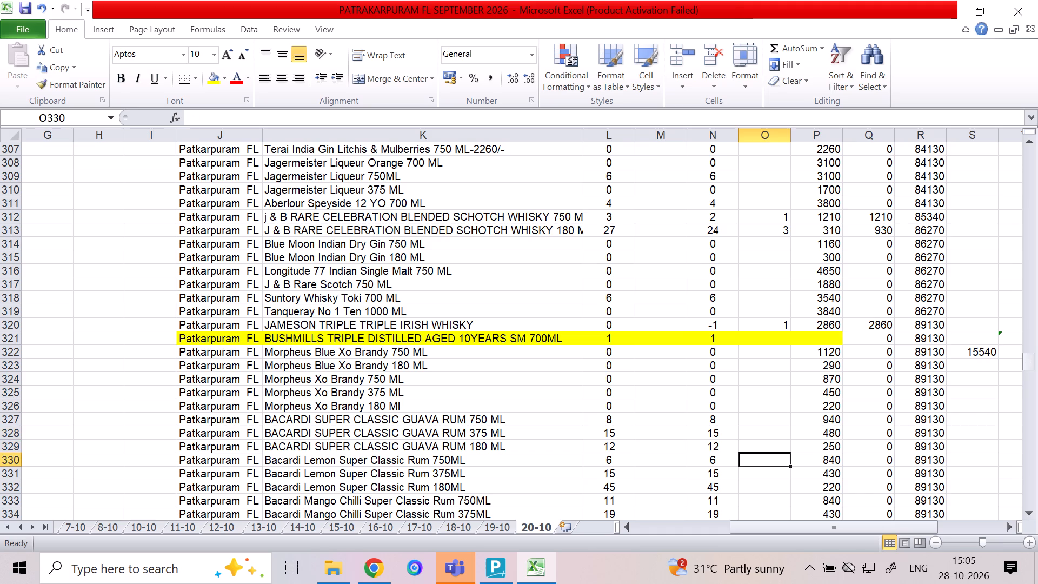
{"action": "key", "text": "Down"}
{"action": "key", "text": "1"}
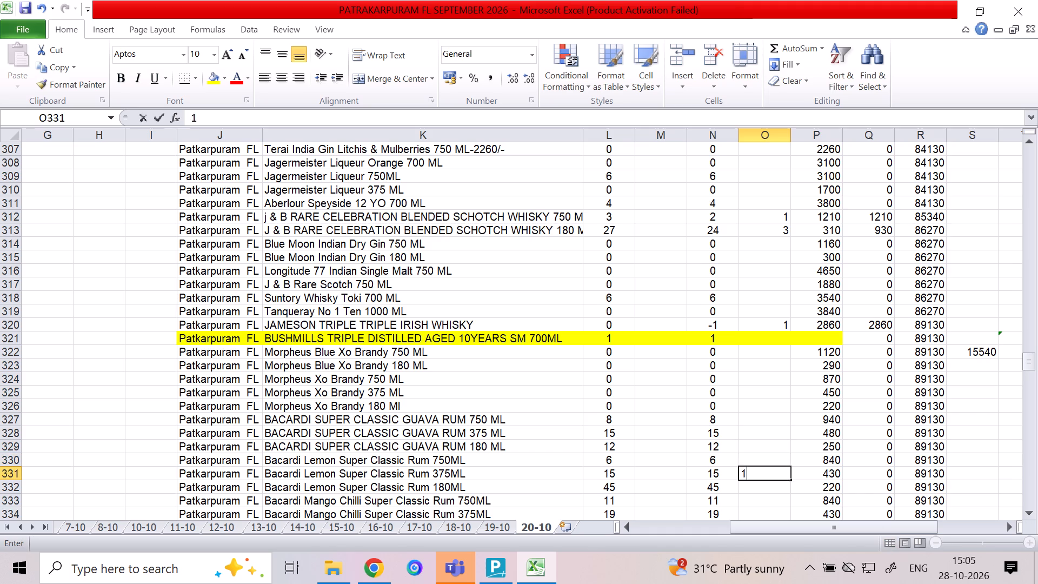
{"action": "key", "text": "Down"}
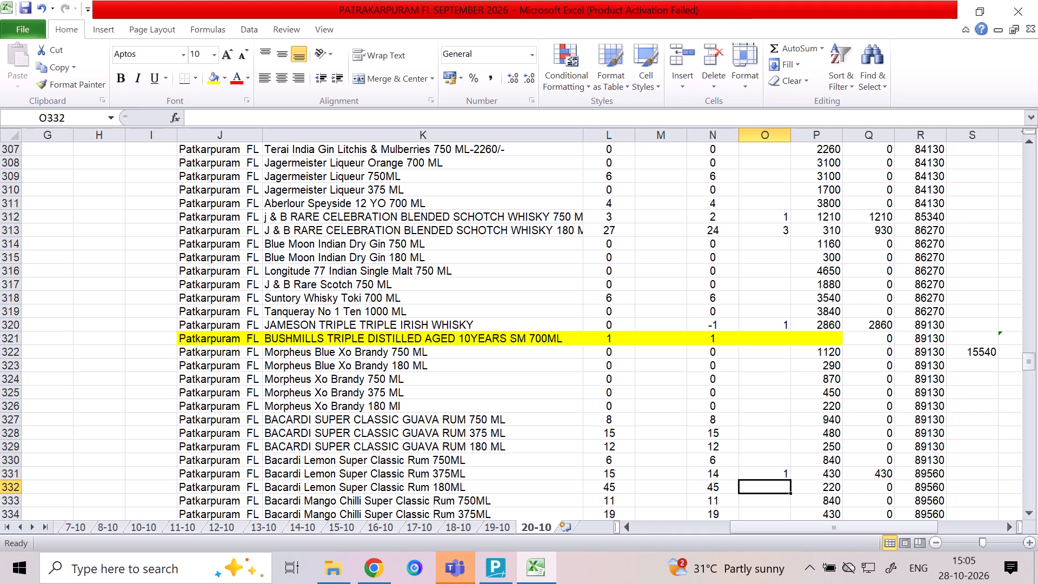
{"action": "key", "text": "5"}
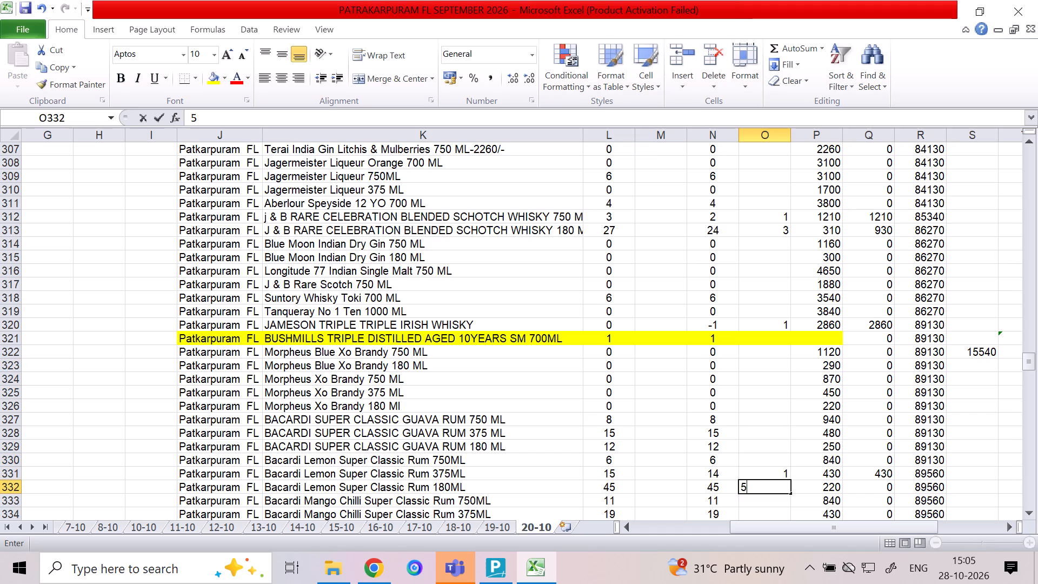
{"action": "key", "text": "Down"}
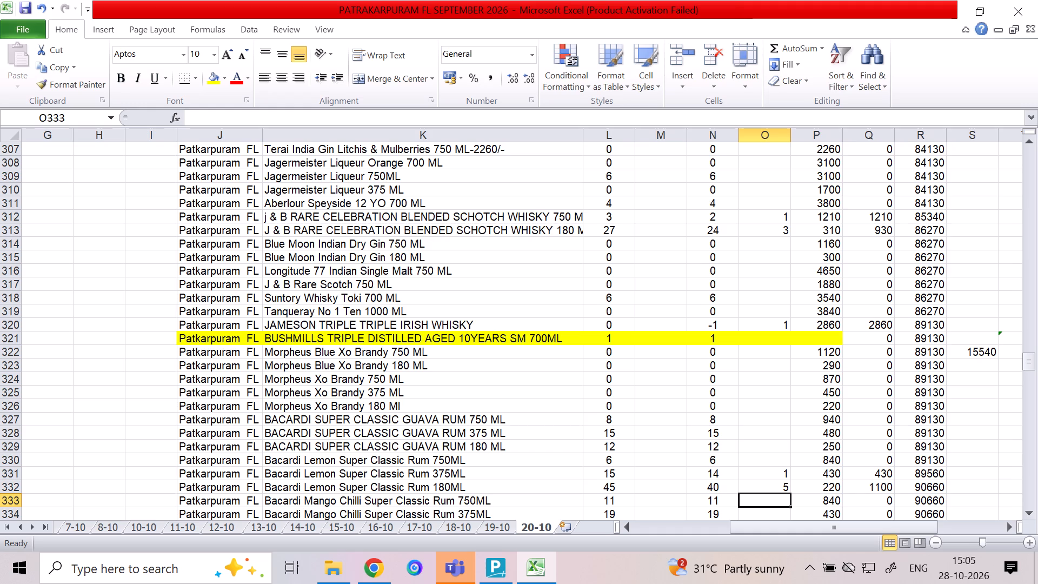
Enter a quantity of 1 in column O for Bacardi White Superior Rum 375 ML.
{"action": "key", "text": "Down"}
{"action": "key", "text": "Down"}
{"action": "key", "text": "Down"}
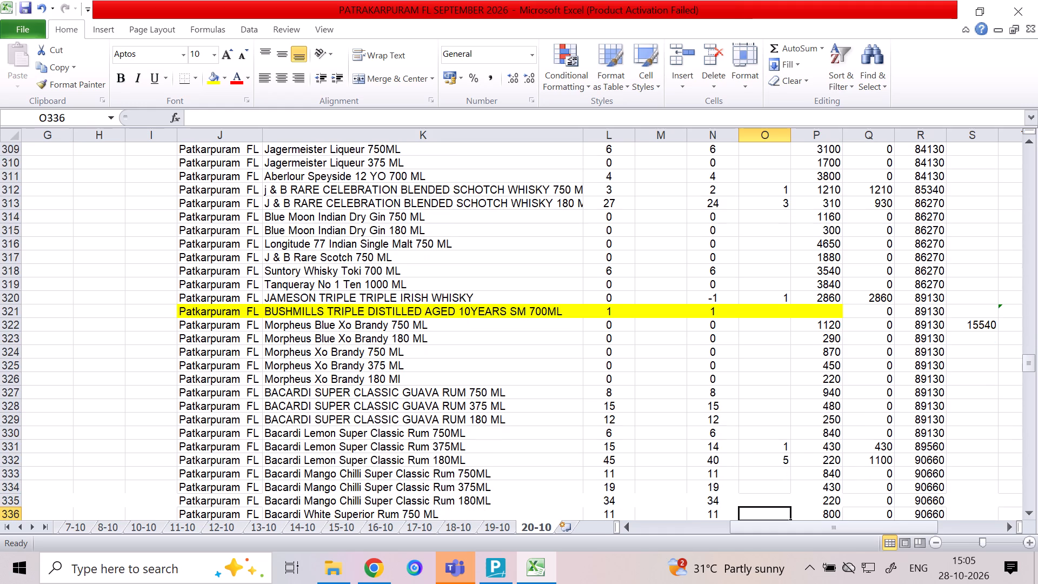
{"action": "key", "text": "Down"}
{"action": "key", "text": "Down"}
{"action": "key", "text": "Up"}
{"action": "key", "text": "1"}
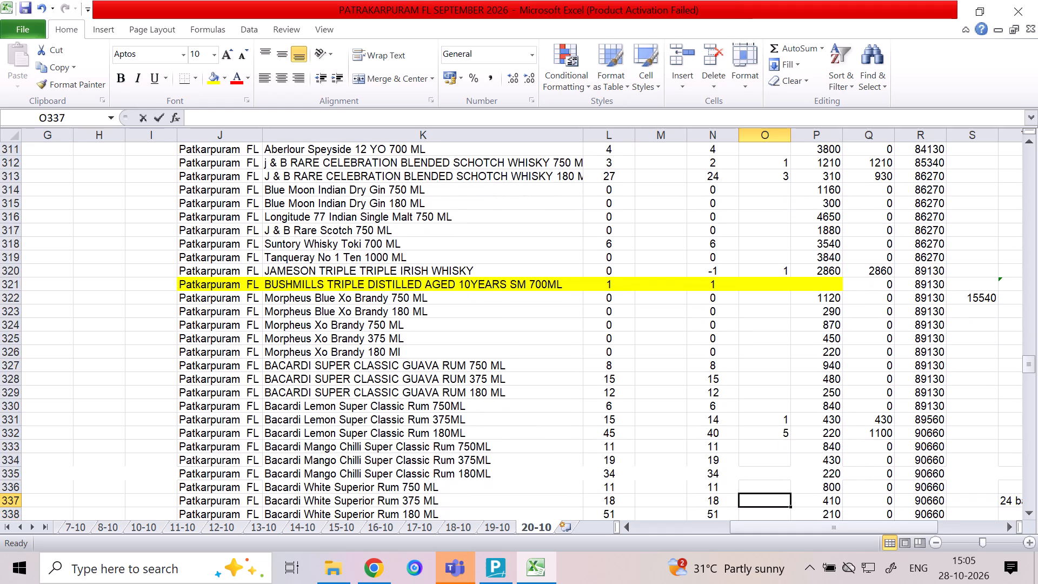
{"action": "key", "text": "Down"}
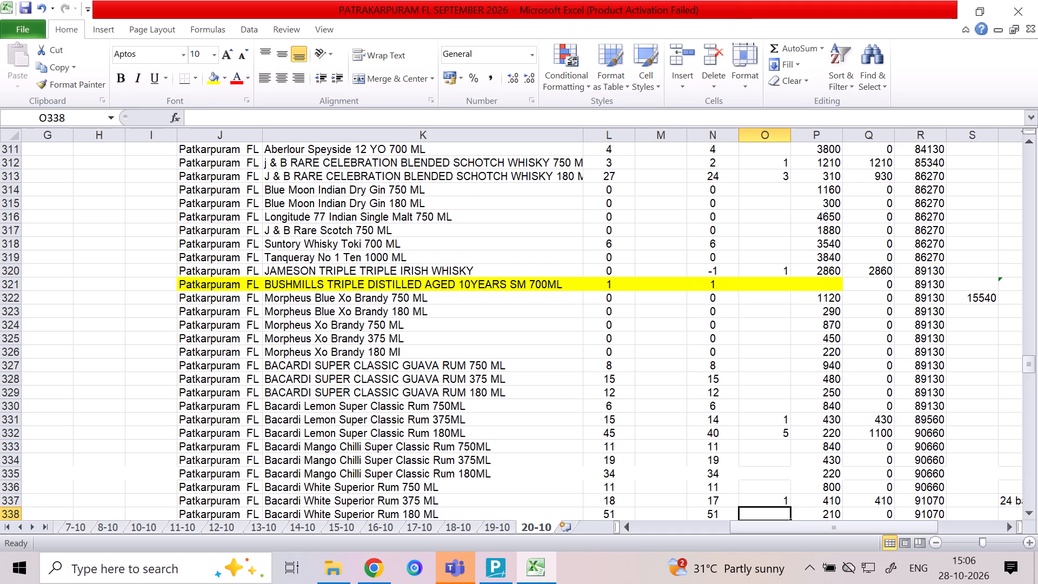
Enter column O quantities of 2 for Black by Bacardi Super Classic Rum 375 ML and 1 for the 180 ML size.
{"action": "key", "text": "Down"}
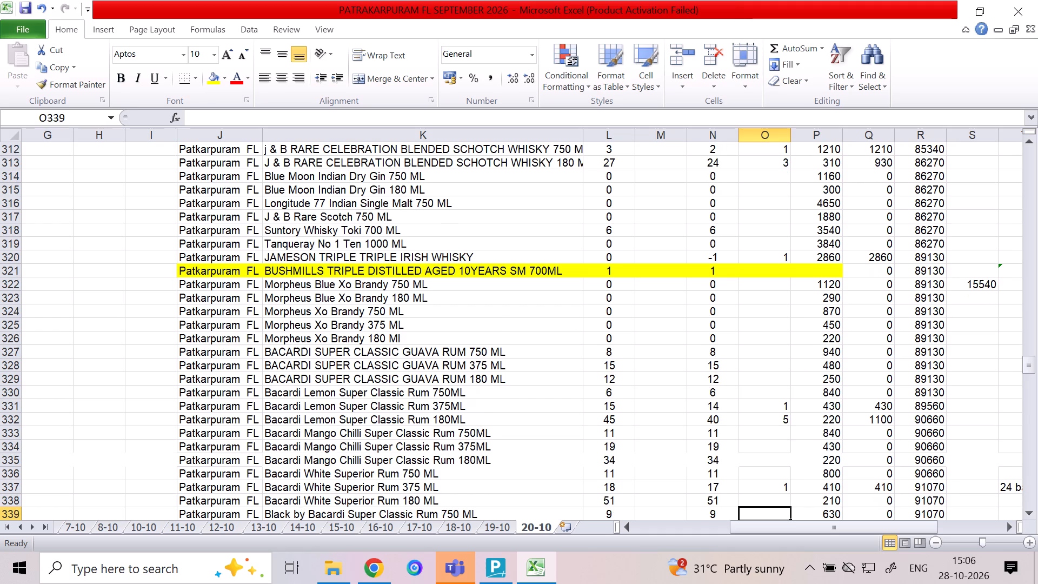
{"action": "key", "text": "Down"}
{"action": "key", "text": "2"}
{"action": "key", "text": "Down"}
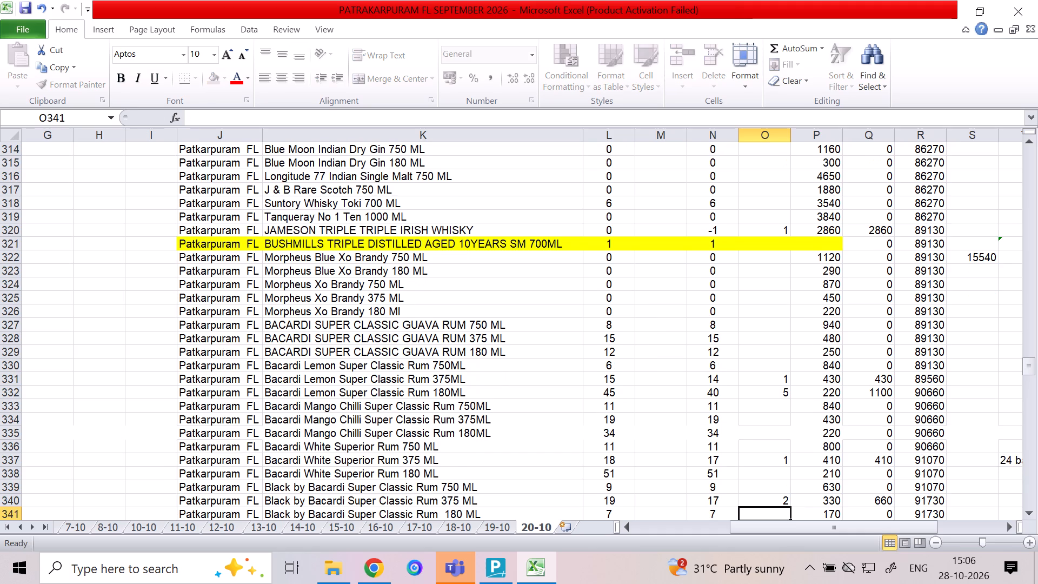
{"action": "key", "text": "1"}
{"action": "key", "text": "Down"}
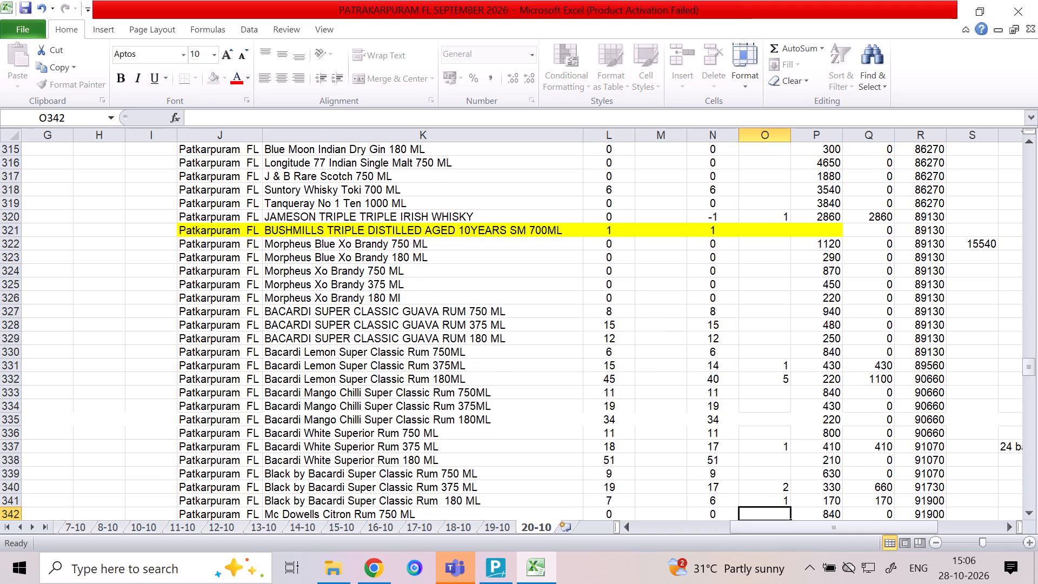
Enter a quantity of 2 in column O for Old Monk the Legend Rum 180 ML.
{"action": "key", "text": "Down"}
{"action": "key", "text": "Down"}
{"action": "key", "text": "Down"}
{"action": "key", "text": "Up"}
{"action": "key", "text": "Up"}
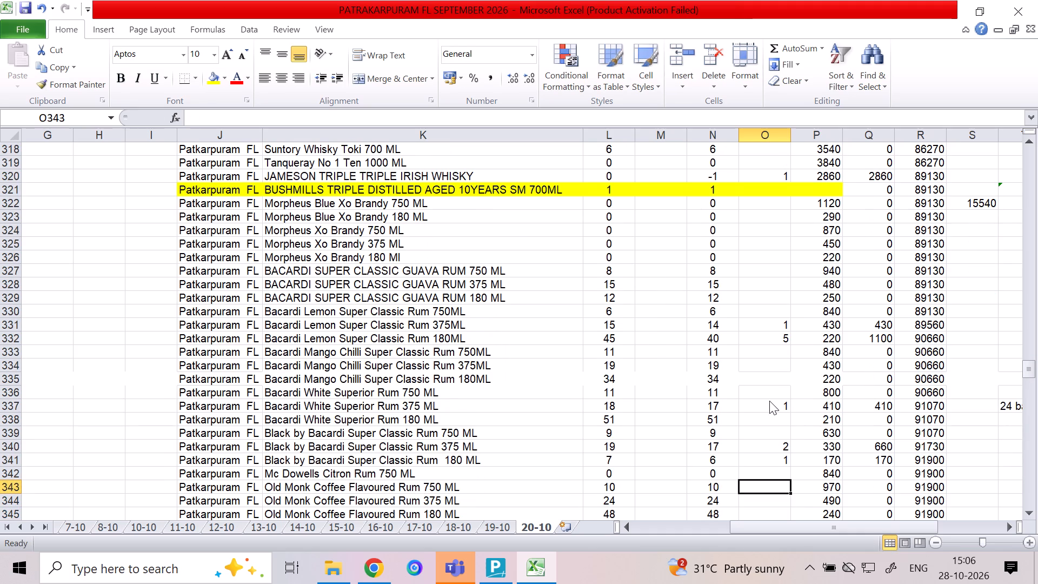
{"action": "key", "text": "Down"}
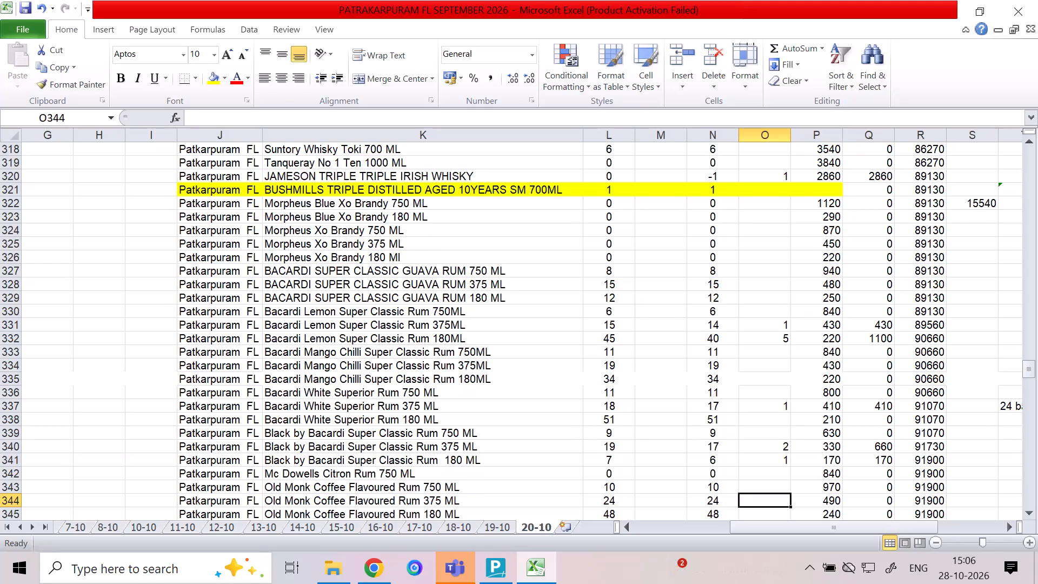
{"action": "key", "text": "Down"}
{"action": "key", "text": "Down"}
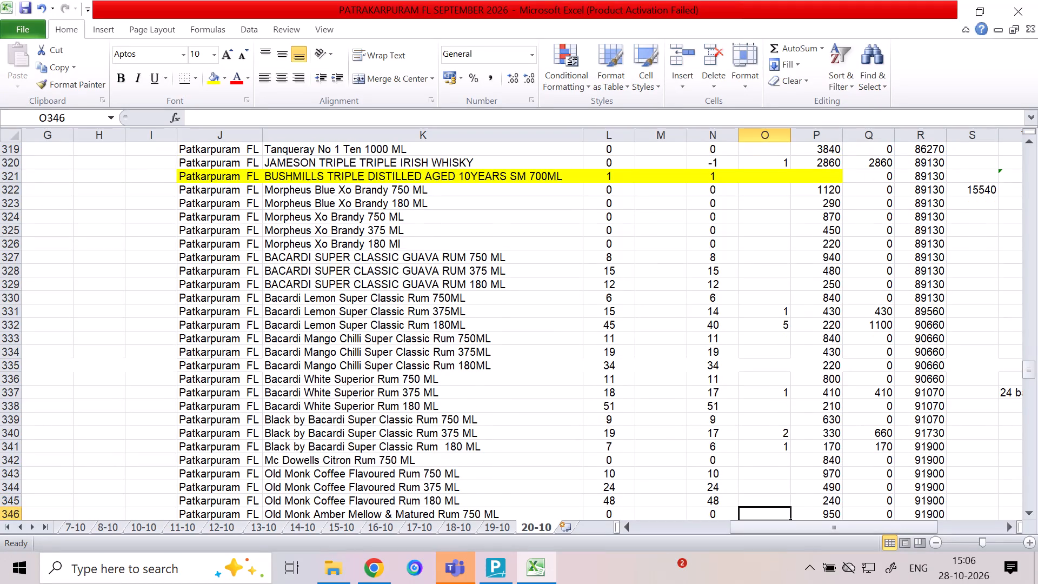
{"action": "key", "text": "Down"}
{"action": "key", "text": "Down"}
{"action": "key", "text": "Down"}
{"action": "key", "text": "Down"}
{"action": "key", "text": "Up"}
{"action": "key", "text": "Up"}
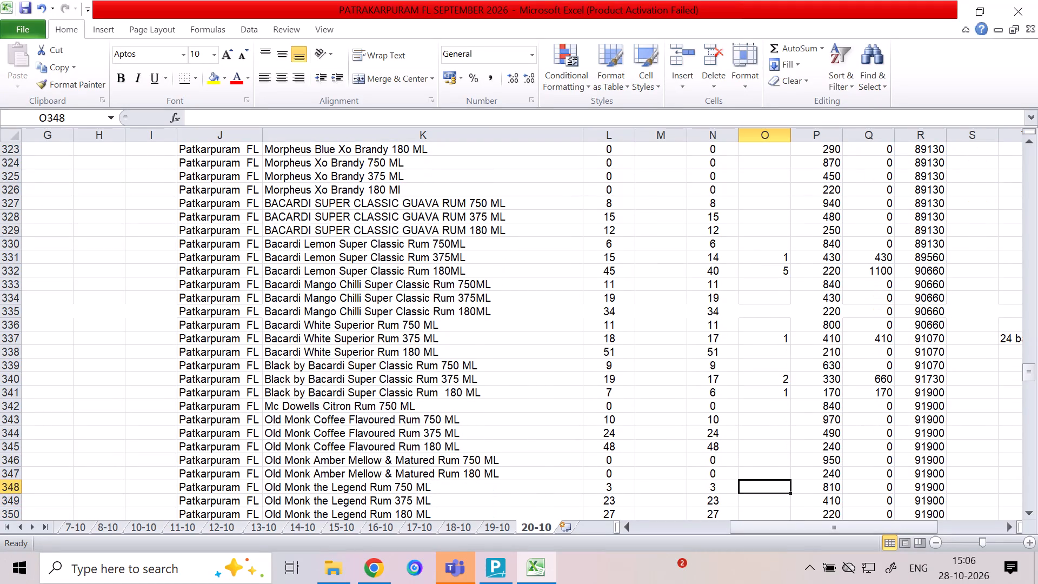
{"action": "key", "text": "Down"}
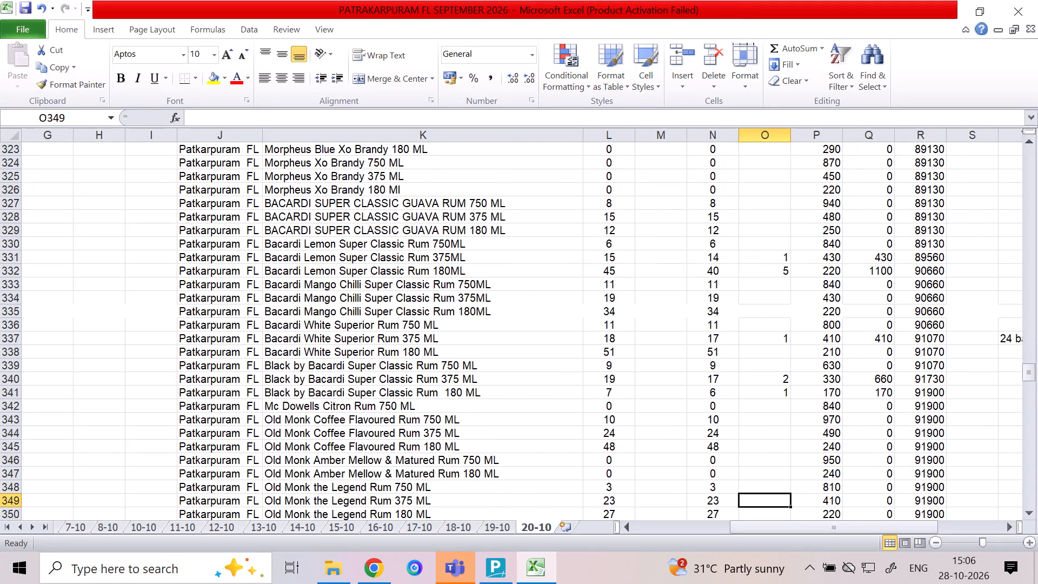
{"action": "key", "text": "Down"}
{"action": "key", "text": "2"}
{"action": "key", "text": "Down"}
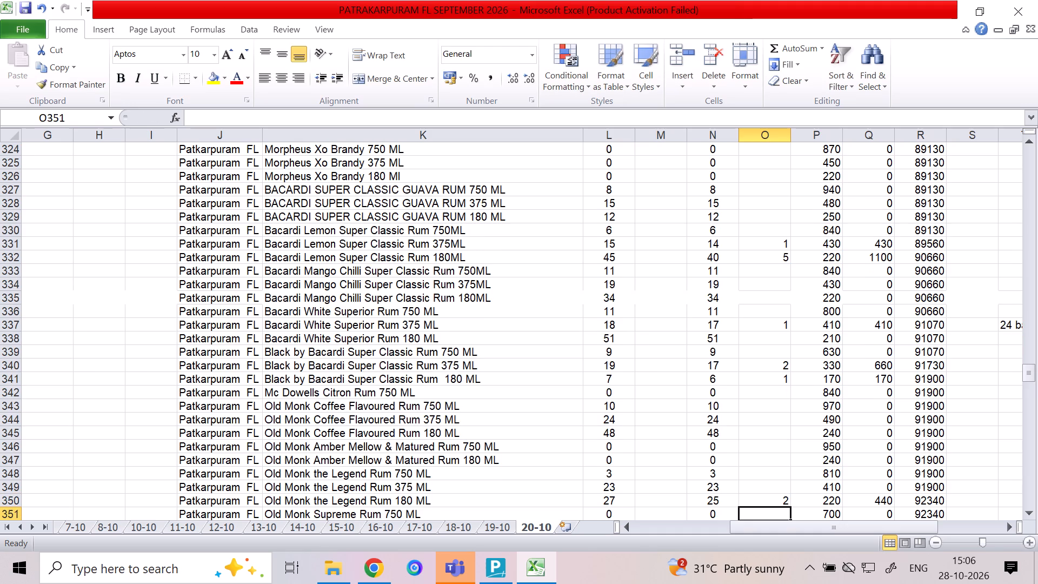
Enter a quantity of 1 in column O for Very Old Vatted Old Monk Matured Rum 375 ML.
{"action": "key", "text": "Down"}
{"action": "key", "text": "Down"}
{"action": "key", "text": "Down"}
{"action": "key", "text": "Down"}
{"action": "key", "text": "Down"}
{"action": "key", "text": "Down"}
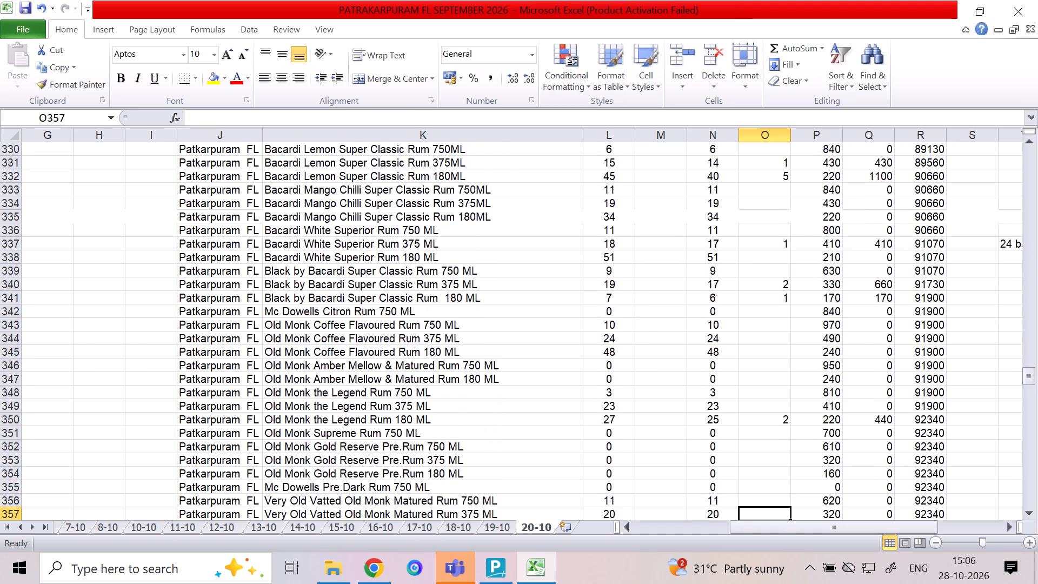
{"action": "key", "text": "Down"}
{"action": "key", "text": "Down"}
{"action": "key", "text": "Up"}
{"action": "key", "text": "Up"}
{"action": "type", "text": "10"}
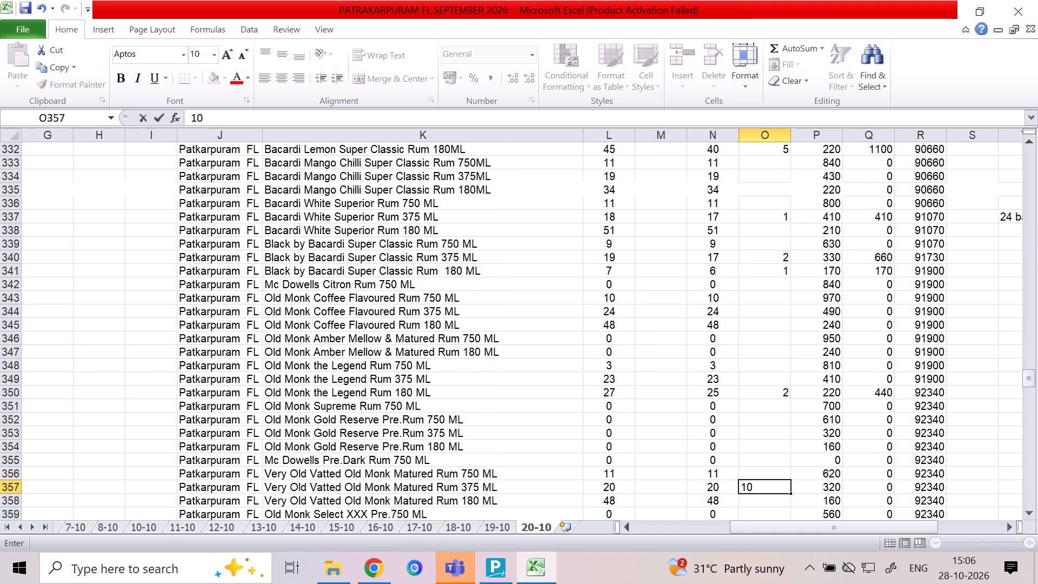
{"action": "key", "text": "BackSpace"}
{"action": "key", "text": "Down"}
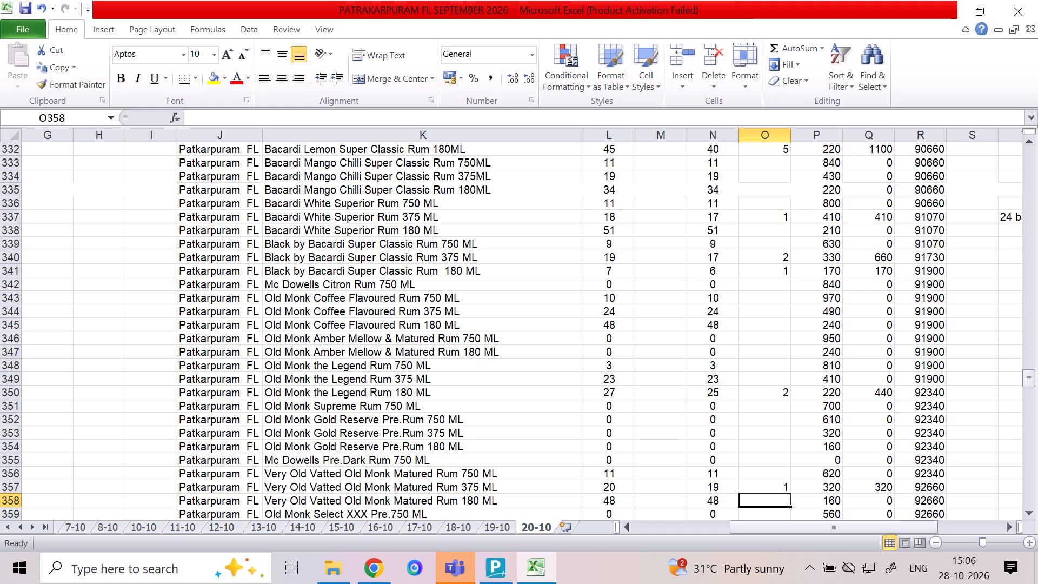
Look through the remaining rum and wine rows down to Jamson Caskmet Stout 750 Ml for products needing a quantity.
{"action": "key", "text": "Down"}
{"action": "key", "text": "Down"}
{"action": "key", "text": "Down"}
{"action": "key", "text": "Down"}
{"action": "key", "text": "Down"}
{"action": "key", "text": "Down"}
{"action": "key", "text": "Down"}
{"action": "key", "text": "Down"}
{"action": "key", "text": "Down"}
{"action": "key", "text": "Down"}
{"action": "key", "text": "Down"}
{"action": "key", "text": "Down"}
{"action": "key", "text": "Down"}
{"action": "key", "text": "Down"}
{"action": "key", "text": "Down"}
{"action": "key", "text": "Down"}
{"action": "key", "text": "Down"}
{"action": "key", "text": "Down"}
{"action": "key", "text": "Down"}
{"action": "key", "text": "Down"}
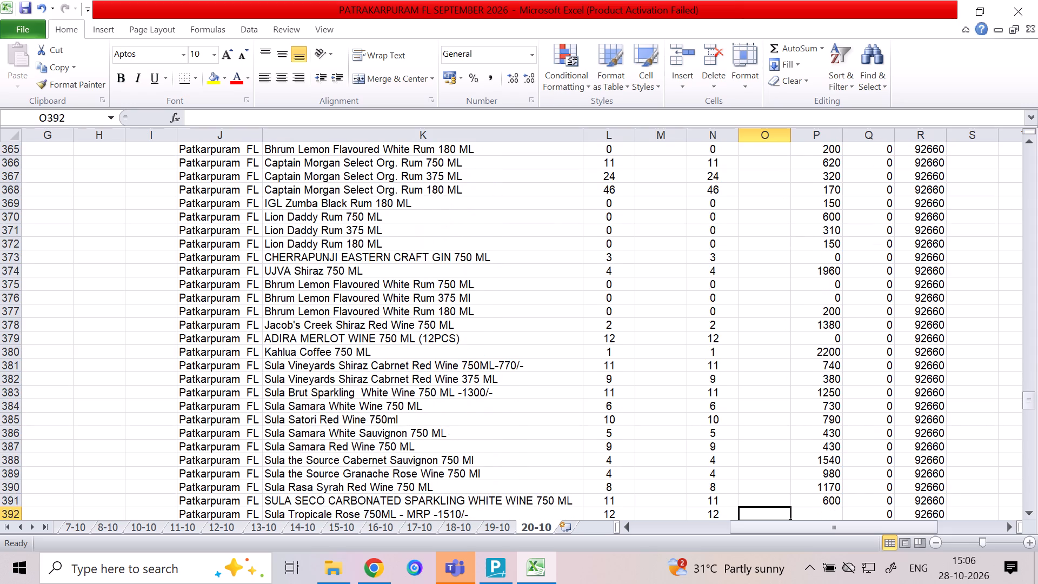
{"action": "key", "text": "Down"}
{"action": "key", "text": "Down"}
{"action": "key", "text": "Down"}
{"action": "key", "text": "Down"}
{"action": "key", "text": "Down"}
{"action": "key", "text": "Down"}
{"action": "key", "text": "Down"}
{"action": "key", "text": "Down"}
{"action": "key", "text": "Down"}
{"action": "key", "text": "Down"}
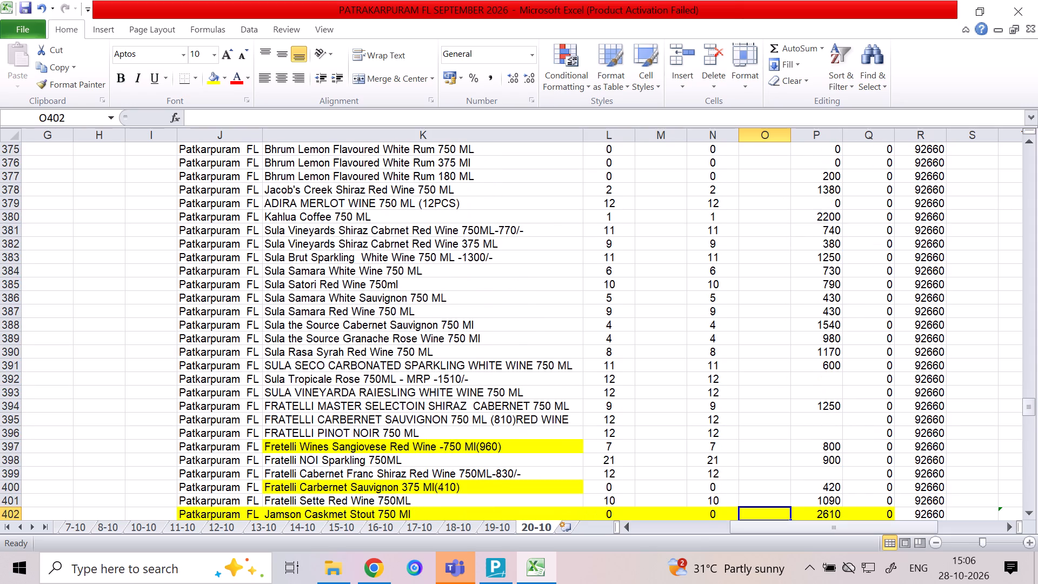
Review the wine and rum rows upward from Jamson Caskmet Stout 750 Ml to Captain Morgan Select Org. Rum 375 ML.
{"action": "key", "text": "Up"}
{"action": "key", "text": "Up"}
{"action": "key", "text": "Up"}
{"action": "key", "text": "Up"}
{"action": "key", "text": "Up"}
{"action": "key", "text": "Up"}
{"action": "key", "text": "Up"}
{"action": "key", "text": "Up"}
{"action": "key", "text": "Up"}
{"action": "key", "text": "Up"}
{"action": "key", "text": "Up"}
{"action": "key", "text": "Up"}
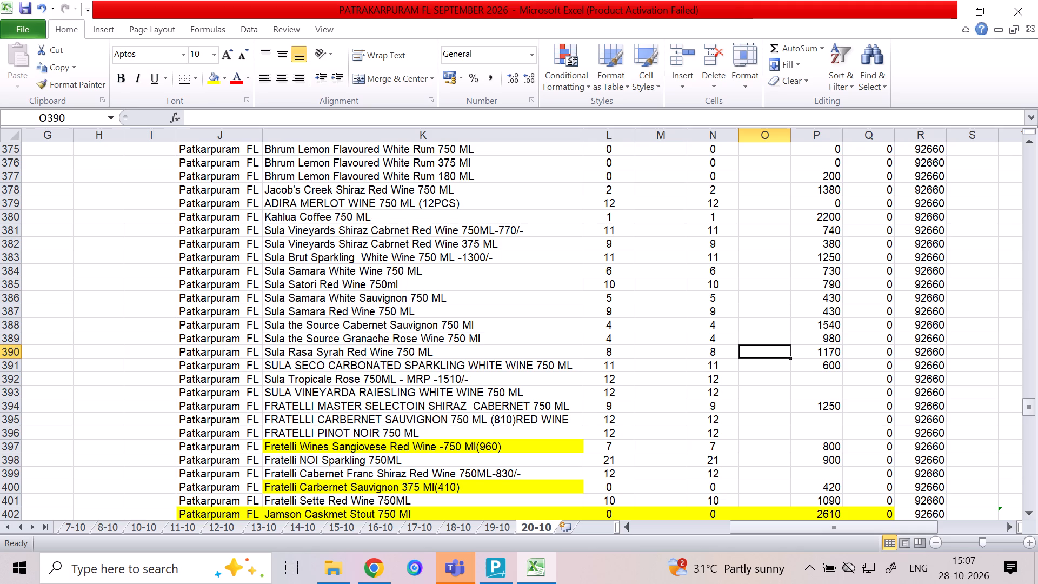
{"action": "key", "text": "Up"}
{"action": "key", "text": "Left"}
{"action": "key", "text": "Left"}
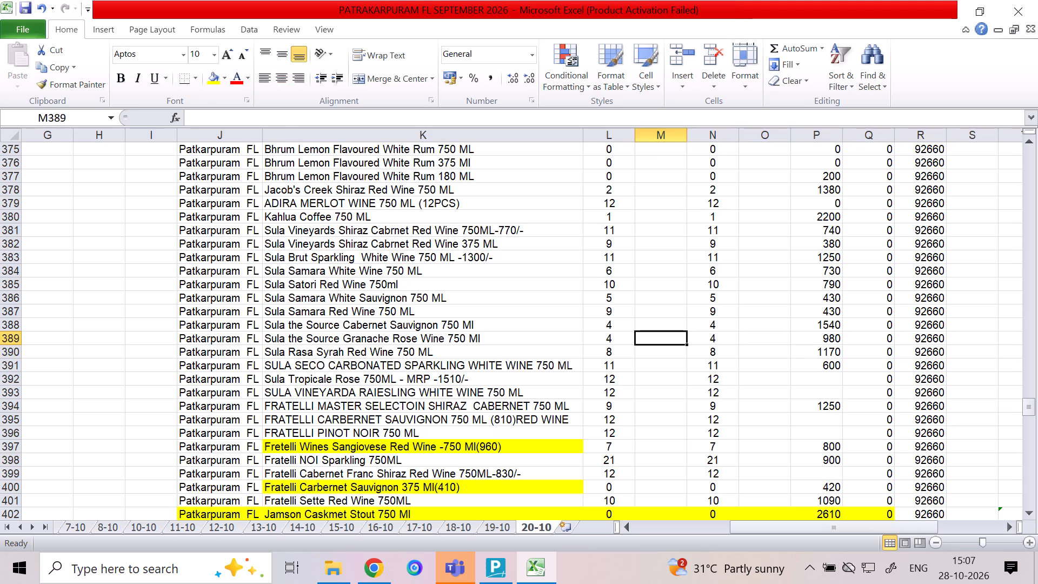
{"action": "key", "text": "Left"}
{"action": "key", "text": "Up"}
{"action": "key", "text": "Up"}
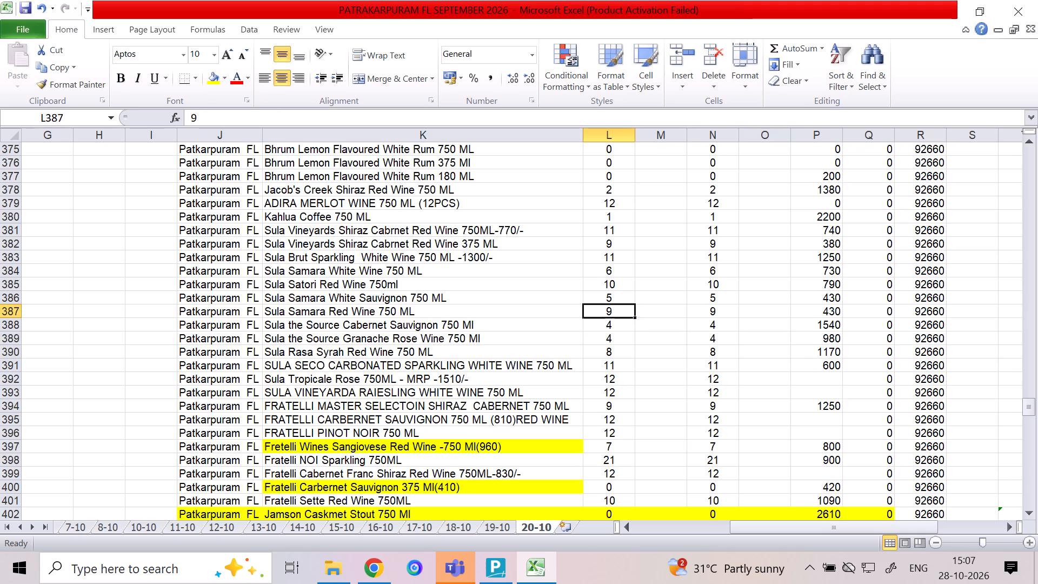
{"action": "key", "text": "Left"}
{"action": "key", "text": "Up"}
{"action": "key", "text": "Up"}
{"action": "key", "text": "Up"}
{"action": "key", "text": "Up"}
{"action": "key", "text": "Up"}
{"action": "key", "text": "Up"}
{"action": "key", "text": "Up"}
{"action": "key", "text": "Up"}
{"action": "key", "text": "Up"}
{"action": "key", "text": "Up"}
{"action": "key", "text": "Up"}
{"action": "key", "text": "Up"}
{"action": "key", "text": "Up"}
{"action": "key", "text": "Up"}
{"action": "key", "text": "Up"}
{"action": "key", "text": "Up"}
{"action": "key", "text": "Up"}
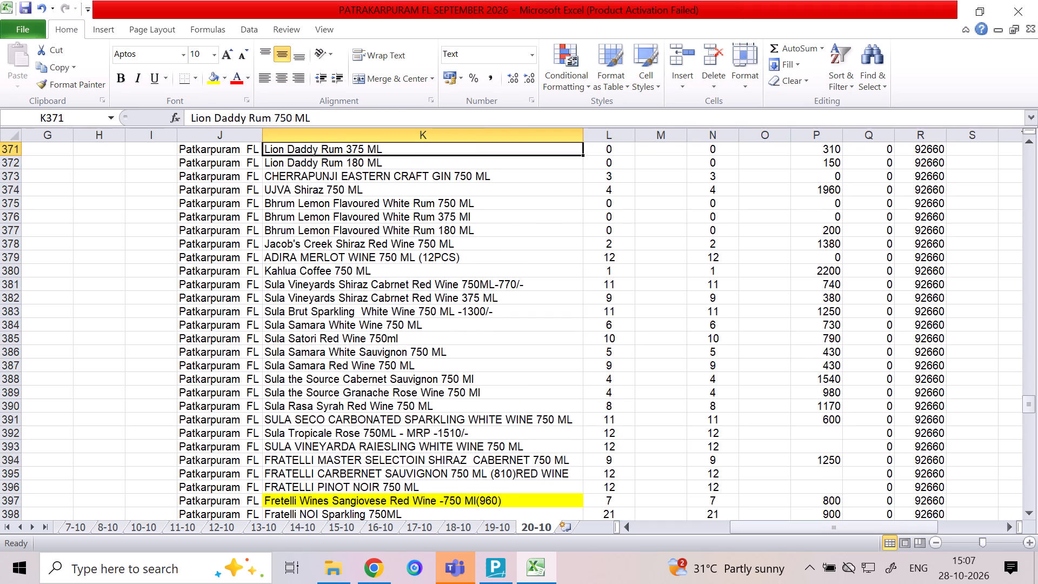
{"action": "key", "text": "Up"}
{"action": "key", "text": "Up"}
{"action": "key", "text": "Up"}
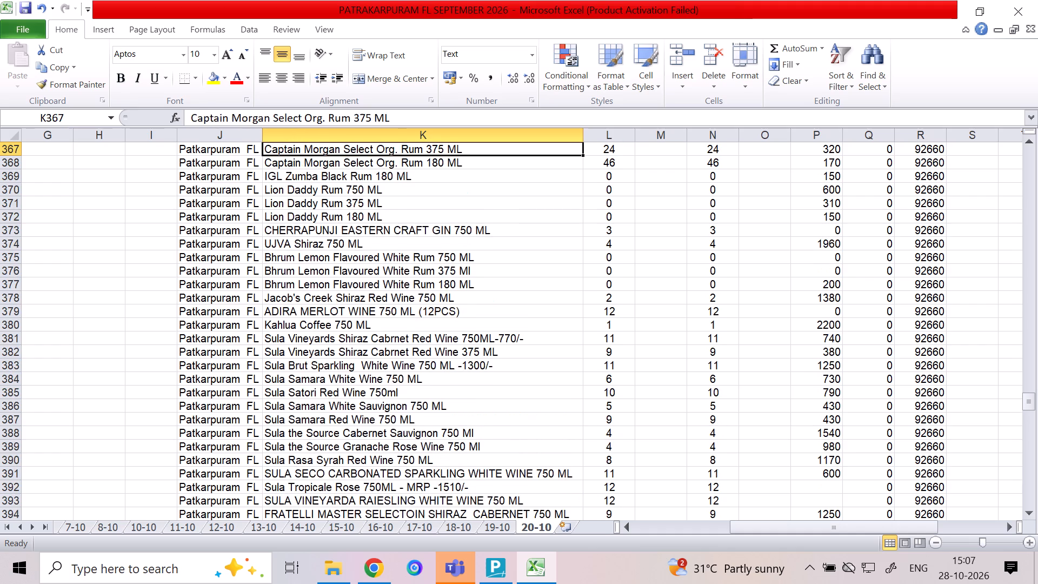
{"action": "key", "text": "Down"}
{"action": "key", "text": "Down"}
{"action": "key", "text": "Down"}
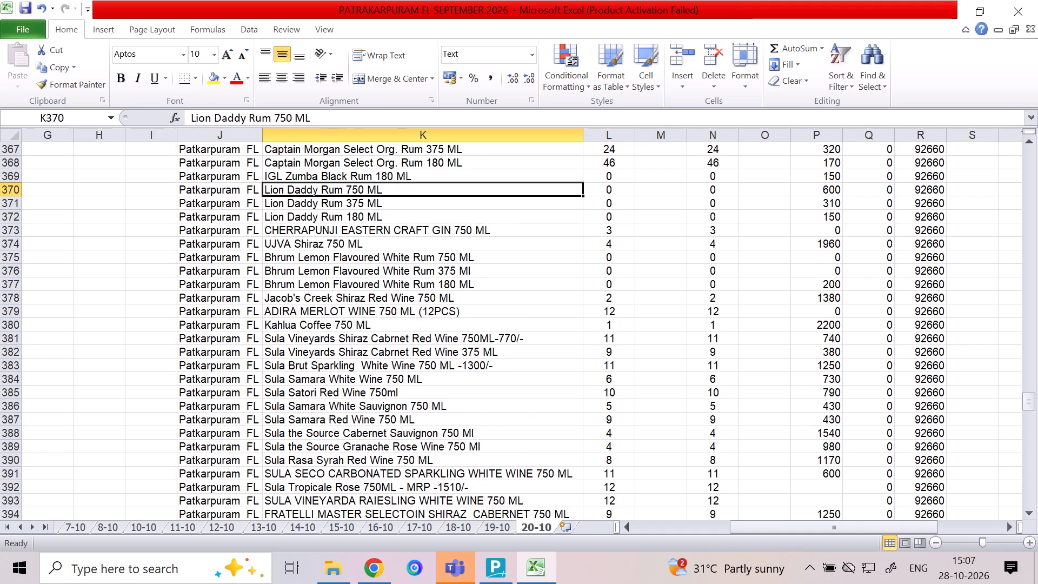
{"action": "key", "text": "Down"}
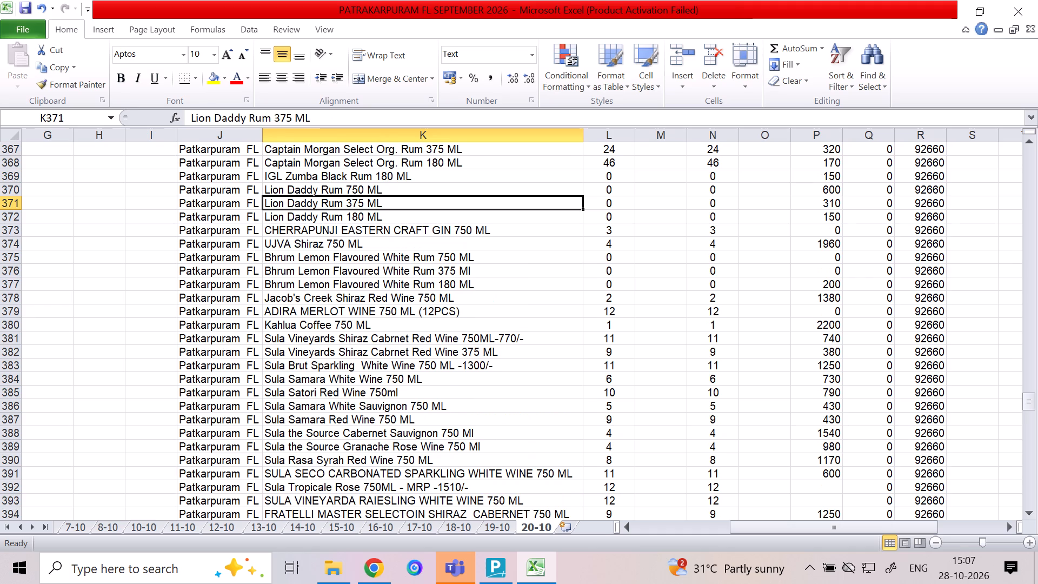
Review the product names and quantities upward from the Lion Daddy rums through Old Monk and Bacardi to the Blue Moon gin rows.
{"action": "key", "text": "Up"}
{"action": "key", "text": "Up"}
{"action": "key", "text": "Up"}
{"action": "key", "text": "Up"}
{"action": "key", "text": "Up"}
{"action": "key", "text": "Up"}
{"action": "key", "text": "Up"}
{"action": "key", "text": "Up"}
{"action": "key", "text": "Up"}
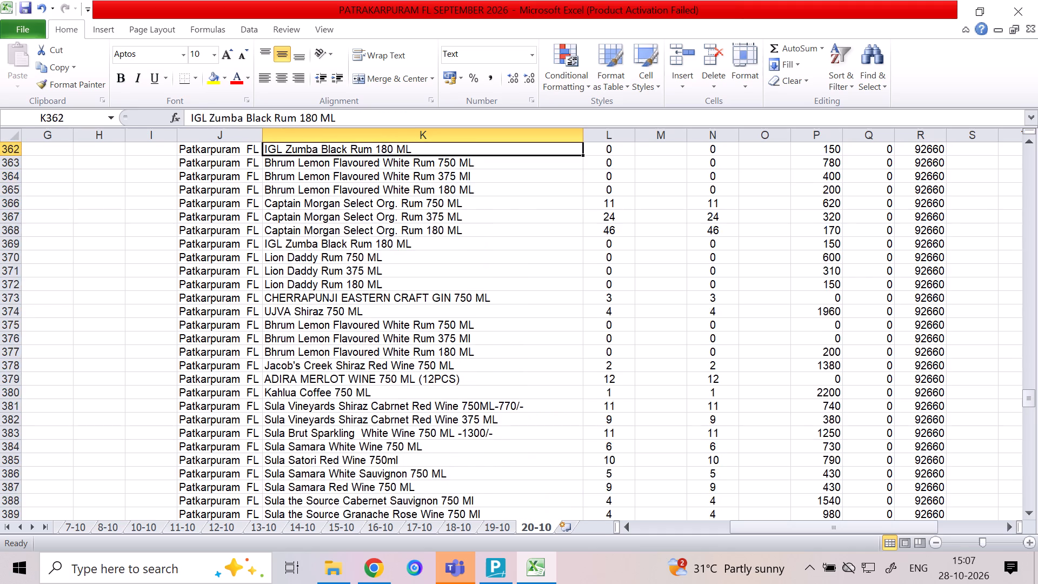
{"action": "key", "text": "Up"}
{"action": "key", "text": "Up"}
{"action": "key", "text": "Up"}
{"action": "key", "text": "Up"}
{"action": "key", "text": "Down"}
{"action": "key", "text": "Down"}
{"action": "key", "text": "Up"}
{"action": "key", "text": "Up"}
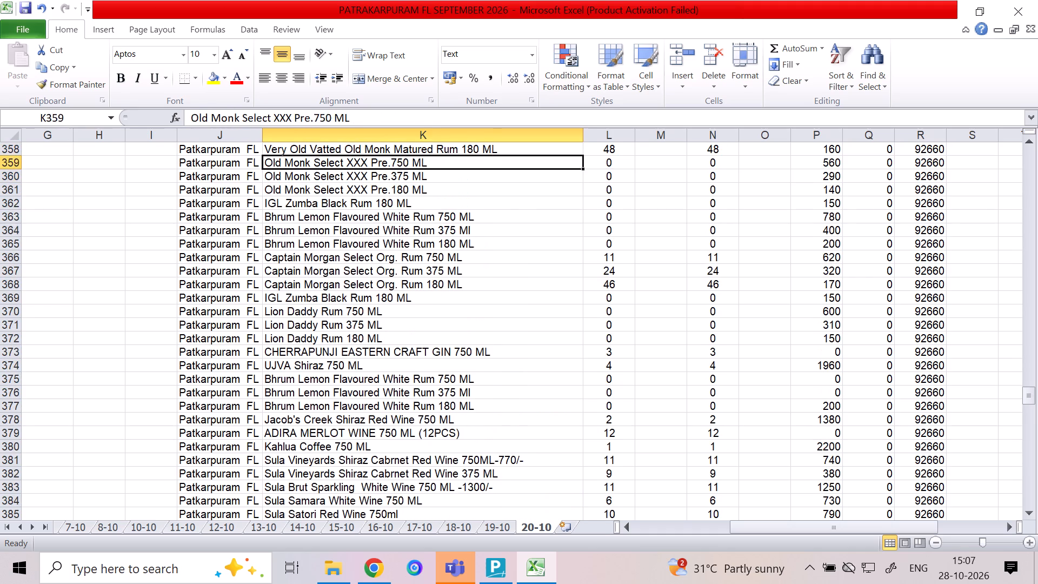
{"action": "key", "text": "Up"}
{"action": "key", "text": "Up"}
{"action": "key", "text": "Up"}
{"action": "key", "text": "Up"}
{"action": "key", "text": "Up"}
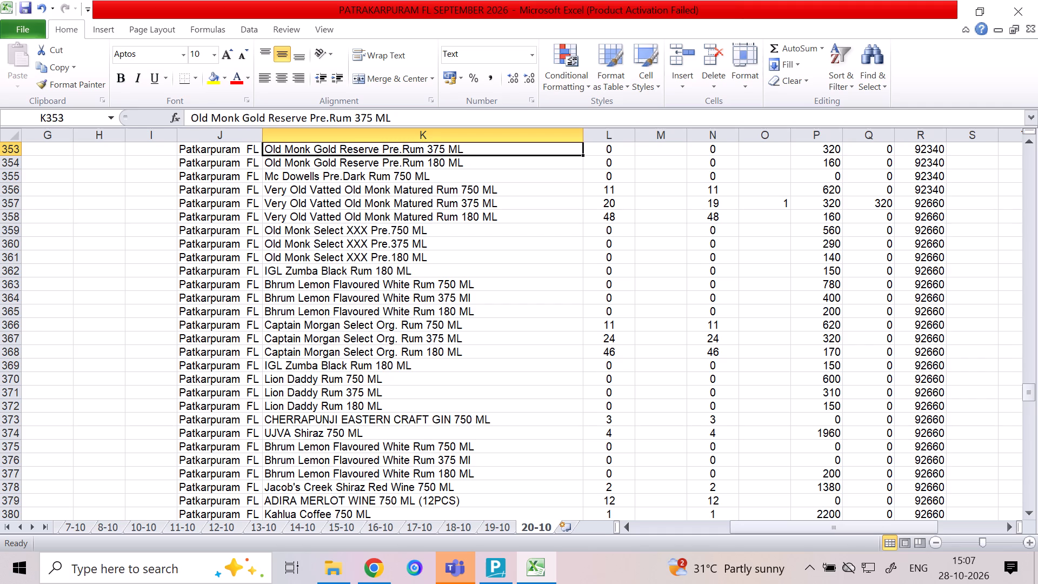
{"action": "key", "text": "Up"}
{"action": "key", "text": "Up"}
{"action": "key", "text": "Up"}
{"action": "key", "text": "Up"}
{"action": "key", "text": "Up"}
{"action": "key", "text": "Up"}
{"action": "key", "text": "Up"}
{"action": "key", "text": "Up"}
{"action": "key", "text": "Up"}
{"action": "key", "text": "Up"}
{"action": "key", "text": "Up"}
{"action": "key", "text": "Up"}
{"action": "key", "text": "Up"}
{"action": "key", "text": "Up"}
{"action": "key", "text": "Up"}
{"action": "key", "text": "Up"}
{"action": "key", "text": "Up"}
{"action": "key", "text": "Up"}
{"action": "key", "text": "Up"}
{"action": "key", "text": "Up"}
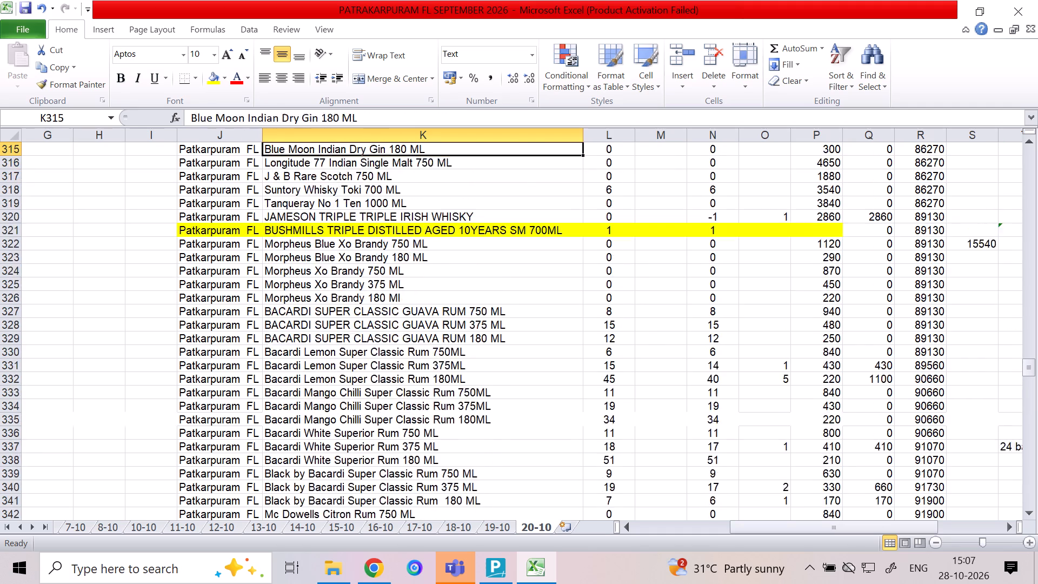
Review the gin, whisky, brandy and rum rows from Blue Moon Indian Dry Gin 180 ML down to Bhrum Lemon Flavoured White Rum 375 Ml.
{"action": "key", "text": "Down"}
{"action": "key", "text": "Down"}
{"action": "key", "text": "Down"}
{"action": "key", "text": "Down"}
{"action": "key", "text": "Down"}
{"action": "key", "text": "Down"}
{"action": "key", "text": "Down"}
{"action": "key", "text": "Down"}
{"action": "key", "text": "Down"}
{"action": "key", "text": "Down"}
{"action": "key", "text": "Down"}
{"action": "key", "text": "Down"}
{"action": "key", "text": "Down"}
{"action": "key", "text": "Down"}
{"action": "key", "text": "Down"}
{"action": "key", "text": "Down"}
{"action": "key", "text": "Down"}
{"action": "key", "text": "Down"}
{"action": "key", "text": "Down"}
{"action": "key", "text": "Down"}
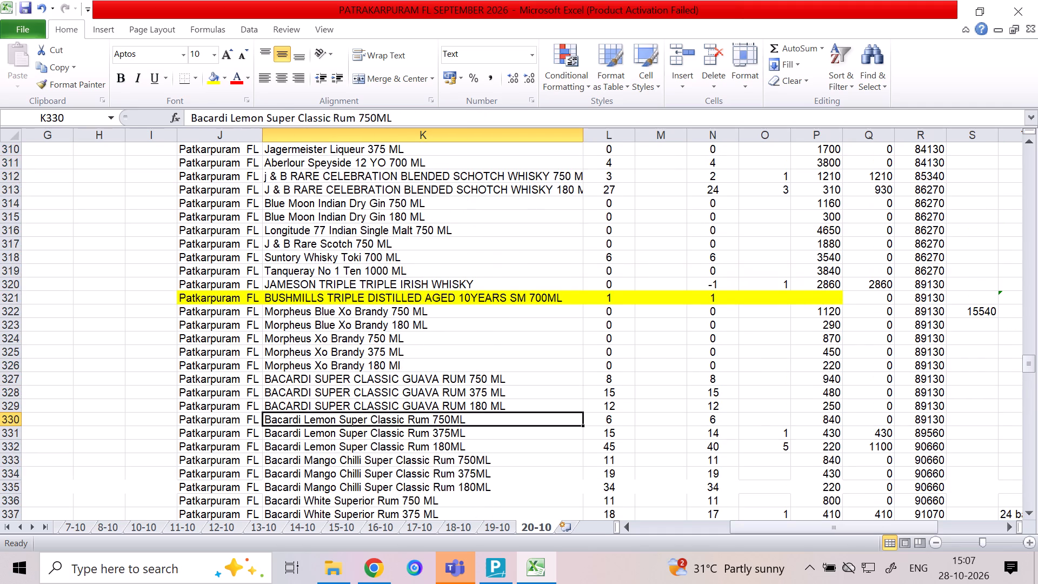
{"action": "key", "text": "Down"}
{"action": "key", "text": "Down"}
{"action": "key", "text": "Down"}
{"action": "key", "text": "Down"}
{"action": "key", "text": "Down"}
{"action": "key", "text": "Down"}
{"action": "key", "text": "Down"}
{"action": "key", "text": "Down"}
{"action": "key", "text": "Down"}
{"action": "key", "text": "Down"}
{"action": "key", "text": "Down"}
{"action": "key", "text": "Down"}
{"action": "key", "text": "Down"}
{"action": "key", "text": "Down"}
{"action": "key", "text": "Down"}
{"action": "key", "text": "Down"}
{"action": "key", "text": "Down"}
{"action": "key", "text": "Down"}
{"action": "key", "text": "Down"}
{"action": "key", "text": "Down"}
{"action": "key", "text": "Down"}
{"action": "key", "text": "Down"}
{"action": "key", "text": "Down"}
{"action": "key", "text": "Down"}
{"action": "key", "text": "Down"}
{"action": "key", "text": "Down"}
{"action": "key", "text": "Down"}
{"action": "key", "text": "Down"}
{"action": "key", "text": "Down"}
{"action": "key", "text": "Down"}
{"action": "key", "text": "Down"}
{"action": "key", "text": "Down"}
{"action": "key", "text": "Down"}
{"action": "key", "text": "Down"}
{"action": "key", "text": "Down"}
{"action": "key", "text": "Down"}
{"action": "key", "text": "Down"}
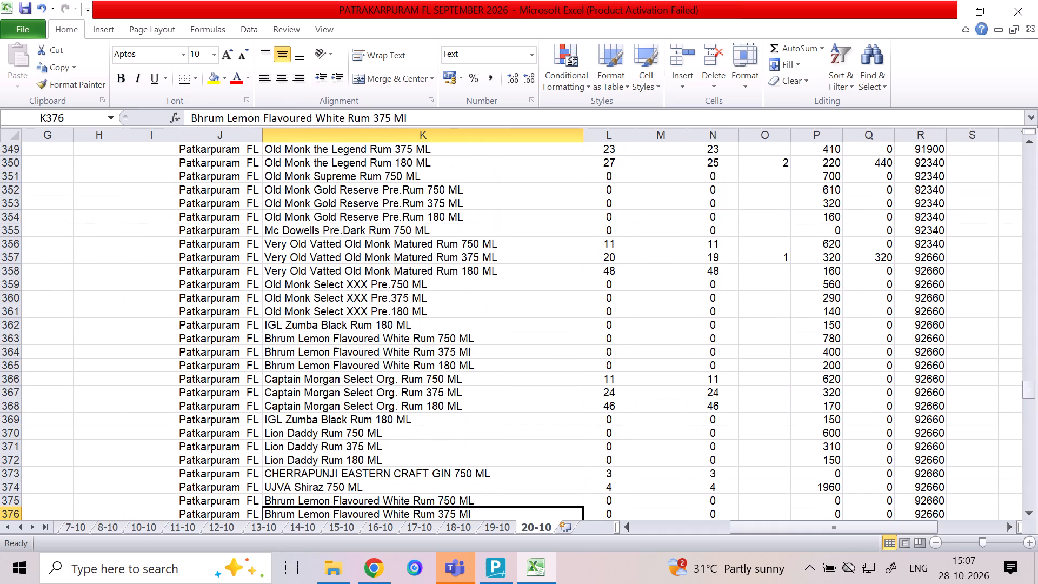
Look through the wine rows from Bhrum Lemon Flavoured White Rum 180 ML down to Jamson Caskmet Stout 750 Ml for products needing a quantity.
{"action": "key", "text": "Down"}
{"action": "key", "text": "Down"}
{"action": "key", "text": "Down"}
{"action": "key", "text": "Down"}
{"action": "key", "text": "Down"}
{"action": "key", "text": "Down"}
{"action": "key", "text": "Down"}
{"action": "key", "text": "Down"}
{"action": "key", "text": "Down"}
{"action": "key", "text": "Down"}
{"action": "key", "text": "Down"}
{"action": "key", "text": "Down"}
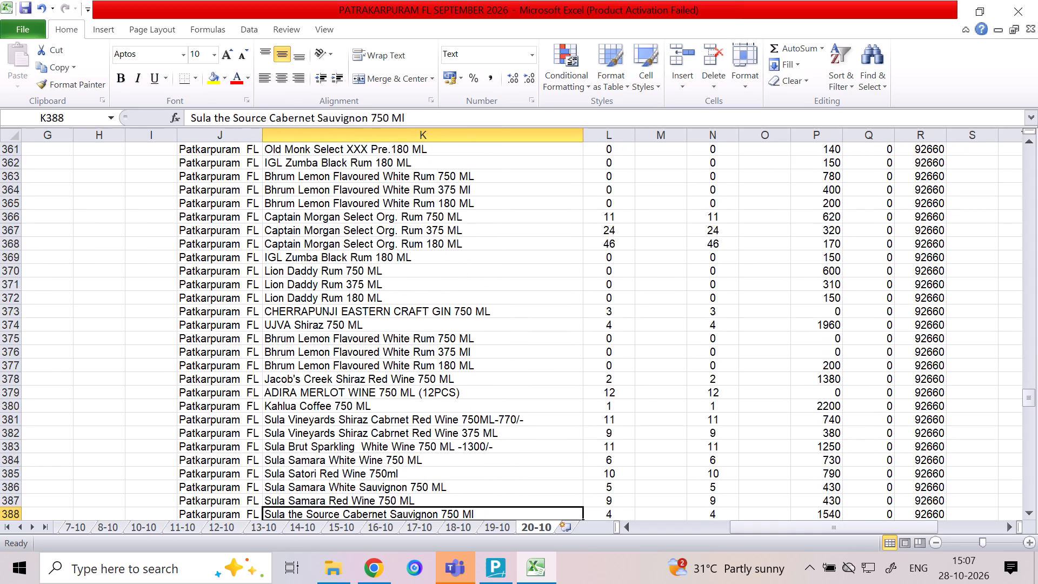
{"action": "key", "text": "Down"}
{"action": "key", "text": "Down"}
{"action": "key", "text": "Down"}
{"action": "key", "text": "Down"}
{"action": "key", "text": "Down"}
{"action": "key", "text": "Down"}
{"action": "key", "text": "Down"}
{"action": "key", "text": "Down"}
{"action": "key", "text": "Down"}
{"action": "key", "text": "Down"}
{"action": "key", "text": "Down"}
{"action": "key", "text": "Down"}
{"action": "key", "text": "Down"}
{"action": "key", "text": "Down"}
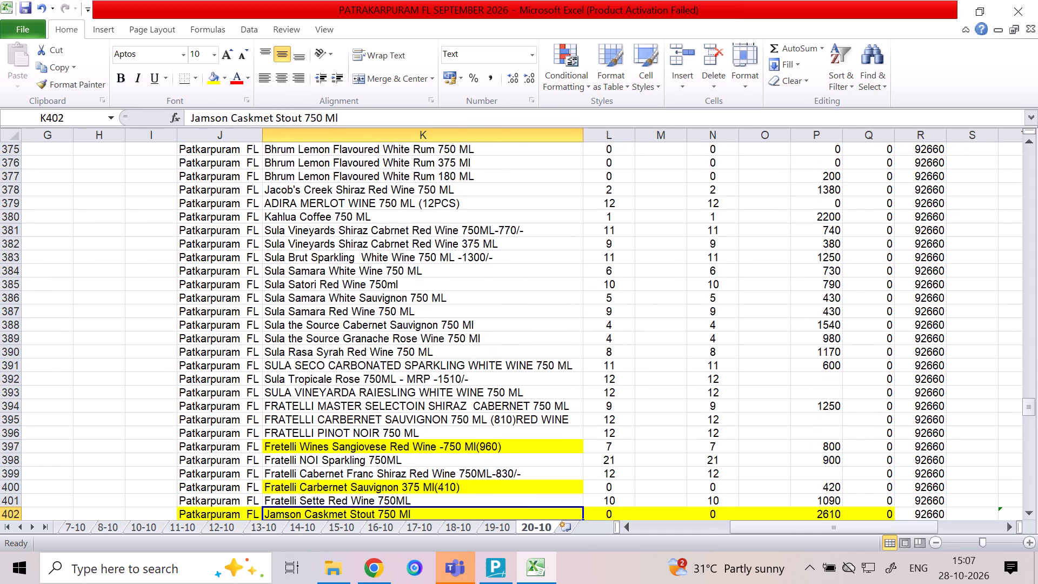
Review the Fratelli and Sula wine rows upward from Jamson Caskmet Stout 750 Ml to Bhrum Lemon Flavoured White Rum 180 ML.
{"action": "key", "text": "Up"}
{"action": "key", "text": "Up"}
{"action": "key", "text": "Up"}
{"action": "key", "text": "Up"}
{"action": "key", "text": "Up"}
{"action": "key", "text": "Up"}
{"action": "key", "text": "Up"}
{"action": "key", "text": "Up"}
{"action": "key", "text": "Up"}
{"action": "key", "text": "Up"}
{"action": "key", "text": "Up"}
{"action": "key", "text": "Up"}
{"action": "key", "text": "Up"}
{"action": "key", "text": "Up"}
{"action": "key", "text": "Up"}
{"action": "key", "text": "Up"}
{"action": "key", "text": "Up"}
{"action": "key", "text": "Up"}
{"action": "key", "text": "Up"}
{"action": "key", "text": "Up"}
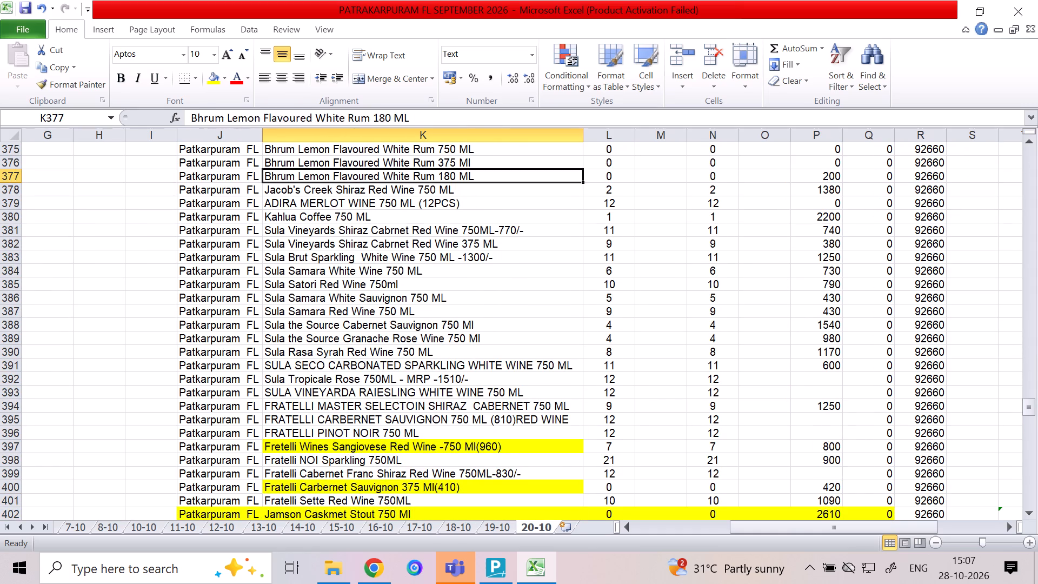
Enter a quantity of 1 in column O for Sula the Source Granache Rose Wine 750 Ml.
{"action": "key", "text": "Down"}
{"action": "key", "text": "Down"}
{"action": "key", "text": "Down"}
{"action": "key", "text": "Down"}
{"action": "key", "text": "Right"}
{"action": "key", "text": "Up"}
{"action": "key", "text": "Left"}
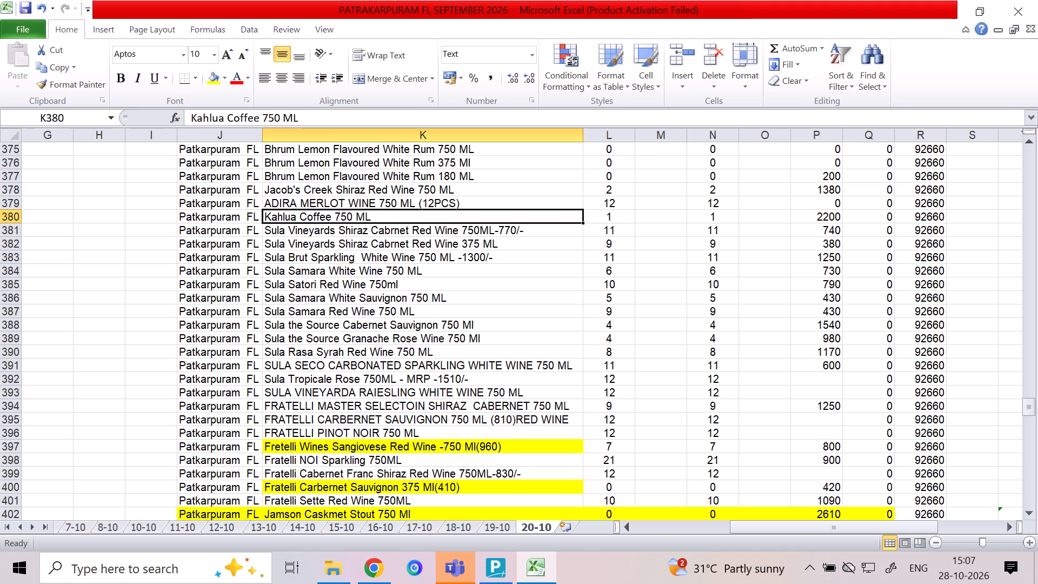
{"action": "key", "text": "Down"}
{"action": "key", "text": "Down"}
{"action": "key", "text": "Down"}
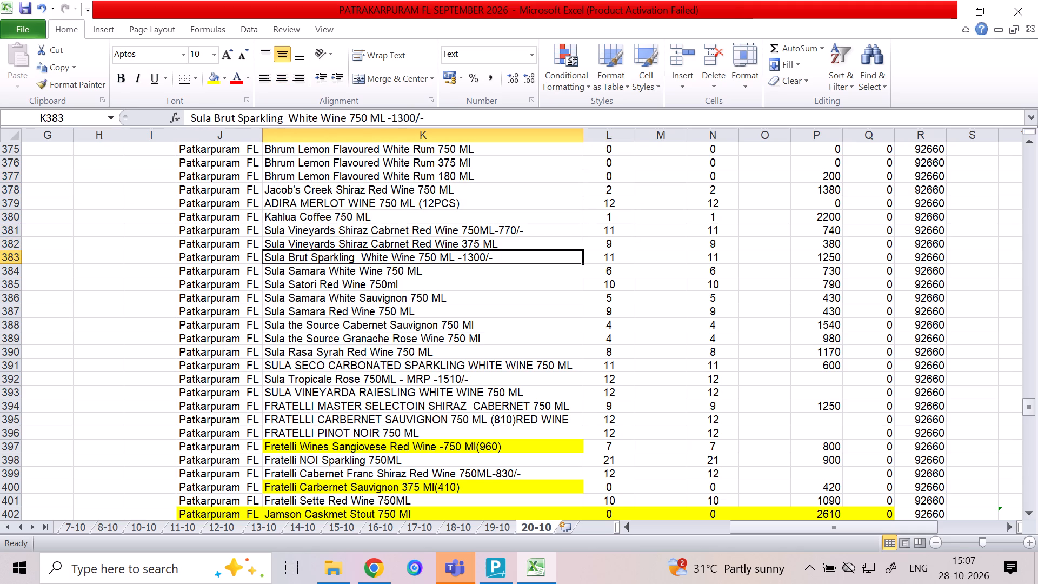
{"action": "key", "text": "Down"}
{"action": "key", "text": "Down"}
{"action": "key", "text": "Down"}
{"action": "key", "text": "Down"}
{"action": "key", "text": "Down"}
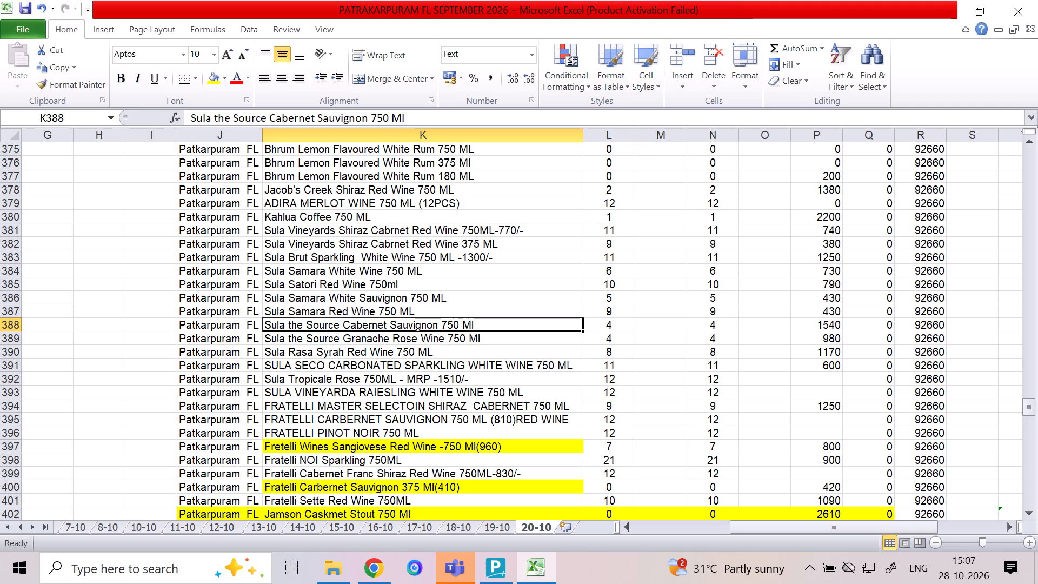
{"action": "key", "text": "Down"}
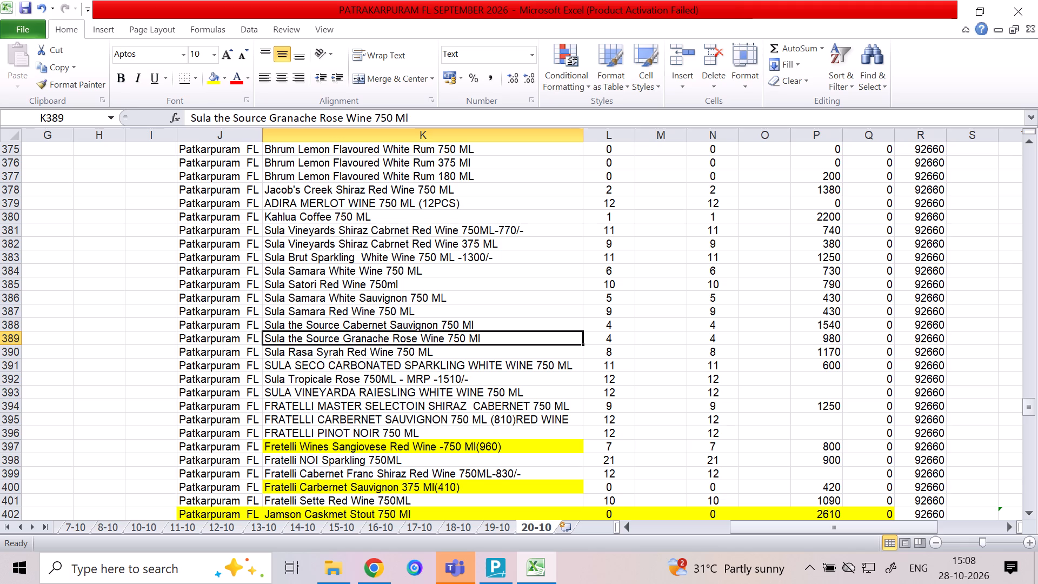
{"action": "key", "text": "Right"}
{"action": "key", "text": "Right"}
{"action": "key", "text": "Right"}
{"action": "key", "text": "Right"}
{"action": "key", "text": "Right"}
{"action": "key", "text": "Left"}
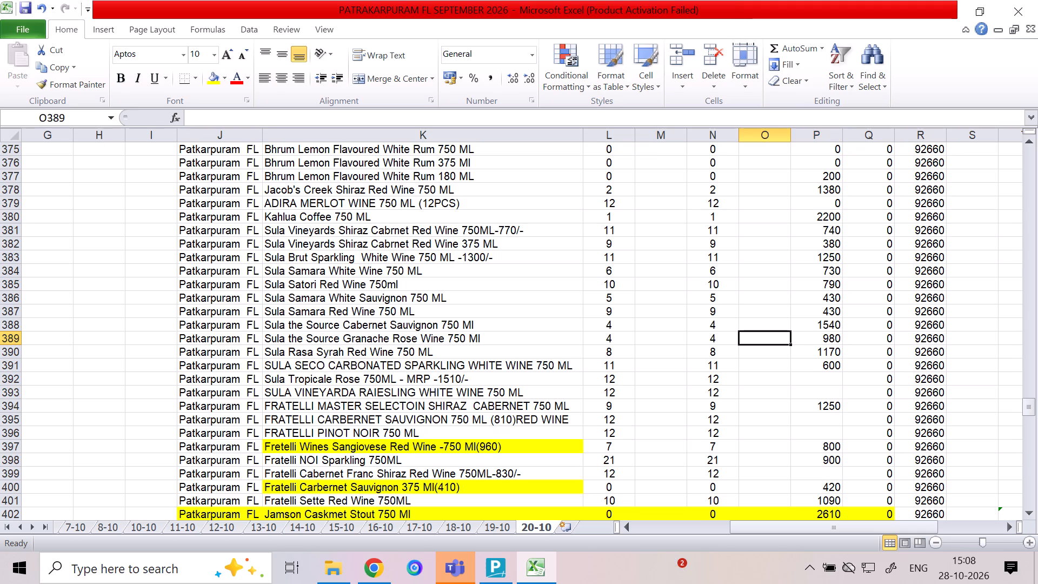
{"action": "key", "text": "1"}
{"action": "key", "text": "Down"}
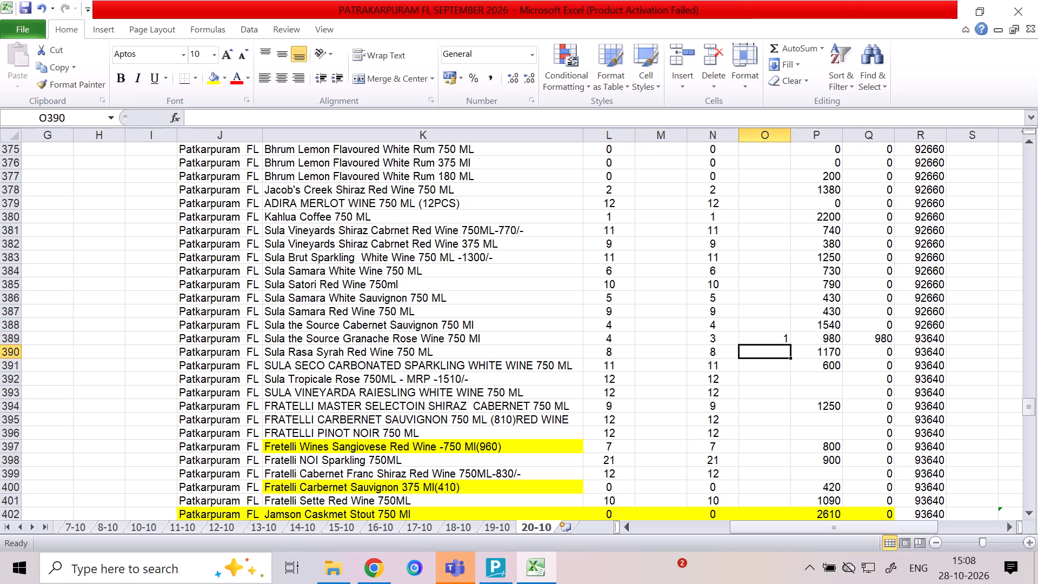
Look through the remaining wine rows and the vodka rows down to Amazing Premium Grain Vodka Mint Jamun 90ML for products needing a quantity.
{"action": "key", "text": "Down"}
{"action": "key", "text": "Down"}
{"action": "key", "text": "Down"}
{"action": "key", "text": "Down"}
{"action": "key", "text": "Down"}
{"action": "key", "text": "Down"}
{"action": "key", "text": "Down"}
{"action": "key", "text": "Down"}
{"action": "key", "text": "Down"}
{"action": "key", "text": "Down"}
{"action": "key", "text": "Down"}
{"action": "key", "text": "Down"}
{"action": "key", "text": "Down"}
{"action": "key", "text": "Down"}
{"action": "key", "text": "Down"}
{"action": "key", "text": "Down"}
{"action": "key", "text": "Down"}
{"action": "key", "text": "Down"}
{"action": "key", "text": "Down"}
{"action": "key", "text": "Down"}
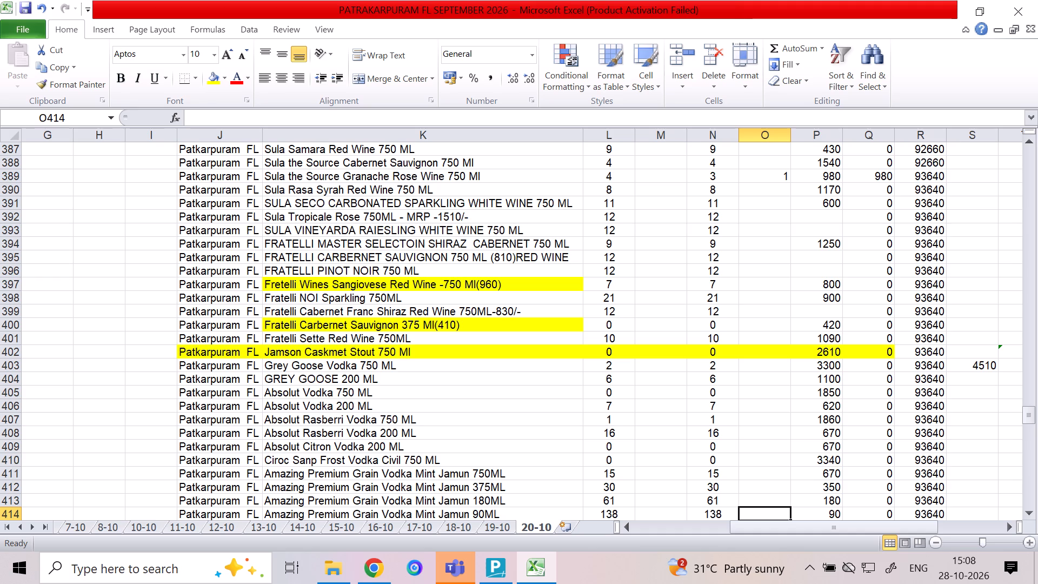
Enter a quantity of 3 in column O for Absolut Vodka 200 ML.
{"action": "key", "text": "Up"}
{"action": "key", "text": "Up"}
{"action": "key", "text": "Up"}
{"action": "key", "text": "Up"}
{"action": "key", "text": "Up"}
{"action": "key", "text": "Up"}
{"action": "key", "text": "Up"}
{"action": "key", "text": "Up"}
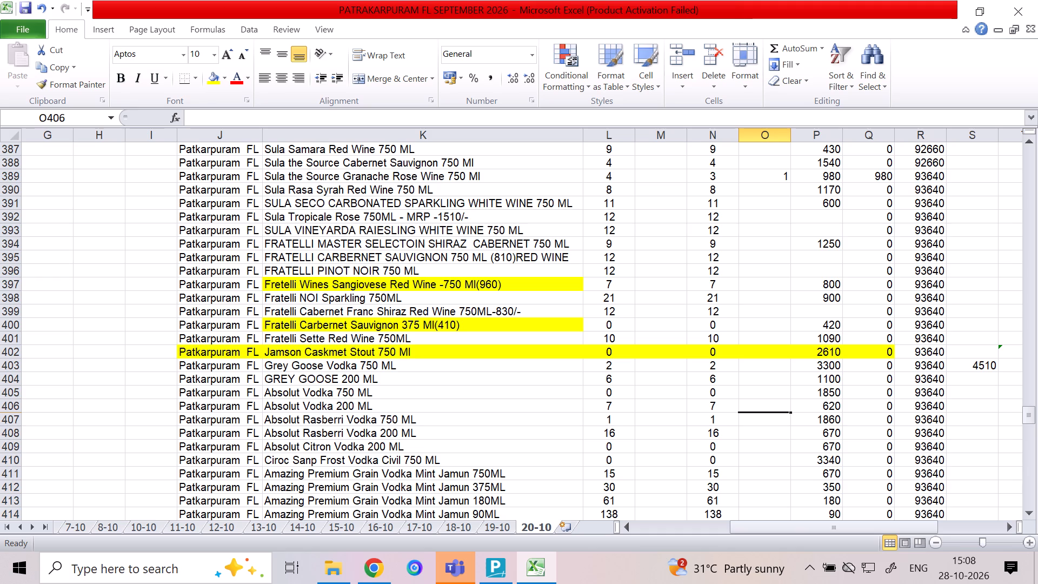
{"action": "key", "text": "3"}
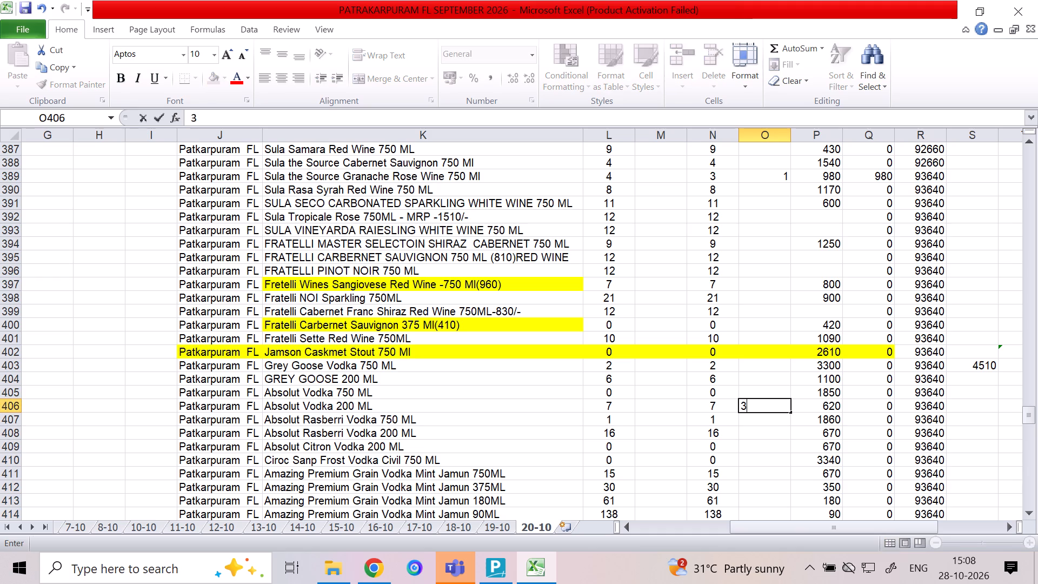
{"action": "key", "text": "Down"}
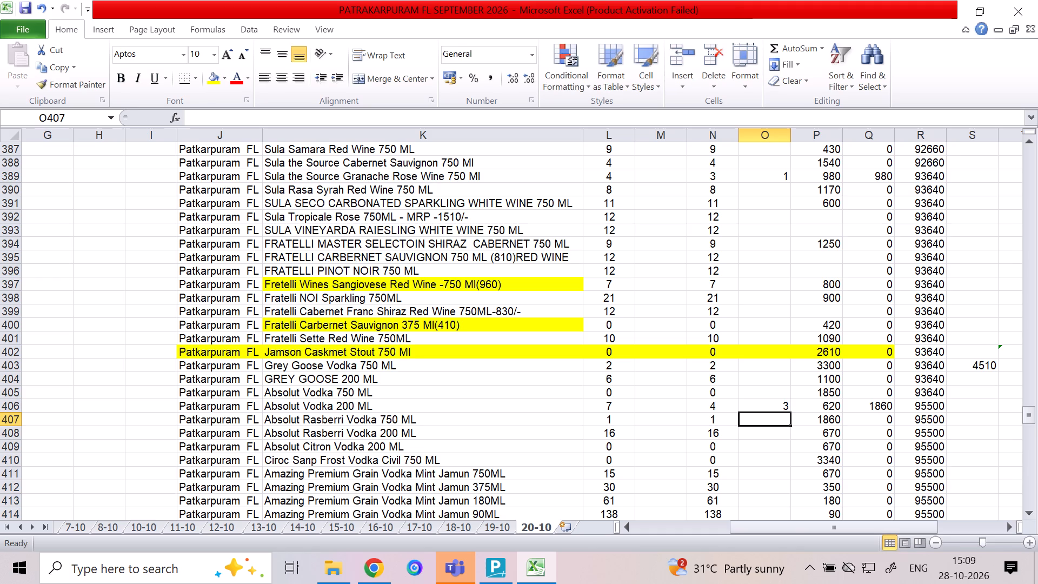
Enter quantities of 3, 10 and 4 in column O for Amazing Premium Grain Vodka Mint Jamun 375ML, 180ML and 90ML.
{"action": "key", "text": "Down"}
{"action": "key", "text": "Down"}
{"action": "key", "text": "Down"}
{"action": "key", "text": "Down"}
{"action": "key", "text": "Down"}
{"action": "key", "text": "Down"}
{"action": "key", "text": "Down"}
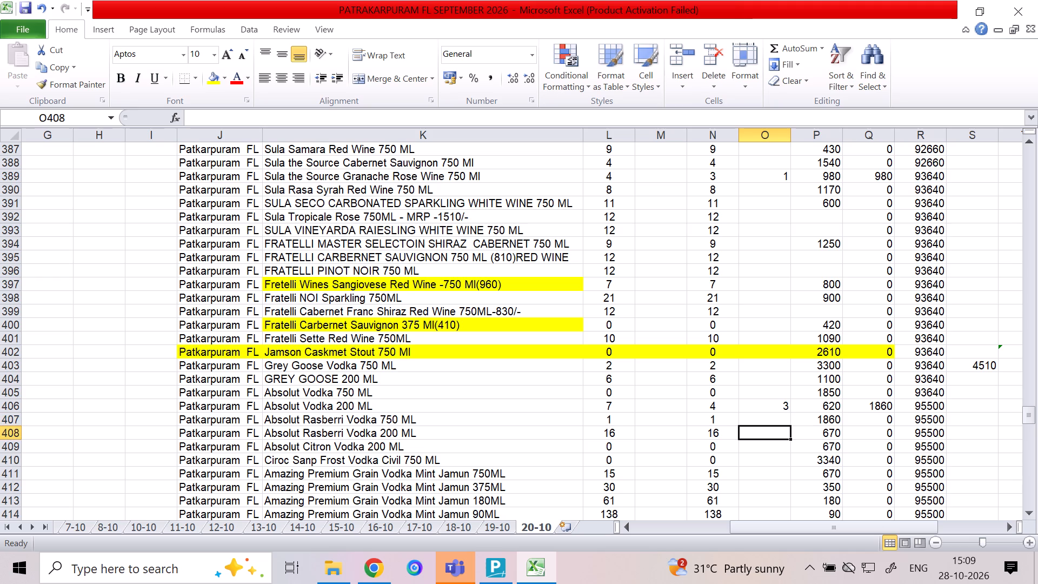
{"action": "key", "text": "Up"}
{"action": "key", "text": "Up"}
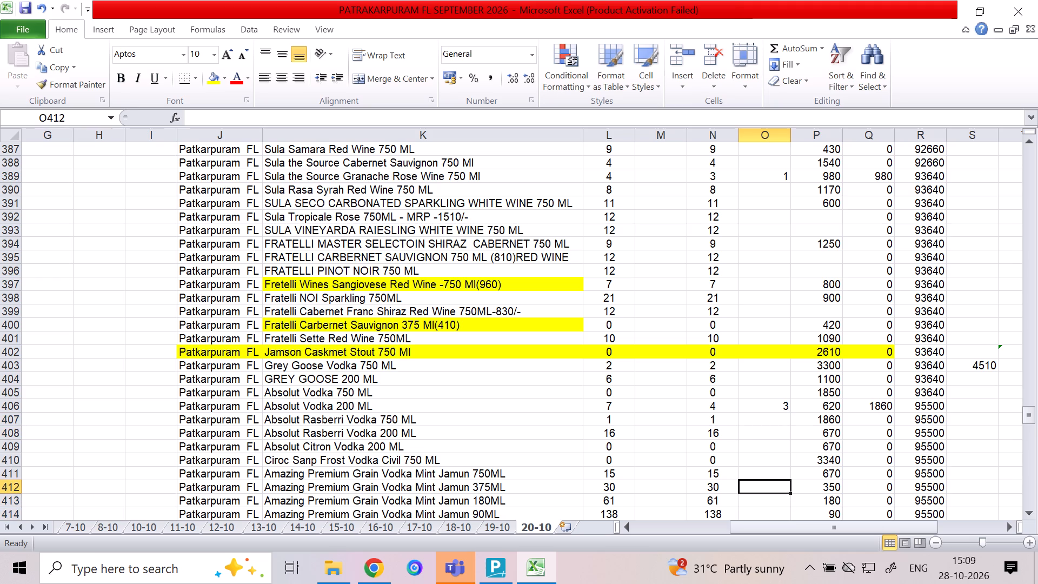
{"action": "key", "text": "3"}
{"action": "key", "text": "Down"}
{"action": "type", "text": "10"}
{"action": "key", "text": "Down"}
{"action": "key", "text": "4"}
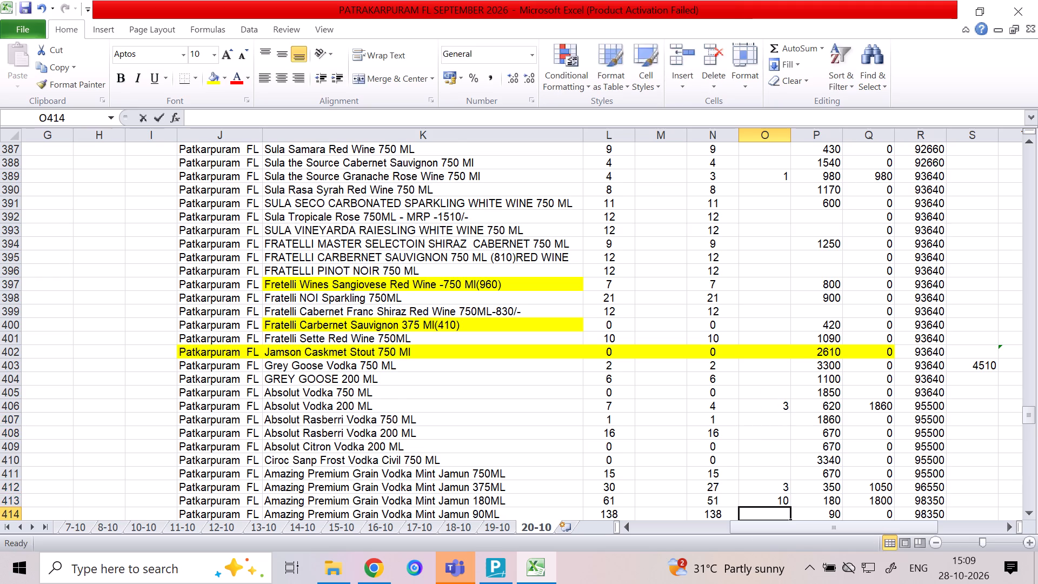
{"action": "key", "text": "Down"}
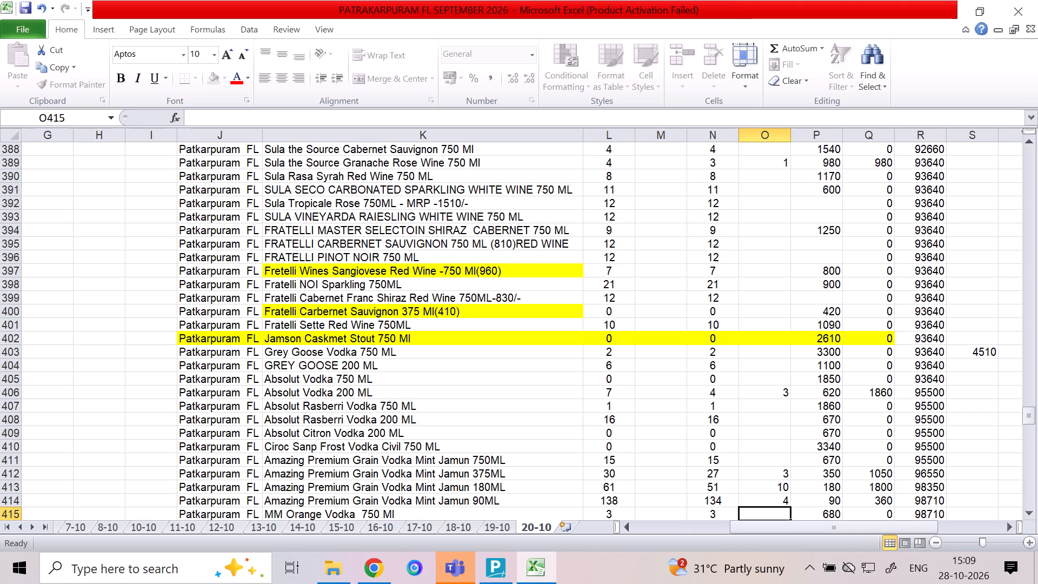
Enter a quantity of 3 in column O for M M Verve Super Lemon 180ML.
{"action": "key", "text": "Down"}
{"action": "key", "text": "Down"}
{"action": "key", "text": "Down"}
{"action": "key", "text": "Down"}
{"action": "key", "text": "Down"}
{"action": "key", "text": "Down"}
{"action": "key", "text": "Down"}
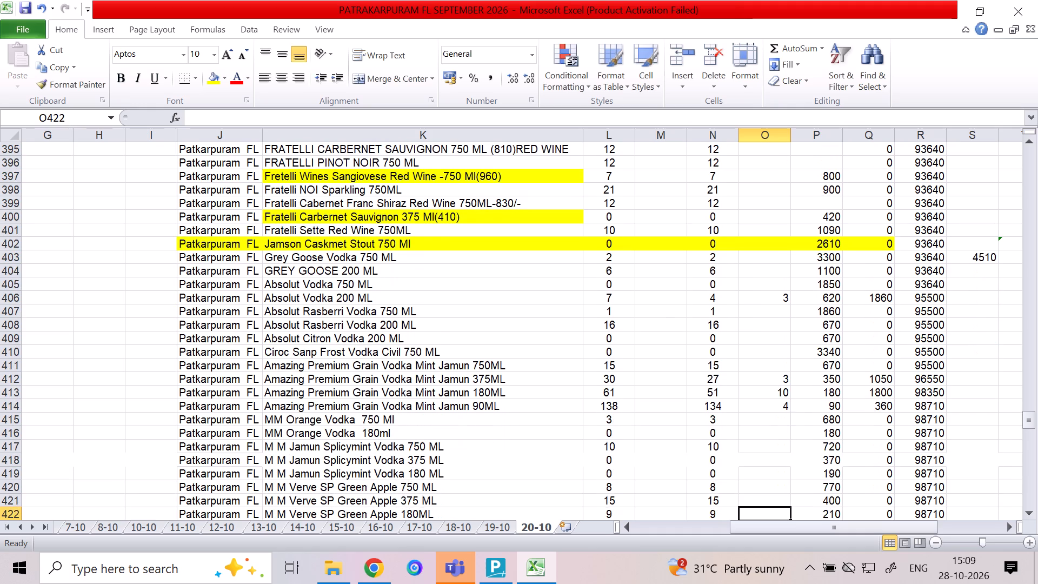
{"action": "key", "text": "Down"}
{"action": "key", "text": "Down"}
{"action": "key", "text": "Down"}
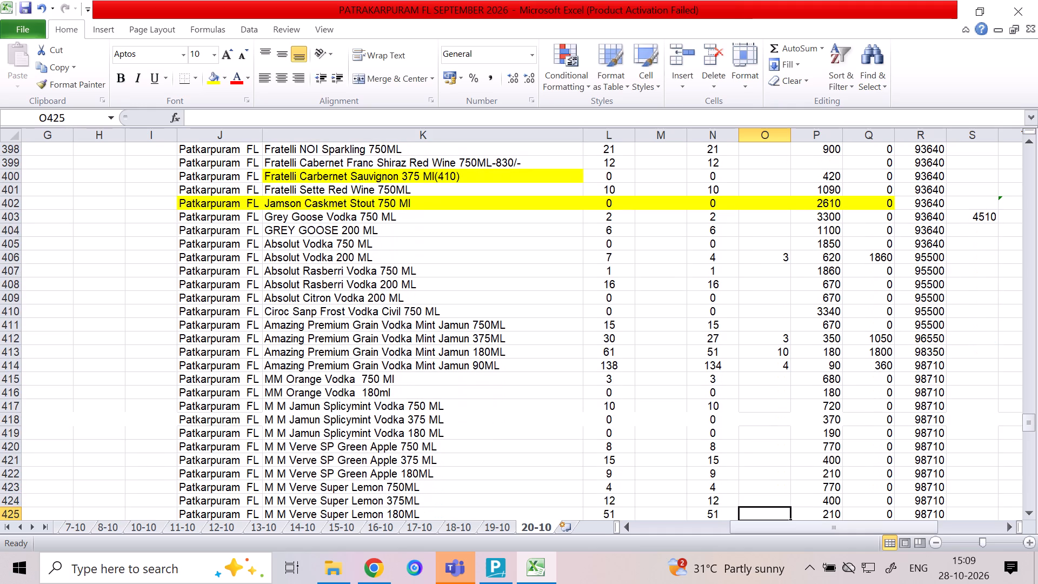
{"action": "key", "text": "3"}
{"action": "key", "text": "Down"}
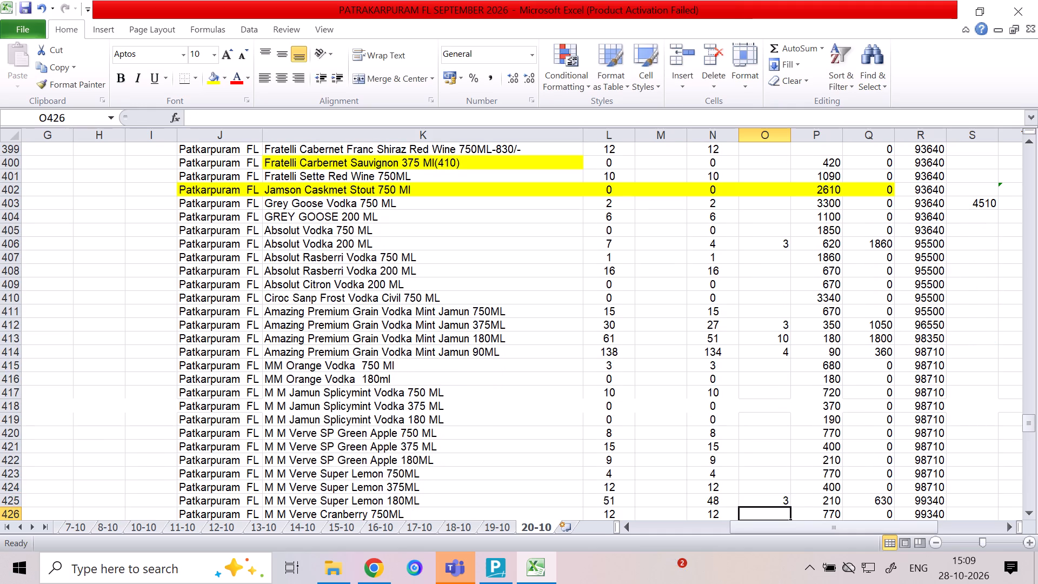
Enter quantities of 1 for M M Verve Cranberry 375ML and 2 for M M Verve SP Vodka 375ML in column O.
{"action": "key", "text": "Down"}
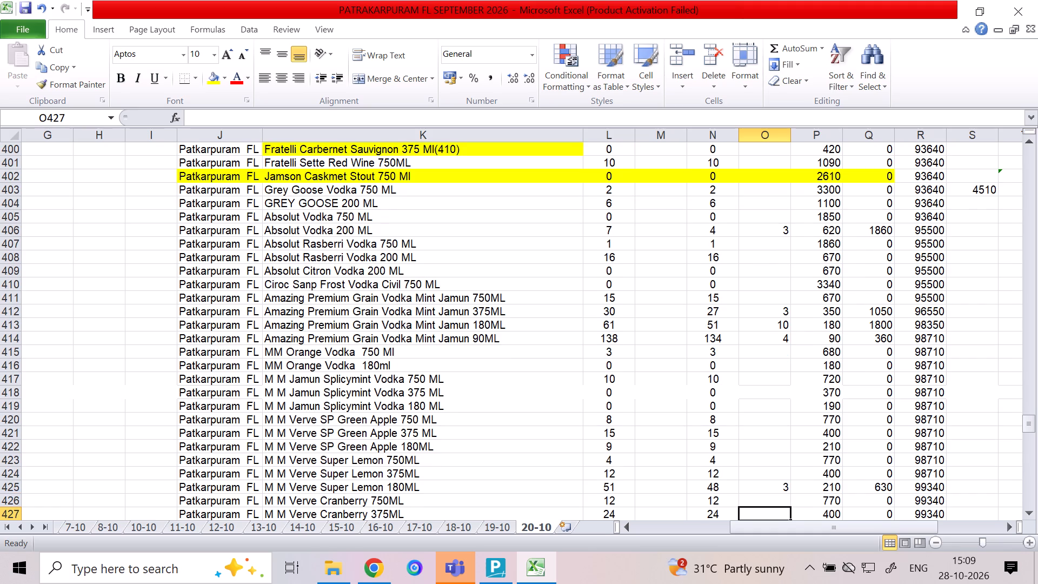
{"action": "key", "text": "1"}
{"action": "key", "text": "Down"}
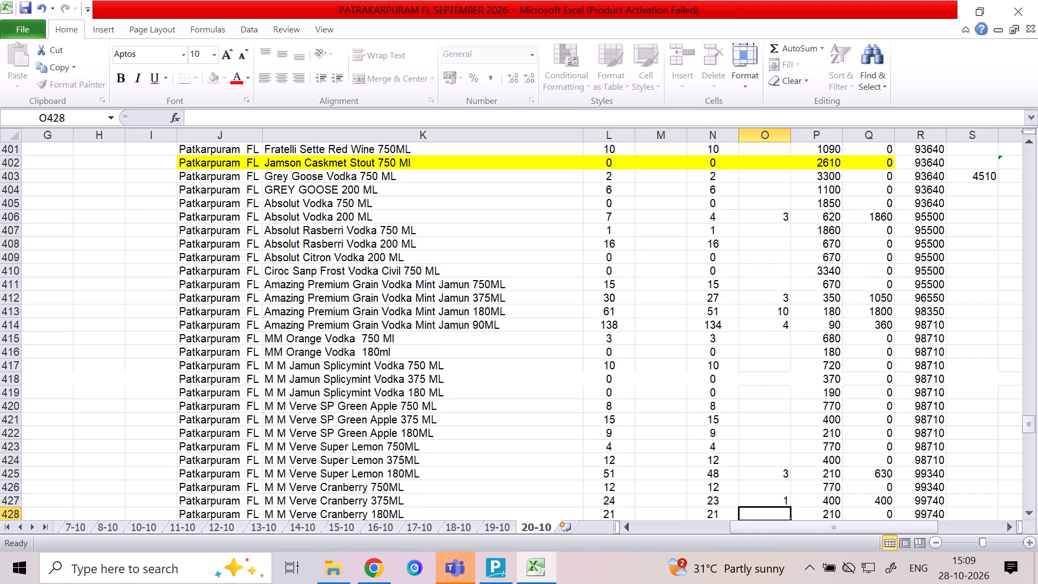
{"action": "key", "text": "Down"}
{"action": "key", "text": "Down"}
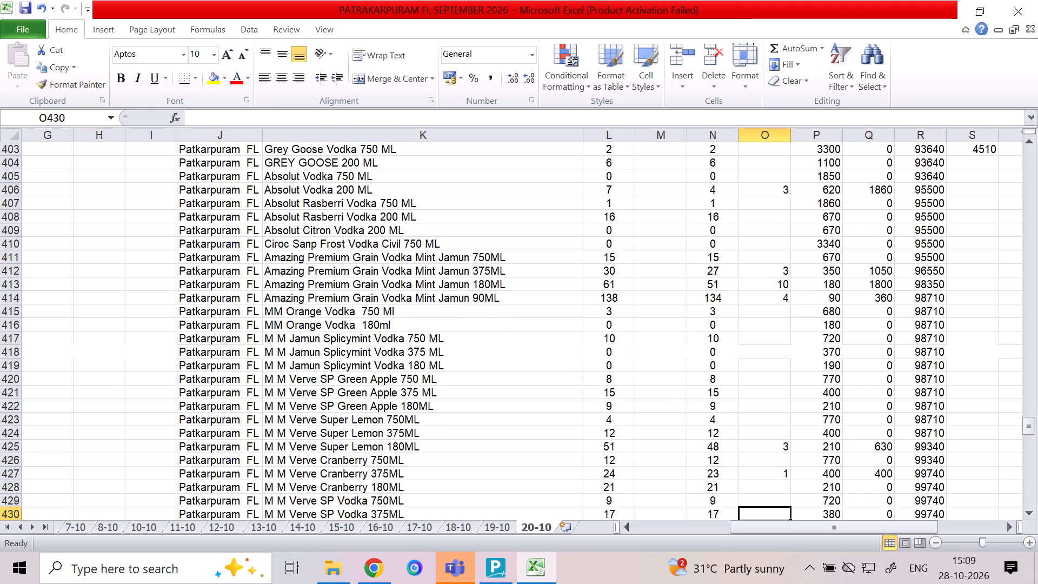
{"action": "key", "text": "2"}
{"action": "key", "text": "Down"}
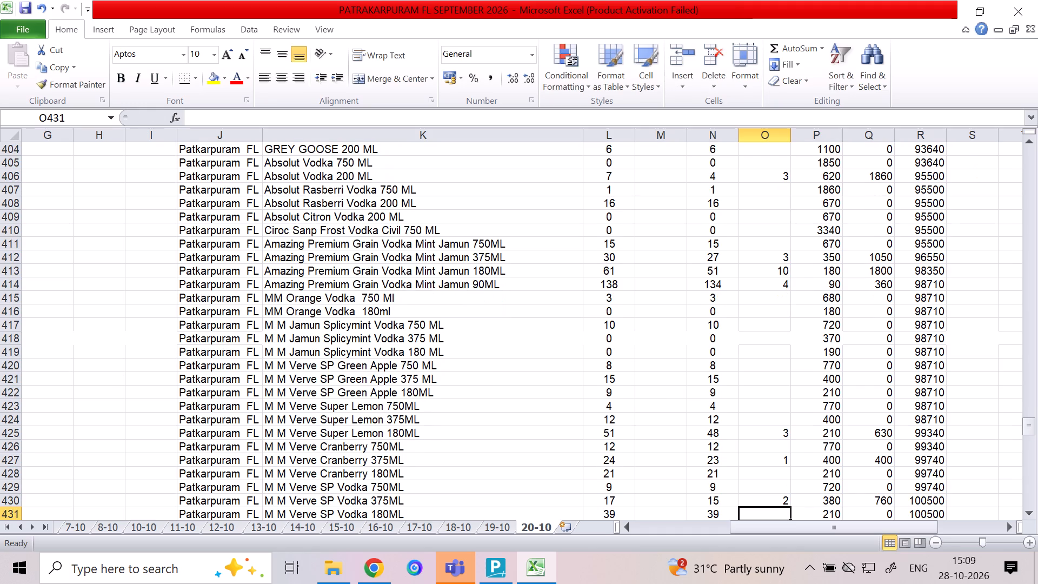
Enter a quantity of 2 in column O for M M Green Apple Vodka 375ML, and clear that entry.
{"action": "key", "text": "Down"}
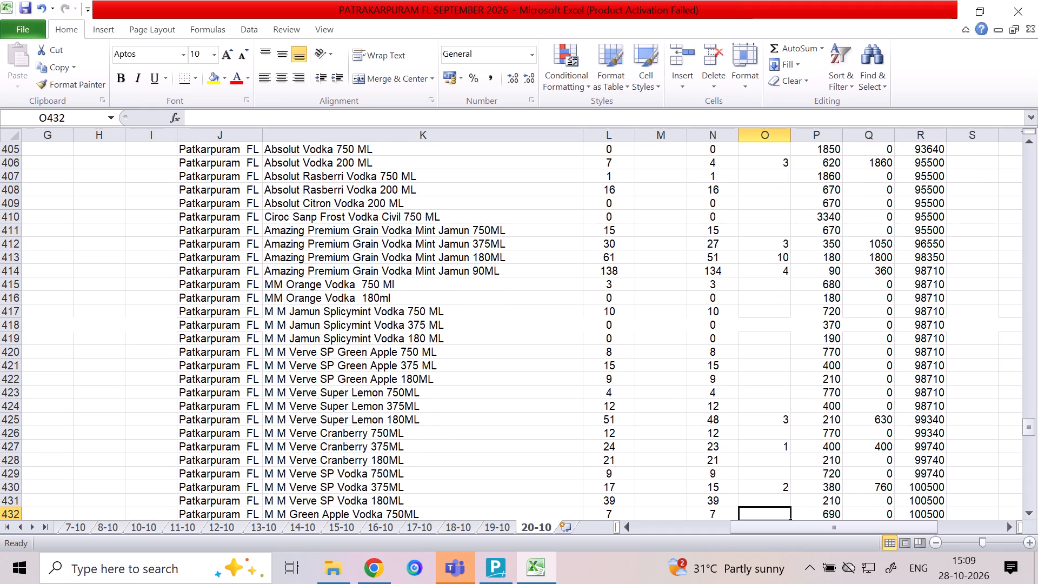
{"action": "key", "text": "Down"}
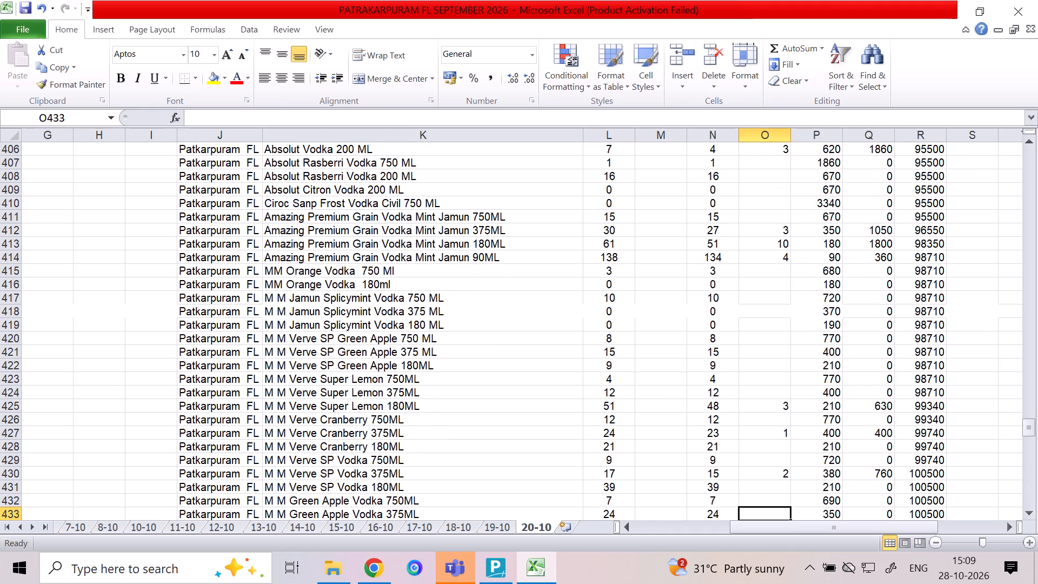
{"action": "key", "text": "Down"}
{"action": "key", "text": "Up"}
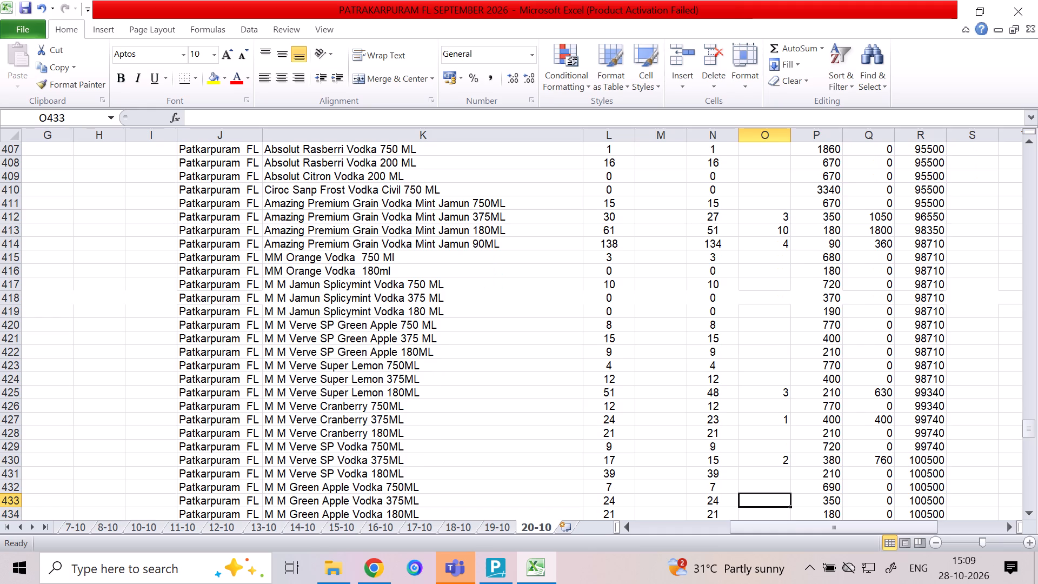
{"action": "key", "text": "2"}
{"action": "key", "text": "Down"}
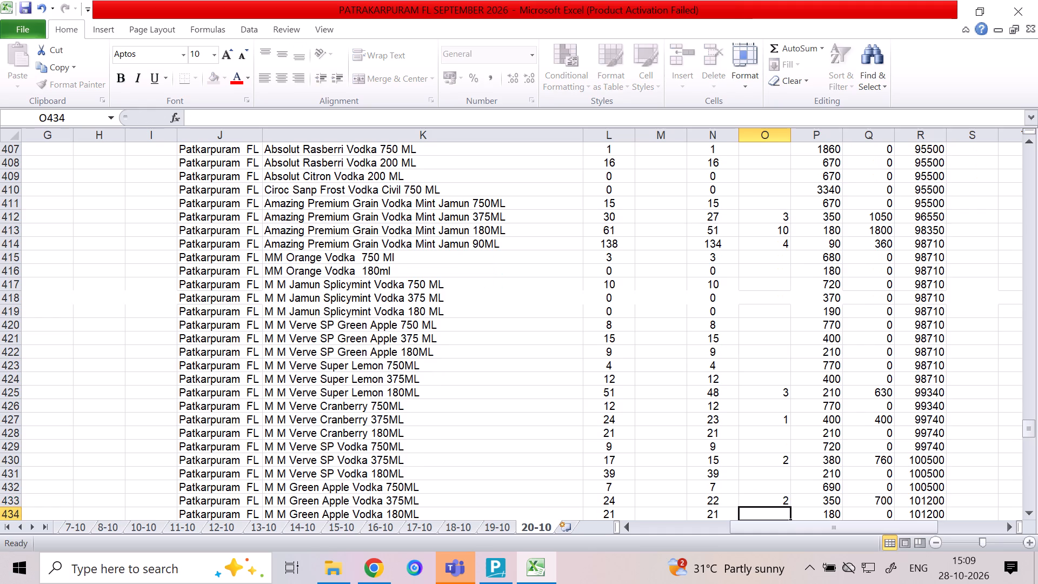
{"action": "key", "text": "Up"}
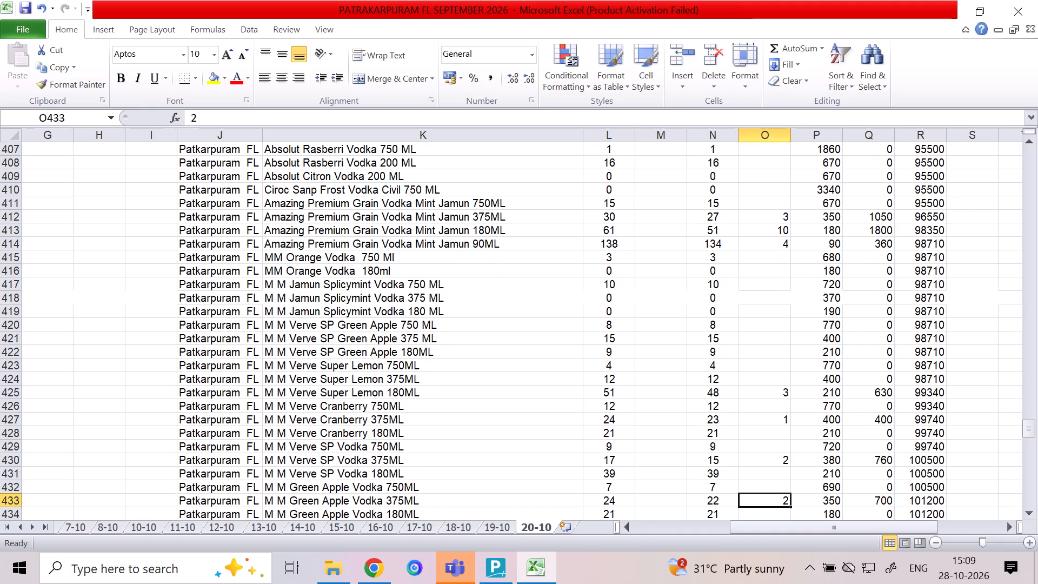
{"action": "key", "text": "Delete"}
Look through the vodka rows down to Lift Up Vodka 375 ML and back up to M M Green Apple Vodka 180ML.
{"action": "key", "text": "Down"}
{"action": "key", "text": "Down"}
{"action": "key", "text": "Down"}
{"action": "key", "text": "Down"}
{"action": "key", "text": "Down"}
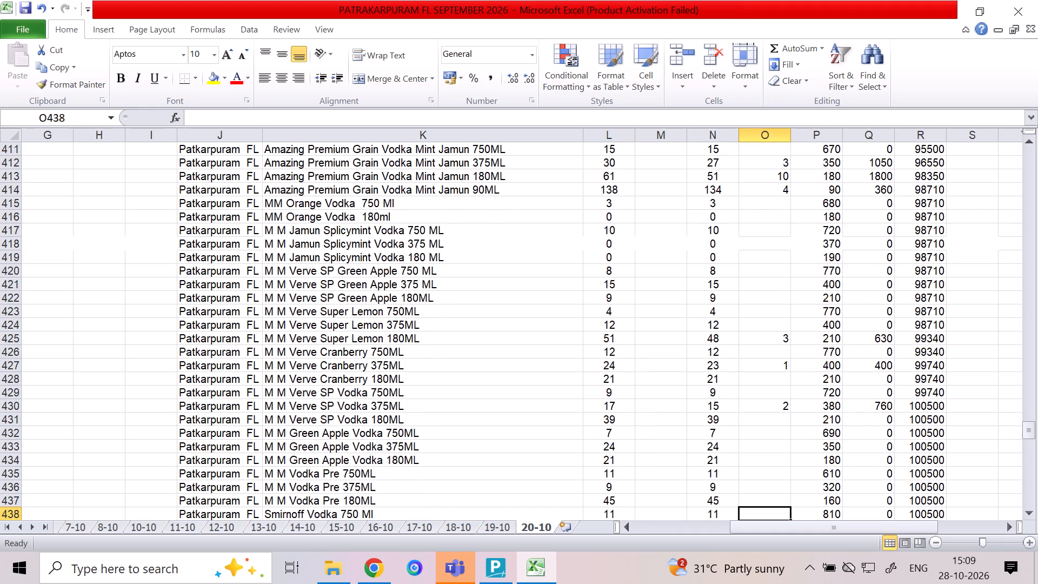
{"action": "key", "text": "Down"}
{"action": "key", "text": "Down"}
{"action": "key", "text": "Down"}
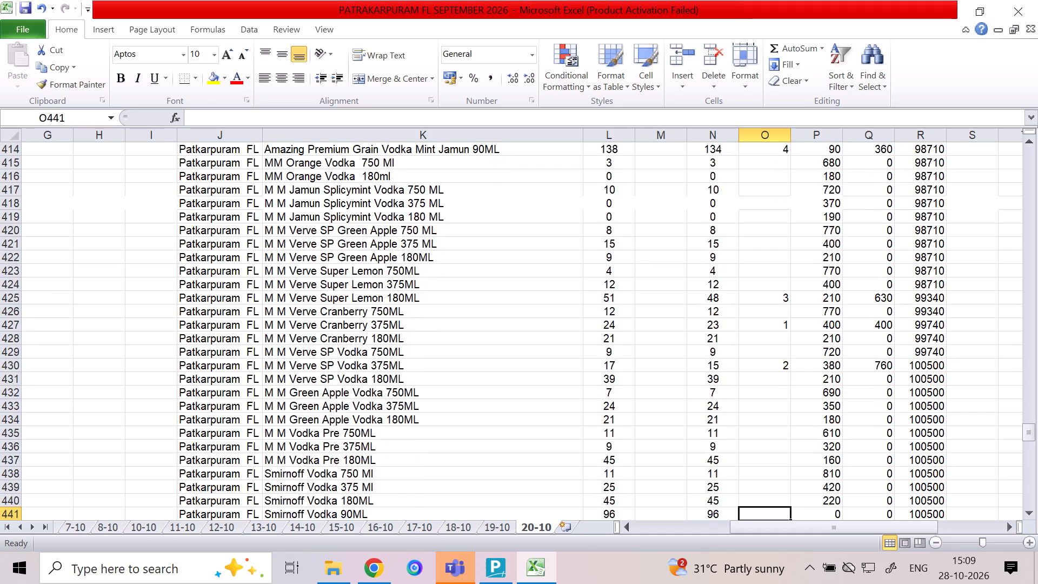
{"action": "key", "text": "Down"}
{"action": "key", "text": "Down"}
{"action": "key", "text": "Down"}
{"action": "key", "text": "Down"}
{"action": "key", "text": "Down"}
{"action": "key", "text": "Down"}
{"action": "key", "text": "Down"}
{"action": "key", "text": "Down"}
{"action": "key", "text": "Down"}
{"action": "key", "text": "Down"}
{"action": "key", "text": "Down"}
{"action": "key", "text": "Down"}
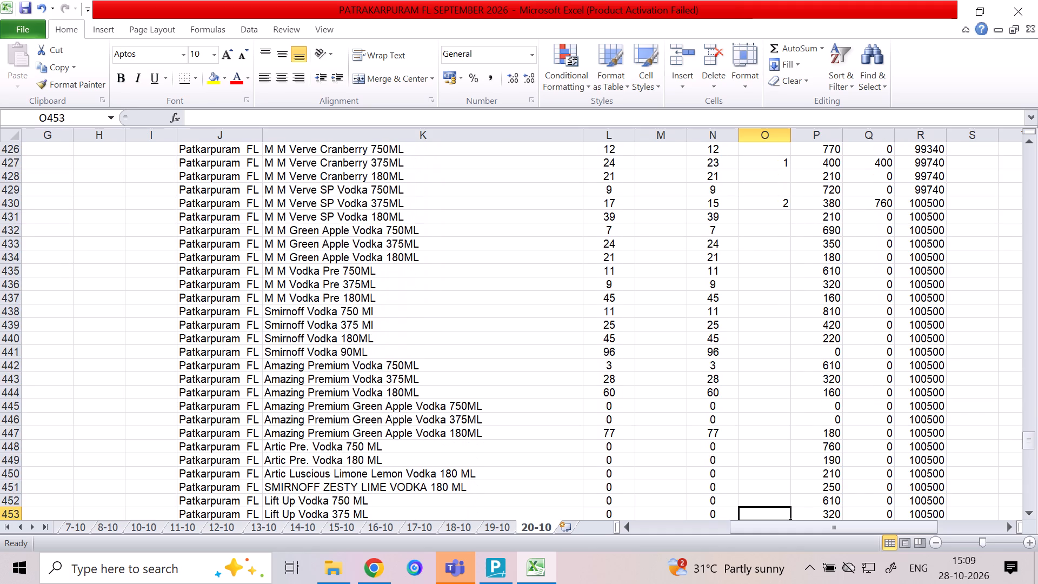
{"action": "key", "text": "Up"}
{"action": "key", "text": "Up"}
{"action": "key", "text": "Up"}
{"action": "key", "text": "Up"}
{"action": "key", "text": "Up"}
{"action": "key", "text": "Up"}
{"action": "key", "text": "Up"}
{"action": "key", "text": "Up"}
{"action": "key", "text": "Up"}
{"action": "key", "text": "Up"}
{"action": "key", "text": "Up"}
{"action": "key", "text": "Up"}
{"action": "key", "text": "Up"}
{"action": "key", "text": "Up"}
{"action": "key", "text": "Up"}
{"action": "key", "text": "Up"}
{"action": "key", "text": "Up"}
{"action": "key", "text": "Up"}
{"action": "key", "text": "Up"}
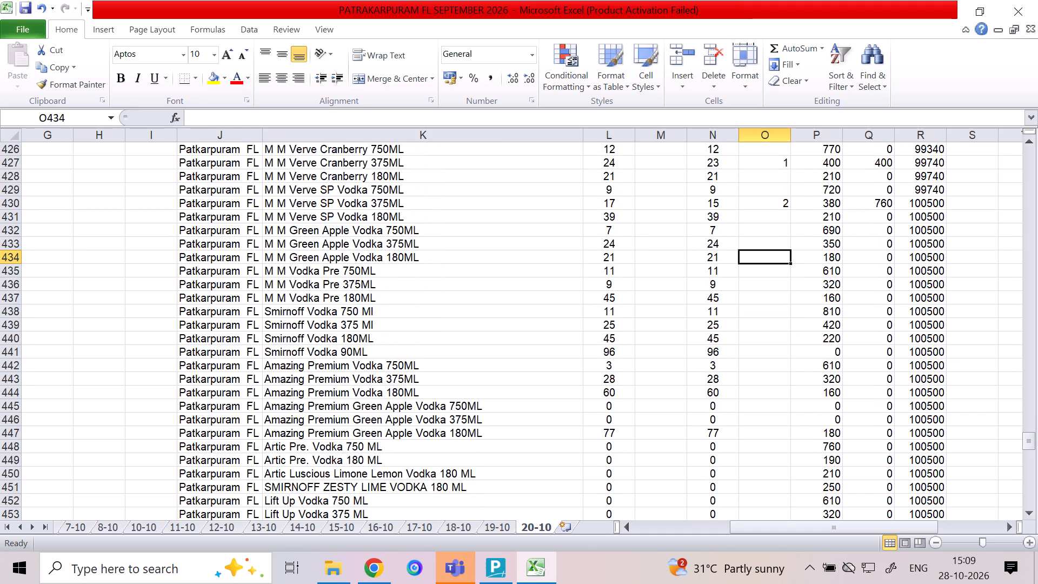
Enter a quantity of 2 in column O for both M M Green Apple Vodka 180ML and M M Vodka Pre 375ML.
{"action": "key", "text": "Left"}
{"action": "key", "text": "Up"}
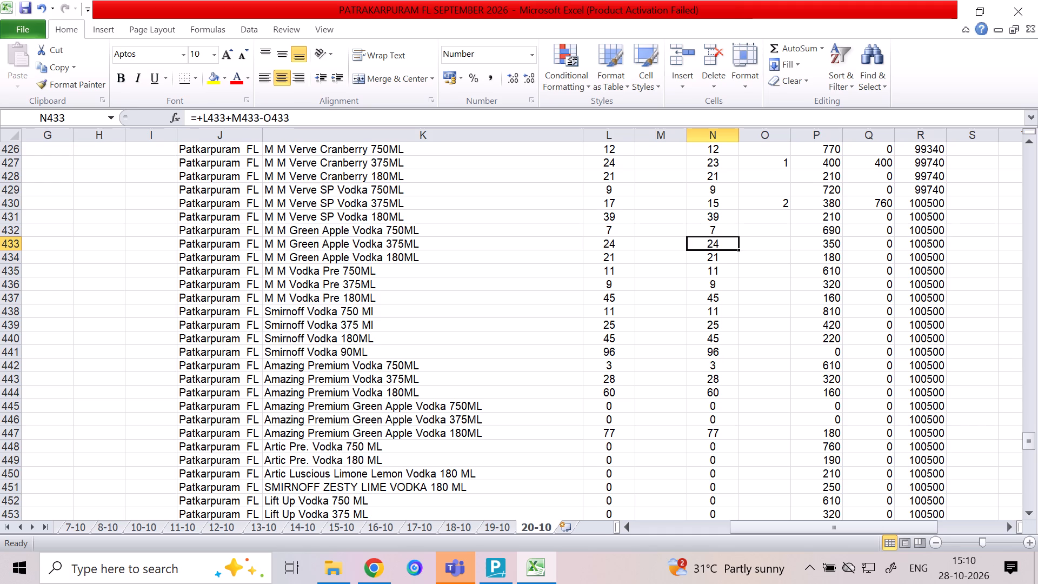
{"action": "key", "text": "Down"}
{"action": "key", "text": "Right"}
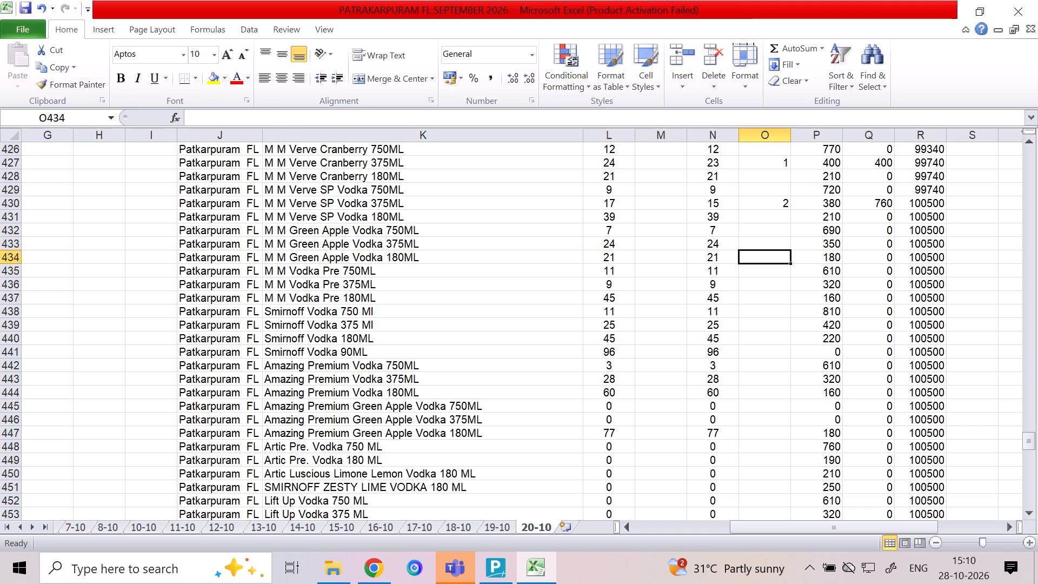
{"action": "key", "text": "2"}
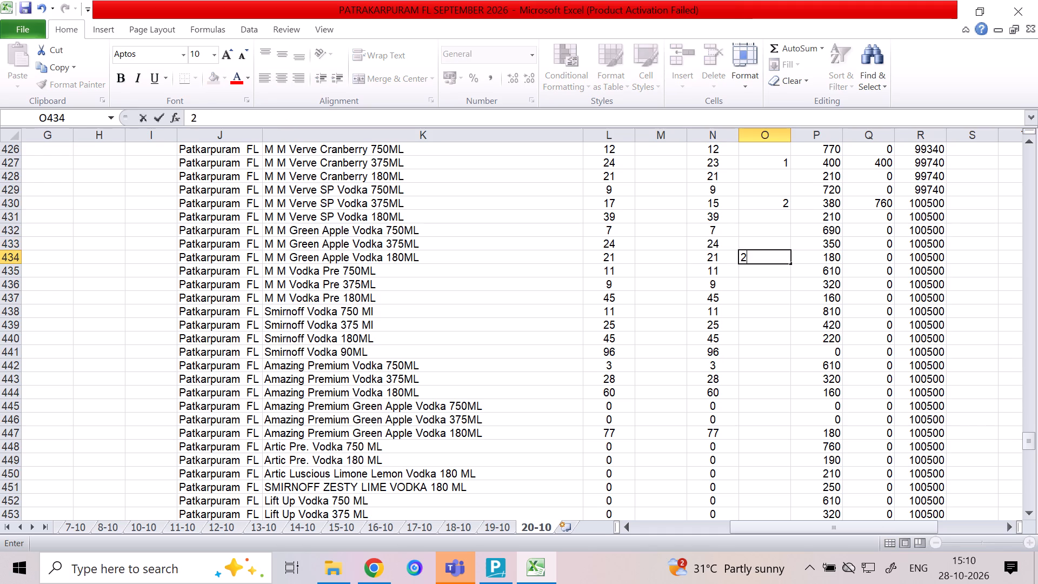
{"action": "key", "text": "Down"}
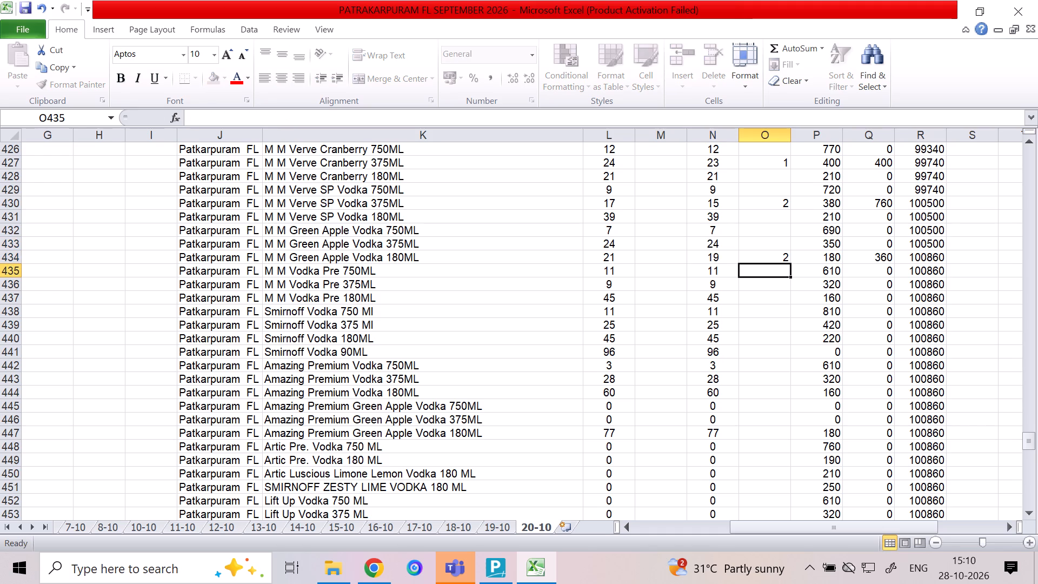
{"action": "key", "text": "Down"}
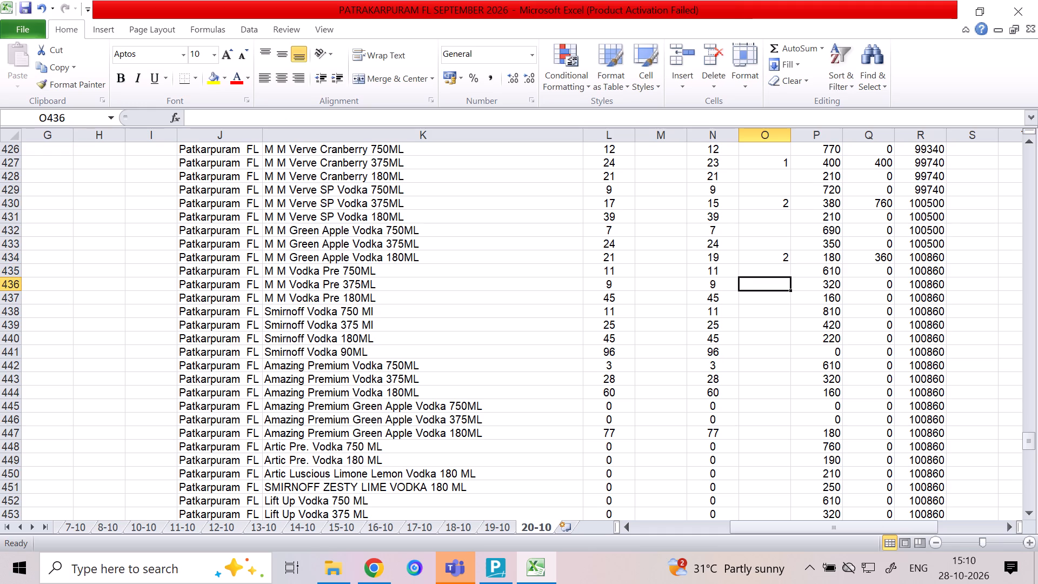
{"action": "key", "text": "2"}
{"action": "key", "text": "Down"}
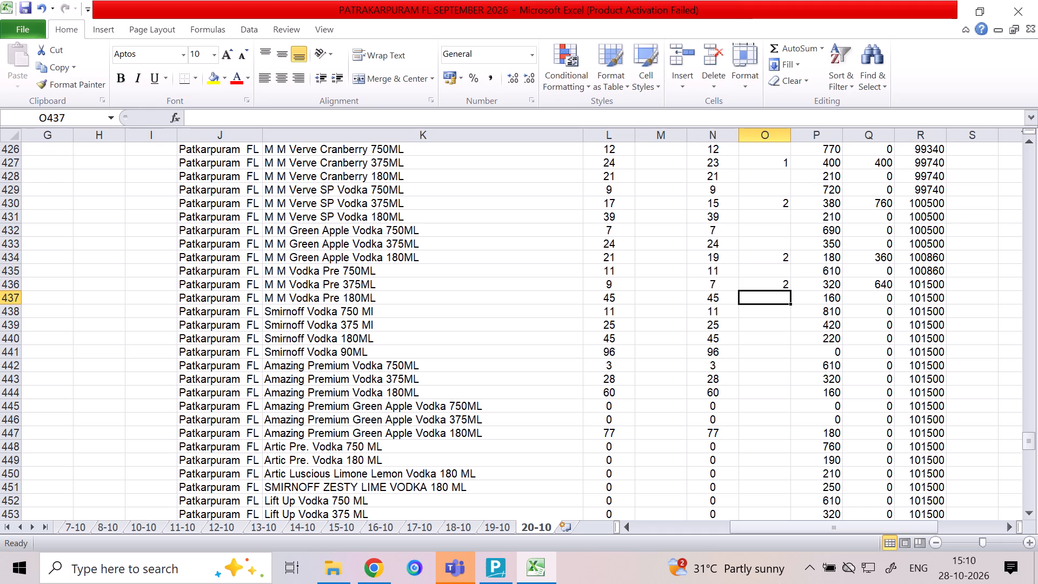
Enter quantities of 1 for Smirnoff Vodka 750 Ml and 3 for Smirnoff Vodka 180ML in column O.
{"action": "key", "text": "Down"}
{"action": "key", "text": "1"}
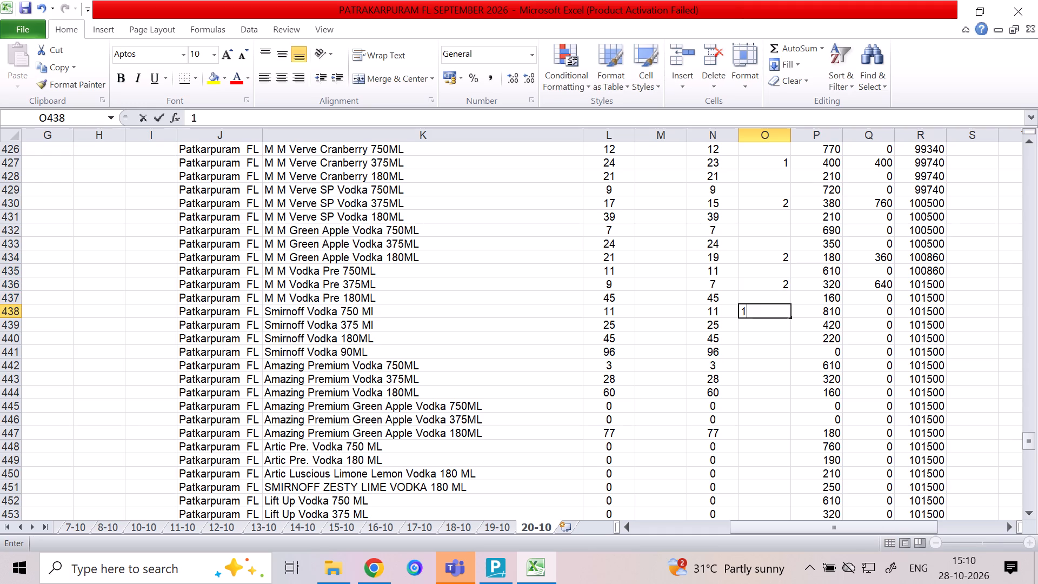
{"action": "key", "text": "Down"}
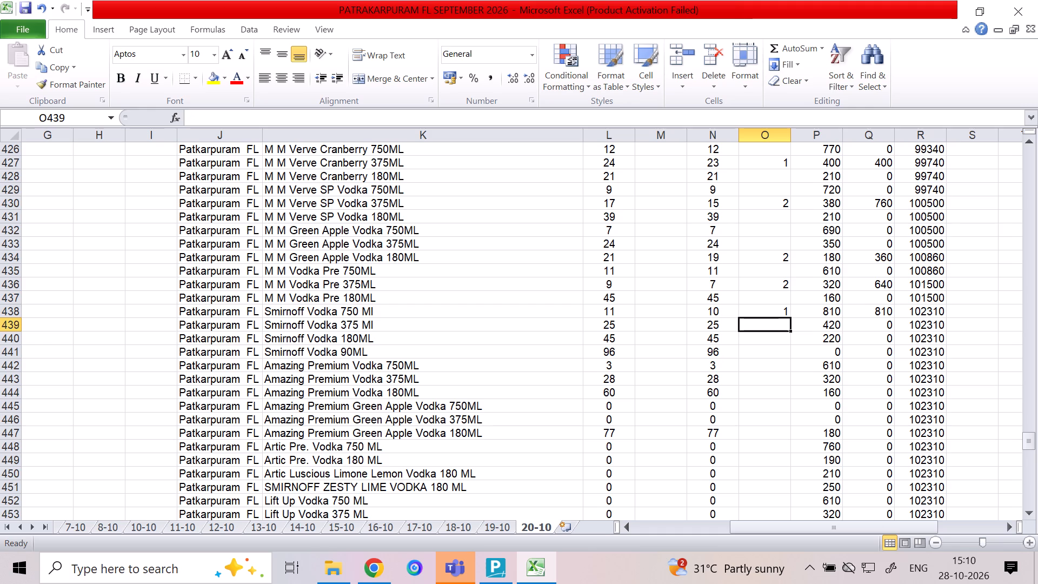
{"action": "key", "text": "Down"}
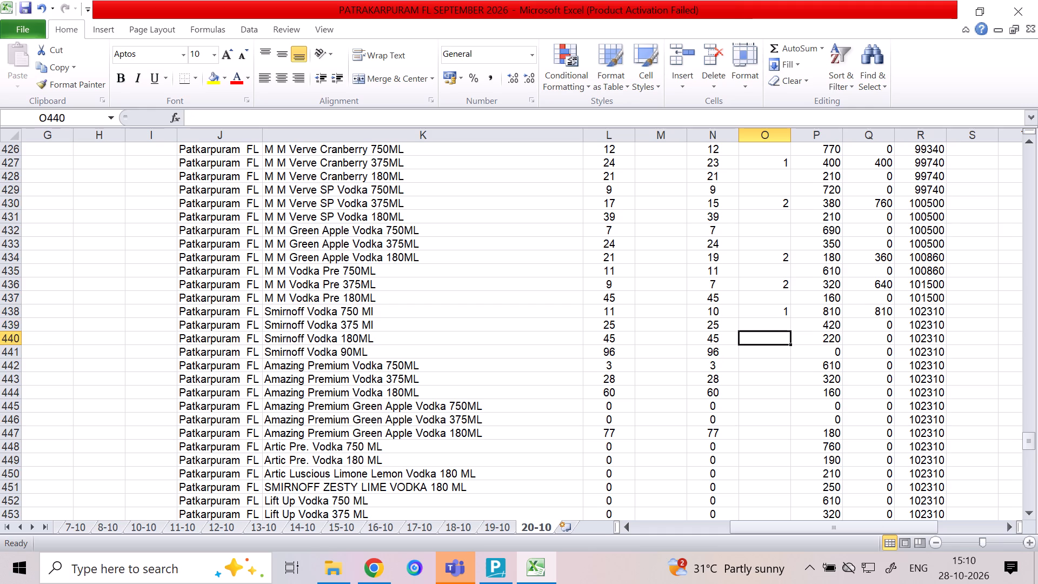
{"action": "key", "text": "3"}
{"action": "key", "text": "Down"}
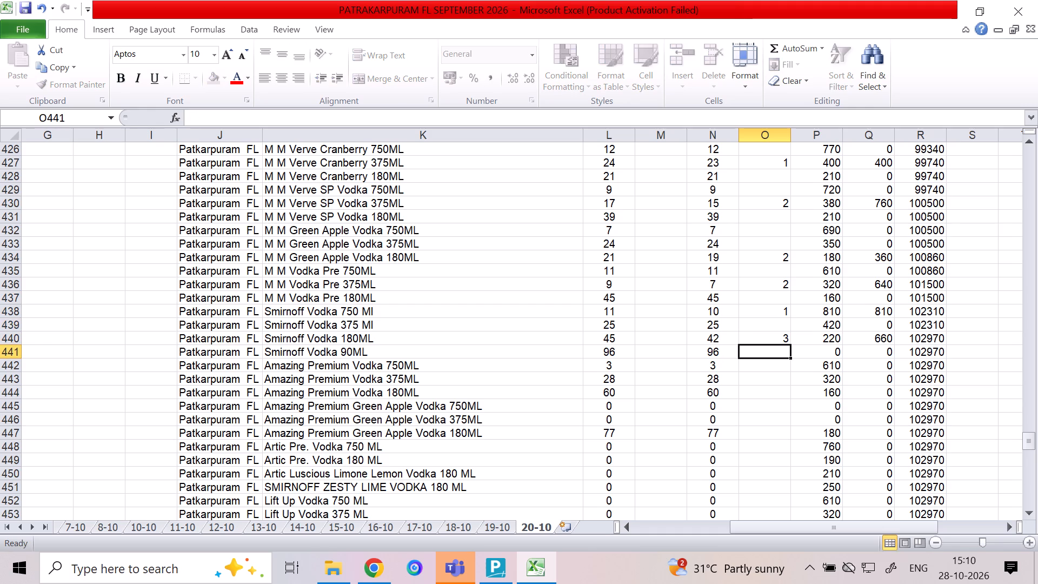
Enter a quantity of 5 in column O for Amazing Premium Vodka 180ML.
{"action": "key", "text": "Down"}
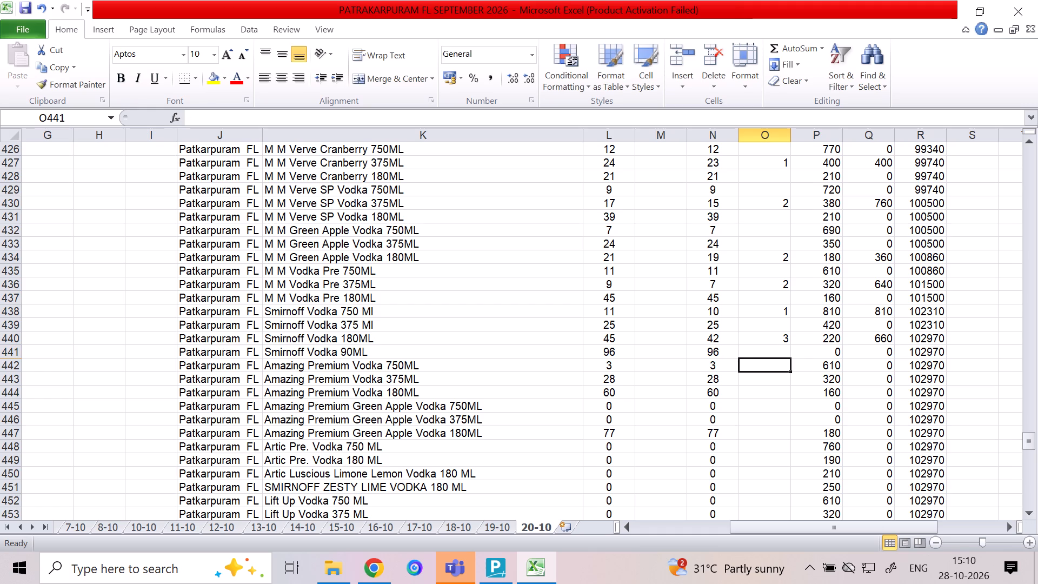
{"action": "key", "text": "Down"}
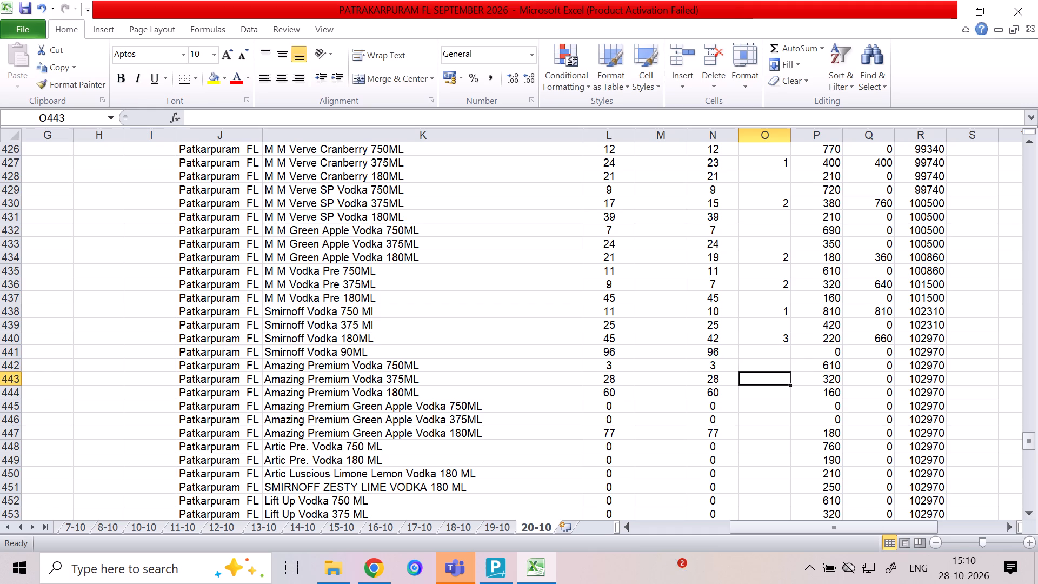
{"action": "key", "text": "Down"}
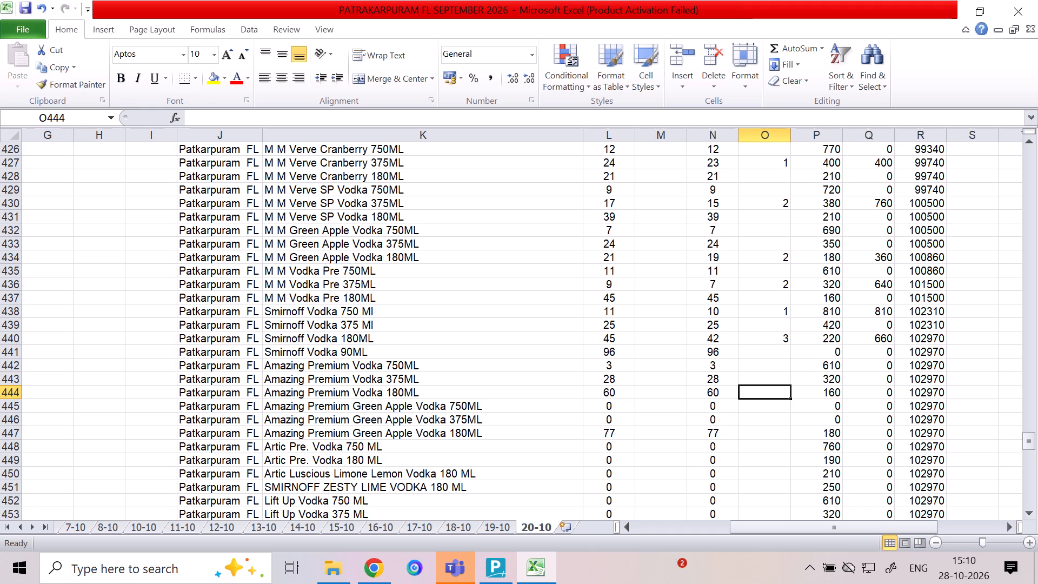
{"action": "key", "text": "5"}
{"action": "key", "text": "Down"}
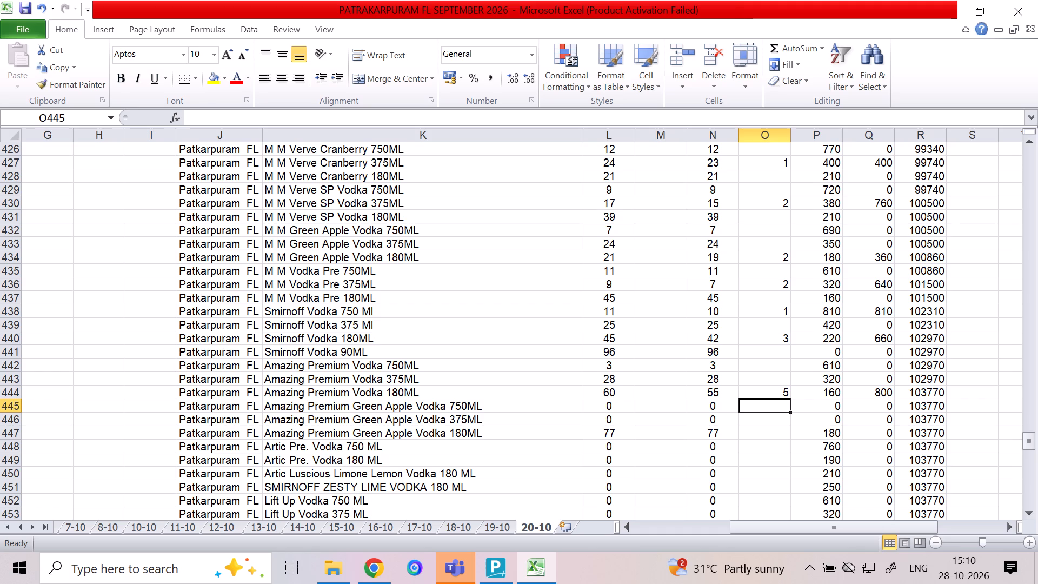
Enter a quantity of 2 in column O for BORA BORA PREMIUM VODKA 180ML.
{"action": "key", "text": "Down"}
{"action": "key", "text": "Down"}
{"action": "key", "text": "Down"}
{"action": "key", "text": "Down"}
{"action": "key", "text": "Down"}
{"action": "key", "text": "Down"}
{"action": "key", "text": "Down"}
{"action": "key", "text": "Down"}
{"action": "key", "text": "Down"}
{"action": "key", "text": "Down"}
{"action": "key", "text": "Down"}
{"action": "key", "text": "Down"}
{"action": "key", "text": "Down"}
{"action": "key", "text": "Down"}
{"action": "key", "text": "Down"}
{"action": "key", "text": "Down"}
{"action": "key", "text": "Down"}
{"action": "key", "text": "Down"}
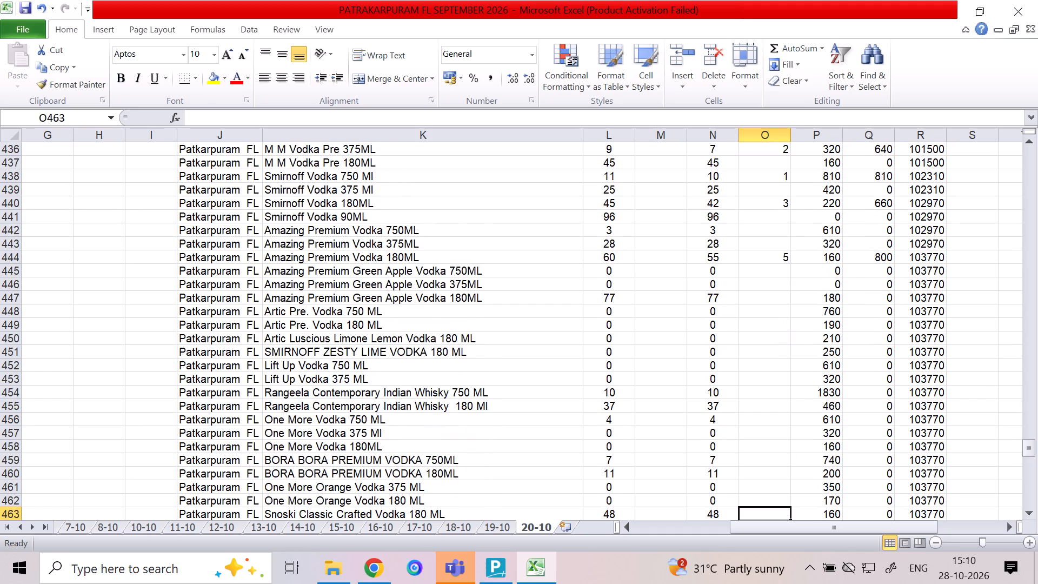
{"action": "key", "text": "Up"}
{"action": "key", "text": "Up"}
{"action": "key", "text": "Up"}
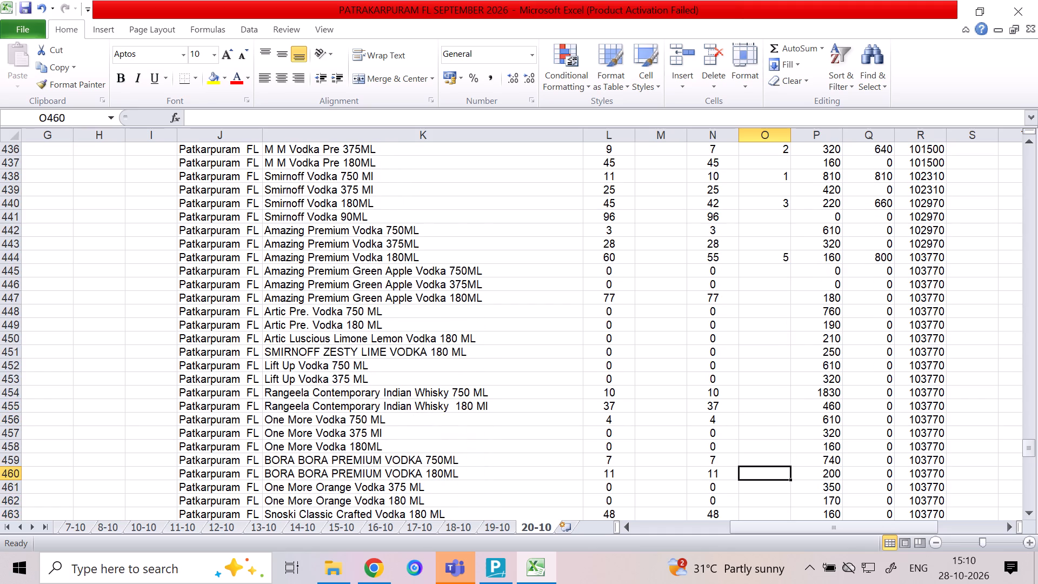
{"action": "key", "text": "2"}
{"action": "key", "text": "Down"}
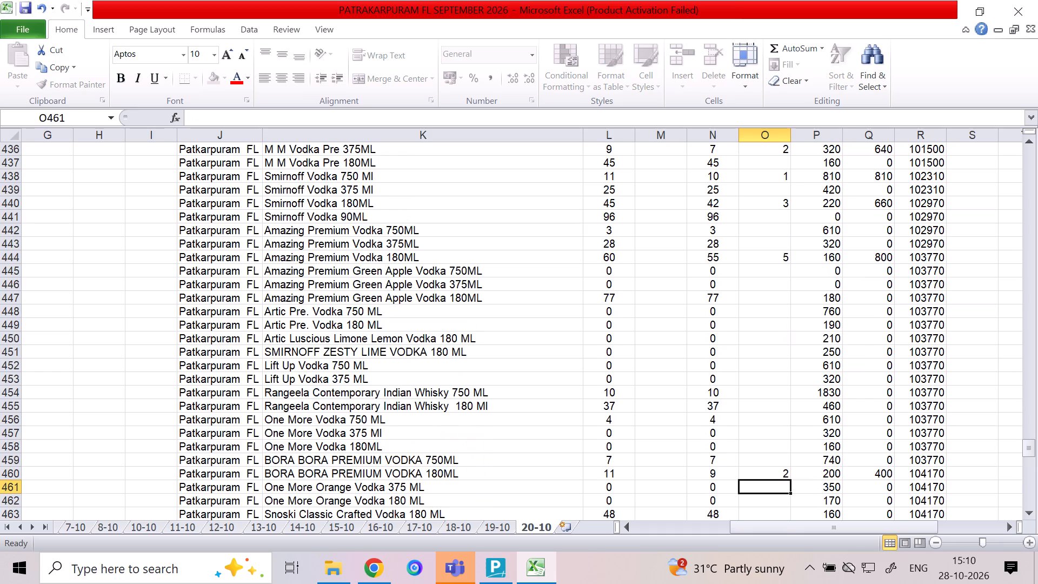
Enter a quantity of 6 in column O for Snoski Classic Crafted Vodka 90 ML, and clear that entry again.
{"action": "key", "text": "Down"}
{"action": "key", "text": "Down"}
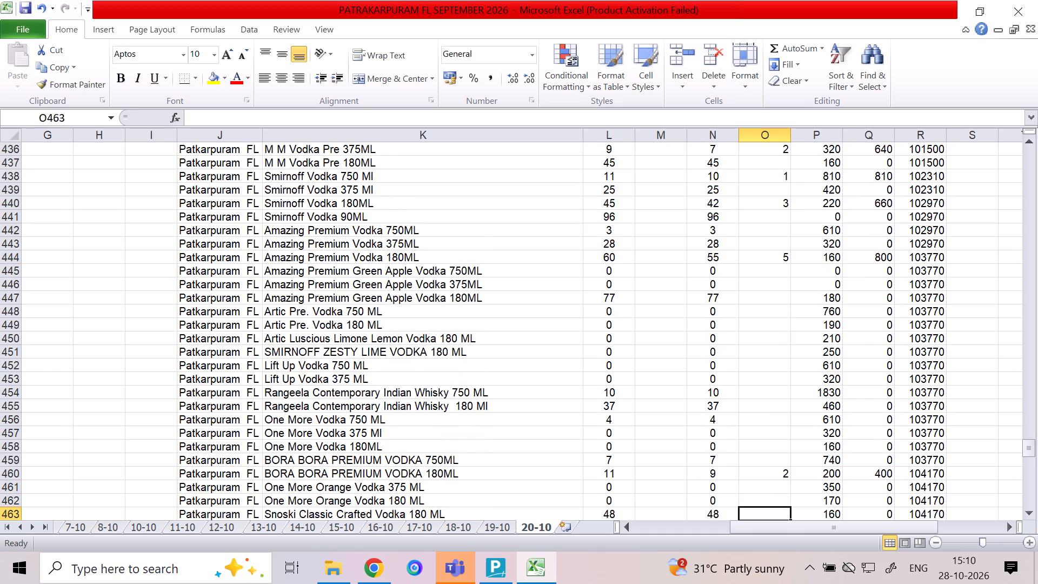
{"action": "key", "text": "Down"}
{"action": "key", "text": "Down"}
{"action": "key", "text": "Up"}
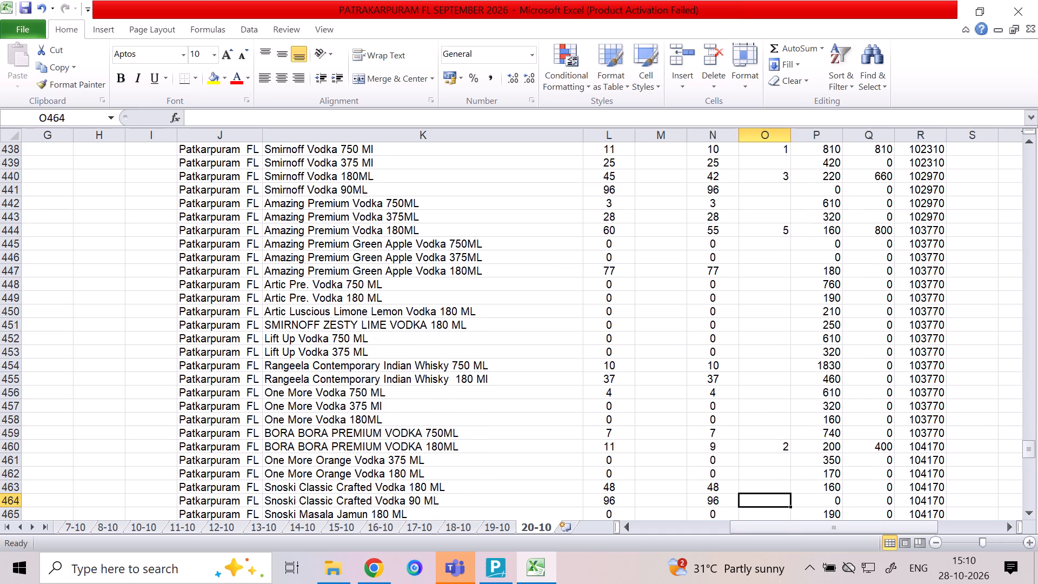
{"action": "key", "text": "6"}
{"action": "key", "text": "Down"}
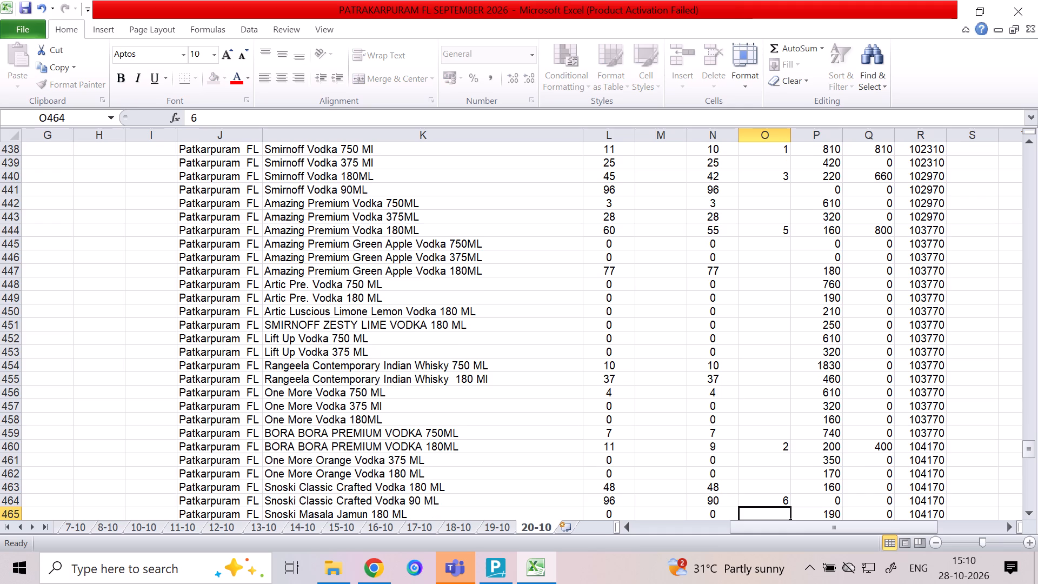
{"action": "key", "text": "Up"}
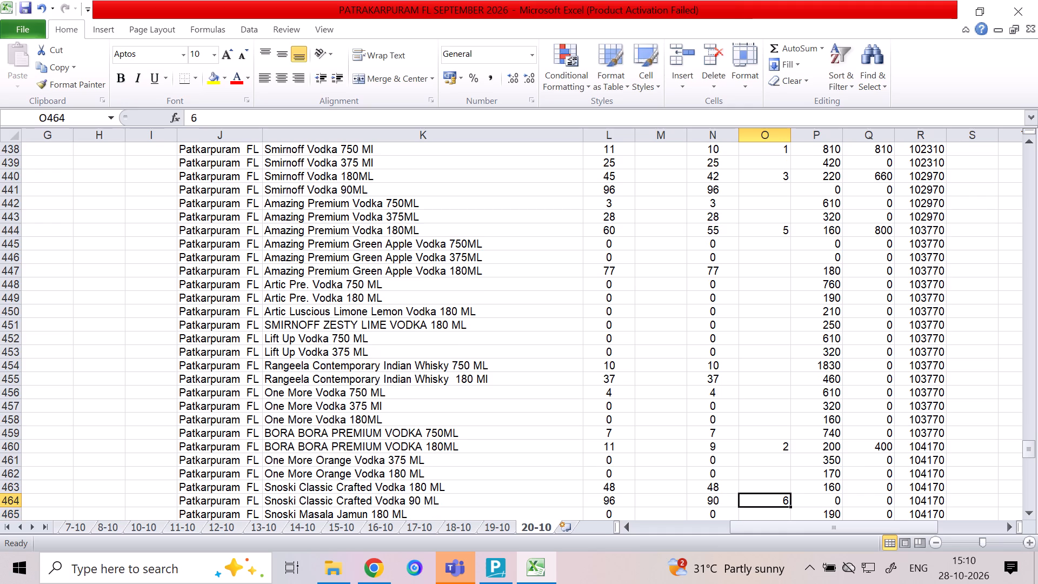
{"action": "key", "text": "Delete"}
Enter a quantity of 6 in column O for Red Russian Jamun Smooth Flavour Vodka 180ML Tetra.
{"action": "key", "text": "Down"}
{"action": "key", "text": "Down"}
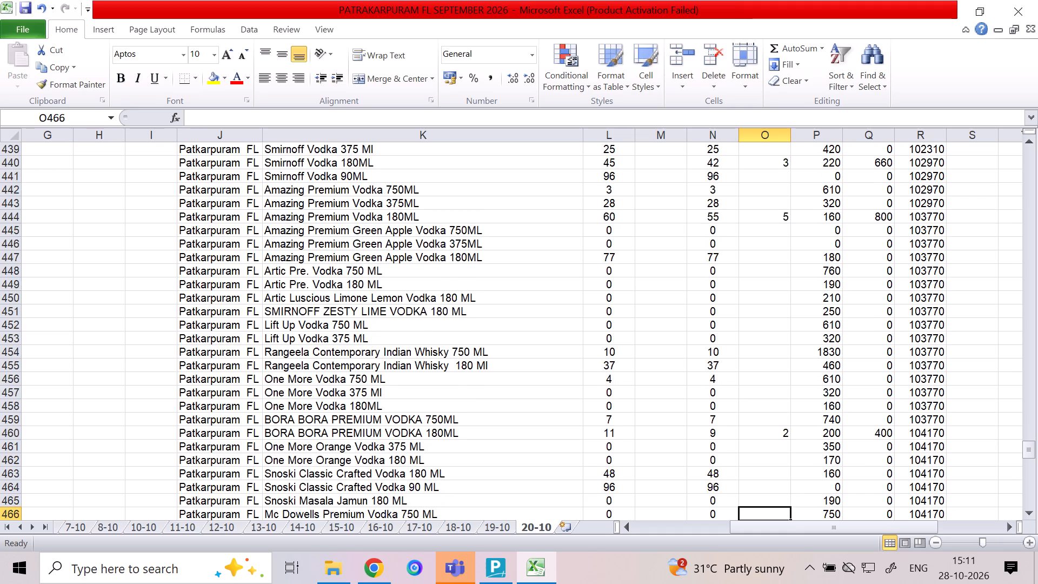
{"action": "key", "text": "Down"}
{"action": "key", "text": "Down"}
{"action": "key", "text": "Down"}
{"action": "key", "text": "Down"}
{"action": "key", "text": "Up"}
{"action": "key", "text": "Up"}
{"action": "key", "text": "Up"}
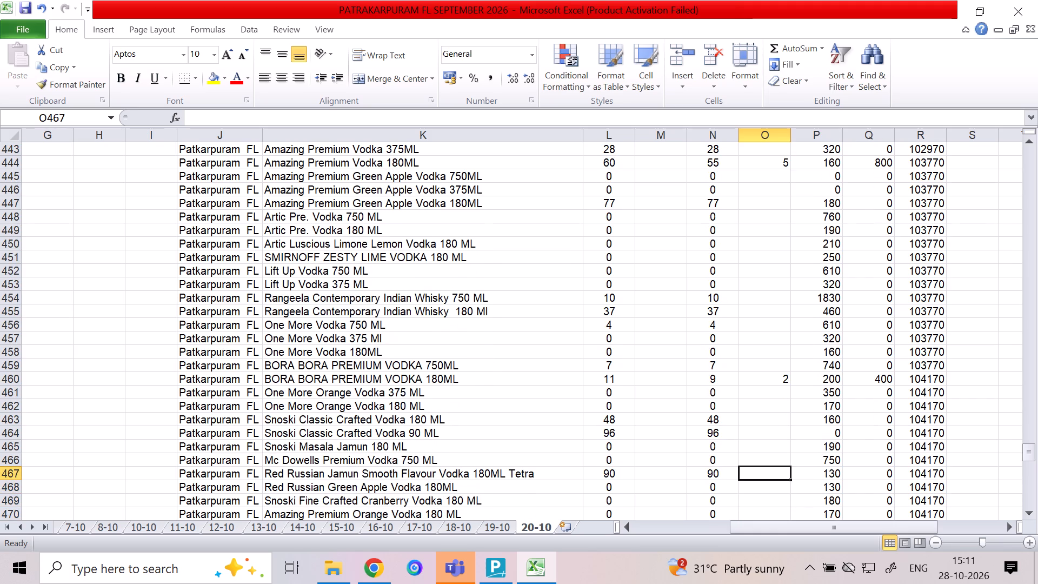
{"action": "key", "text": "6"}
{"action": "key", "text": "Down"}
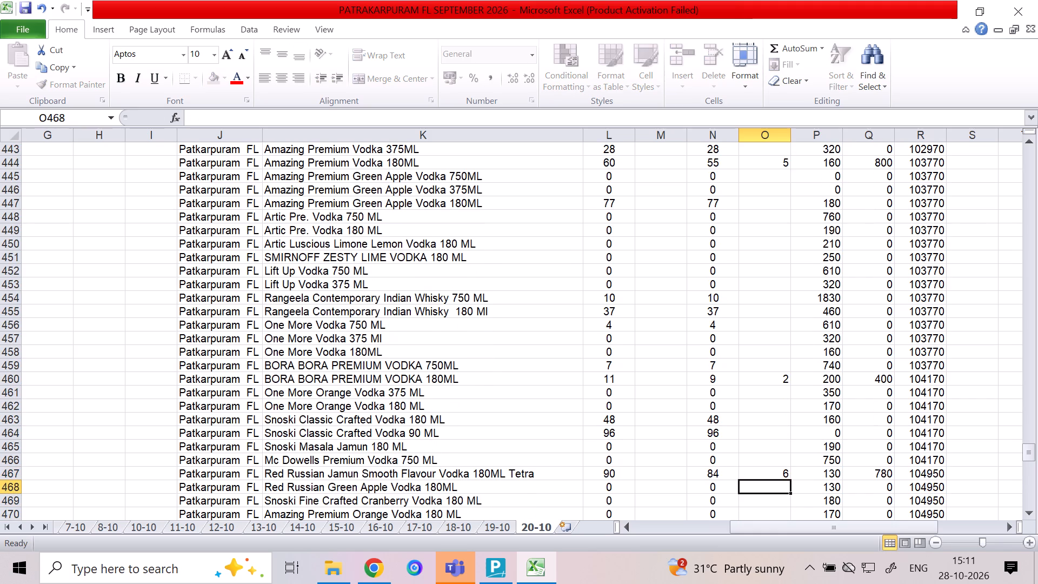
Enter a quantity of 6 in column O for IGL Bunty Green Apple Vodka 180ML.
{"action": "key", "text": "Down"}
{"action": "key", "text": "Down"}
{"action": "key", "text": "Down"}
{"action": "key", "text": "Down"}
{"action": "key", "text": "Down"}
{"action": "key", "text": "Up"}
{"action": "key", "text": "Up"}
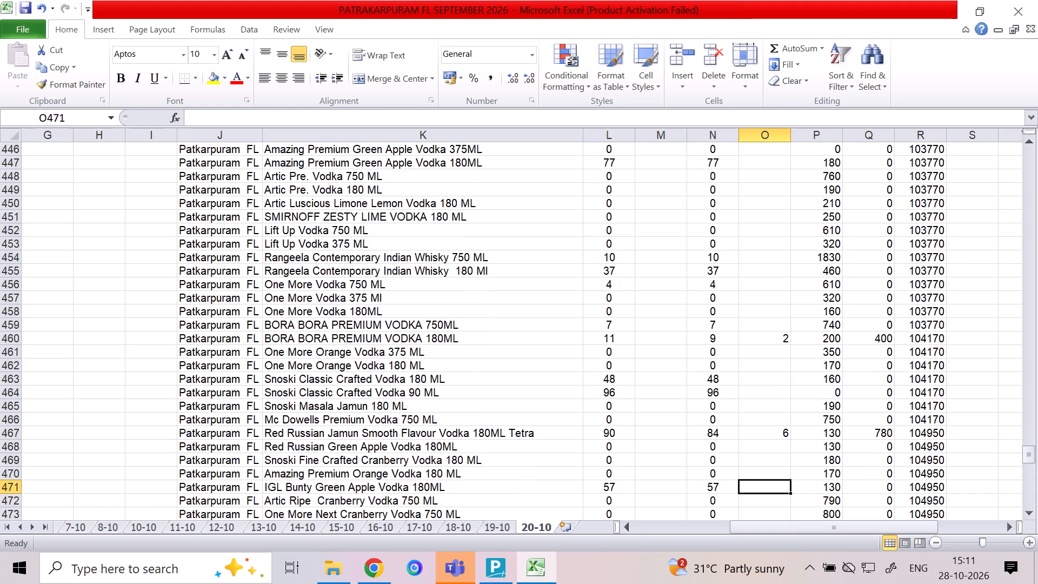
{"action": "key", "text": "6"}
{"action": "key", "text": "Down"}
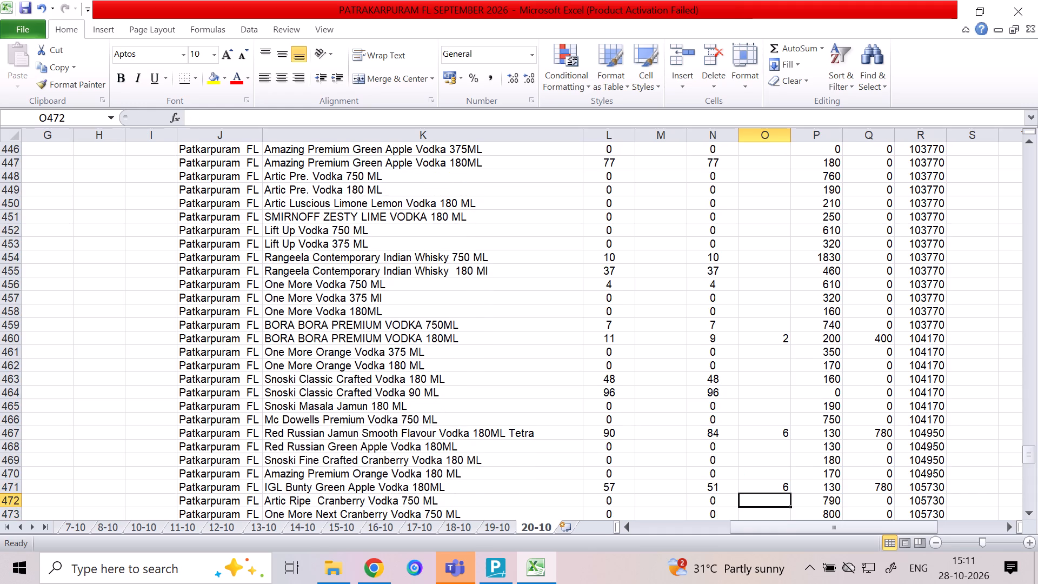
Enter a quantity of 3 in column O for Bro Code Orignal BC 250 ML.
{"action": "key", "text": "Down"}
{"action": "key", "text": "Down"}
{"action": "key", "text": "Down"}
{"action": "key", "text": "Down"}
{"action": "key", "text": "Down"}
{"action": "key", "text": "Down"}
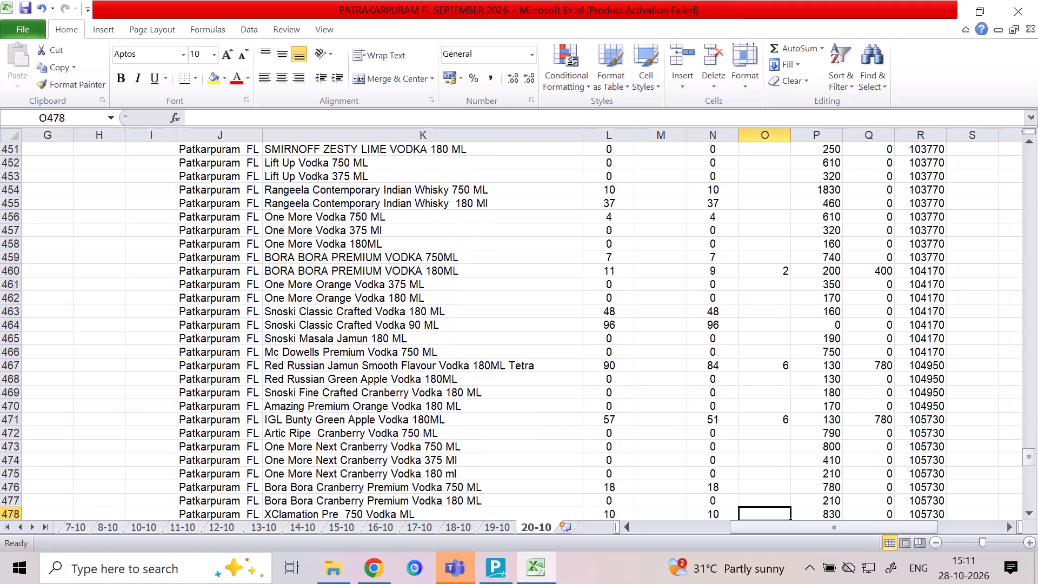
{"action": "key", "text": "Down"}
{"action": "key", "text": "Down"}
{"action": "key", "text": "Down"}
{"action": "key", "text": "Down"}
{"action": "key", "text": "Down"}
{"action": "key", "text": "Down"}
{"action": "key", "text": "Down"}
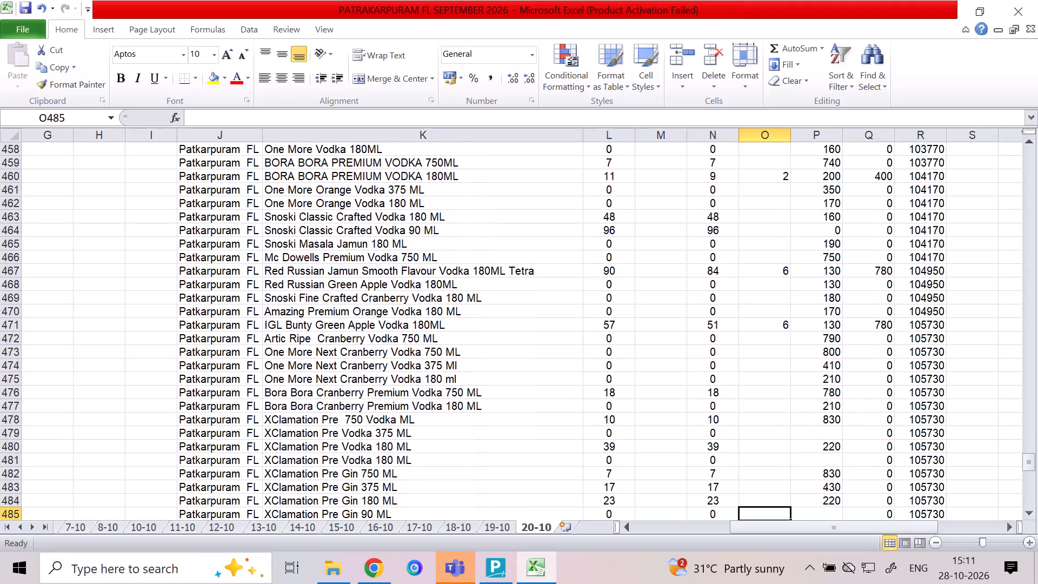
{"action": "key", "text": "Down"}
{"action": "key", "text": "Down"}
{"action": "key", "text": "Up"}
{"action": "key", "text": "Up"}
{"action": "key", "text": "Up"}
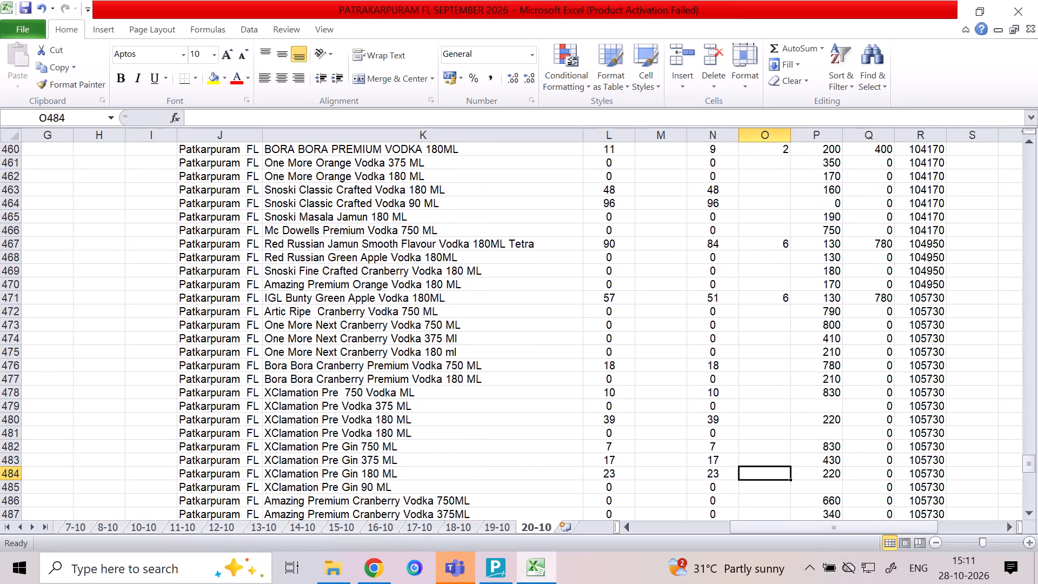
{"action": "key", "text": "Down"}
{"action": "key", "text": "Down"}
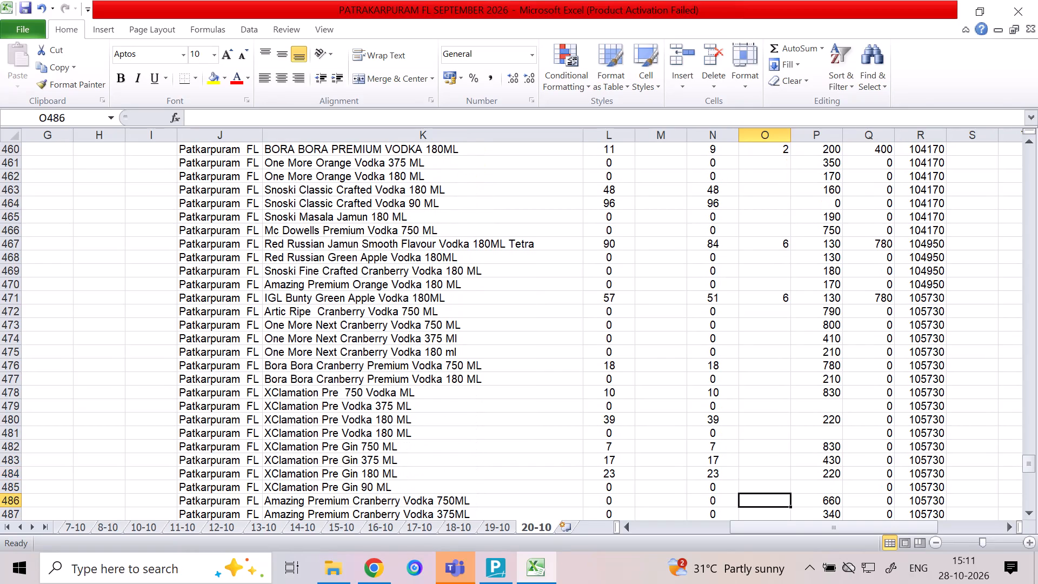
{"action": "key", "text": "Down"}
{"action": "key", "text": "Down"}
{"action": "key", "text": "Down"}
{"action": "key", "text": "Down"}
{"action": "key", "text": "Down"}
{"action": "key", "text": "Down"}
{"action": "key", "text": "Up"}
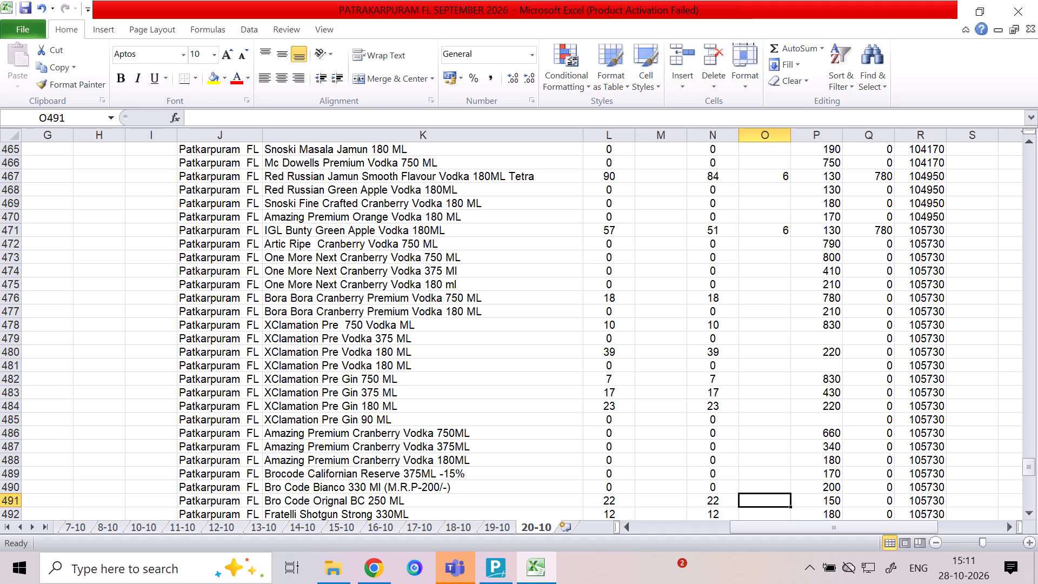
{"action": "key", "text": "3"}
{"action": "key", "text": "Down"}
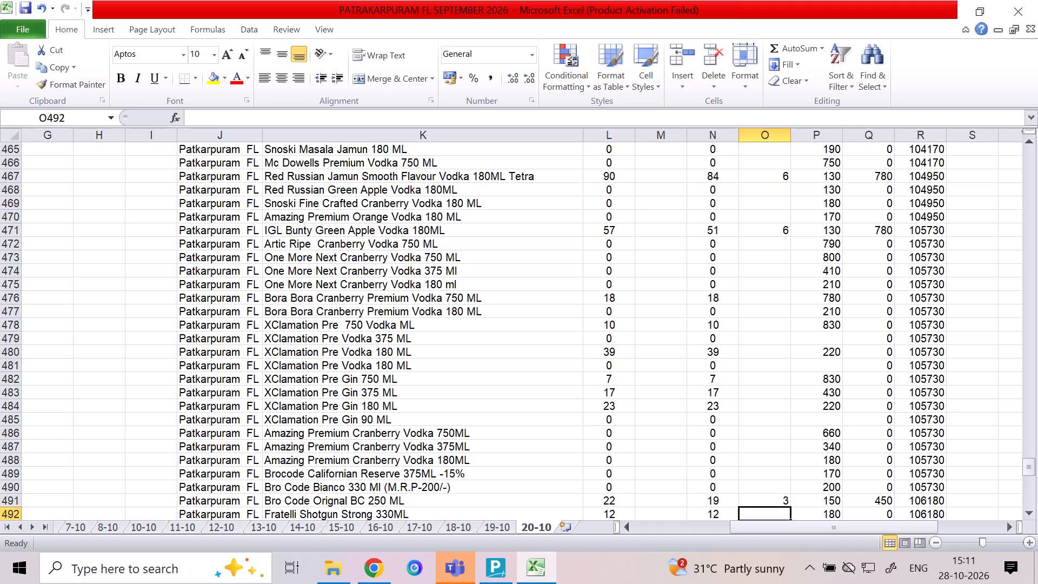
Enter a quantity of 3 in column O for Talli Tales Cosmopolitan Cranberry 275 ML in row 500.
{"action": "key", "text": "Down"}
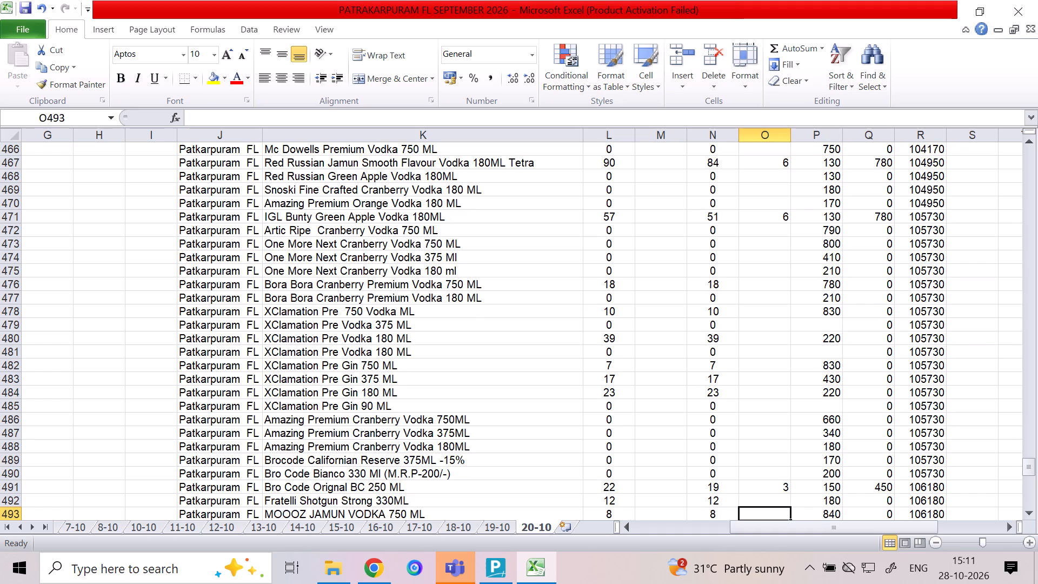
{"action": "key", "text": "Down"}
{"action": "key", "text": "Down"}
{"action": "key", "text": "Down"}
{"action": "key", "text": "Down"}
{"action": "key", "text": "Down"}
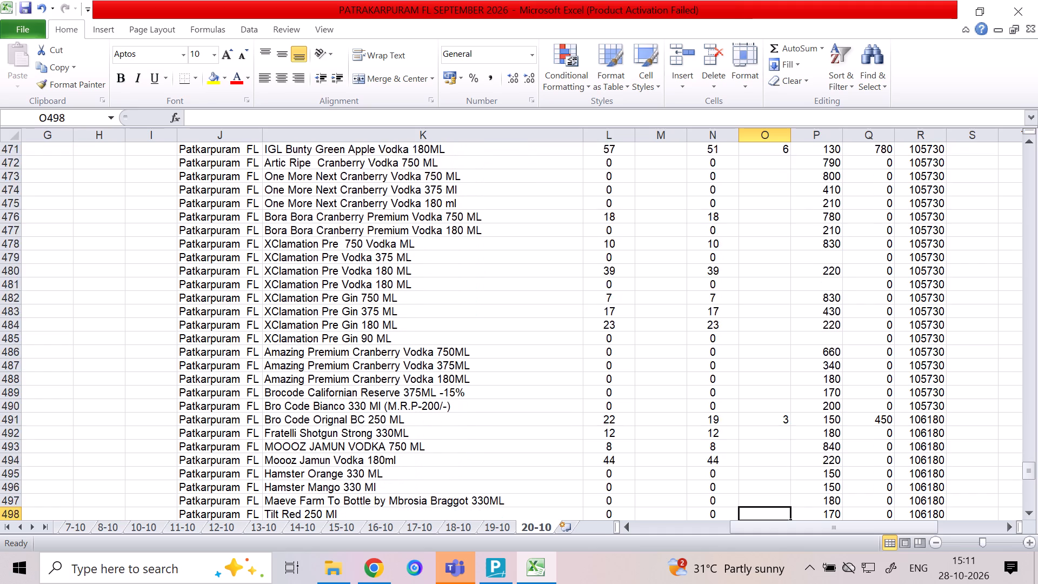
{"action": "key", "text": "Down"}
{"action": "key", "text": "Down"}
{"action": "key", "text": "Down"}
{"action": "key", "text": "Down"}
{"action": "key", "text": "Up"}
{"action": "key", "text": "Up"}
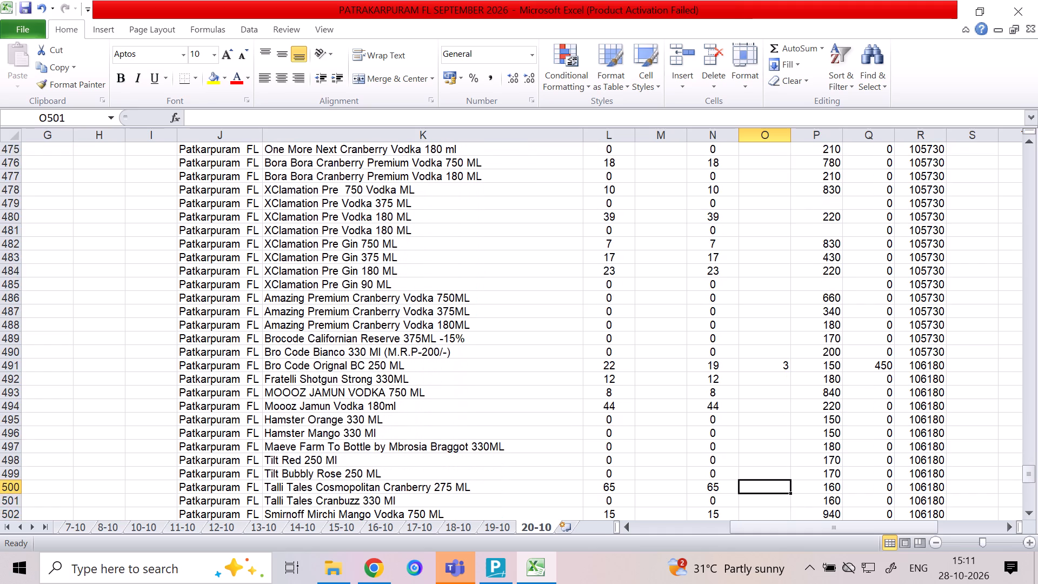
{"action": "key", "text": "3"}
{"action": "key", "text": "Down"}
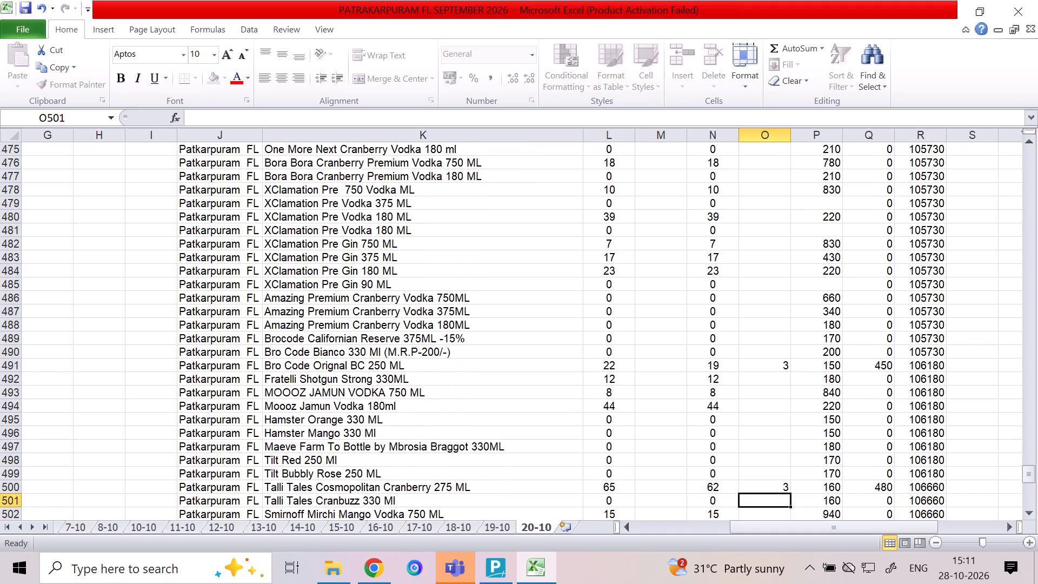
Enter column O quantities for Smirnoff Minty Jamun Vodka: 3 for 750ML, 5 for 375 ML and 13 for 180ML.
{"action": "key", "text": "Down"}
{"action": "key", "text": "Down"}
{"action": "key", "text": "Up"}
{"action": "key", "text": "Up"}
{"action": "key", "text": "Up"}
{"action": "key", "text": "Down"}
{"action": "key", "text": "Down"}
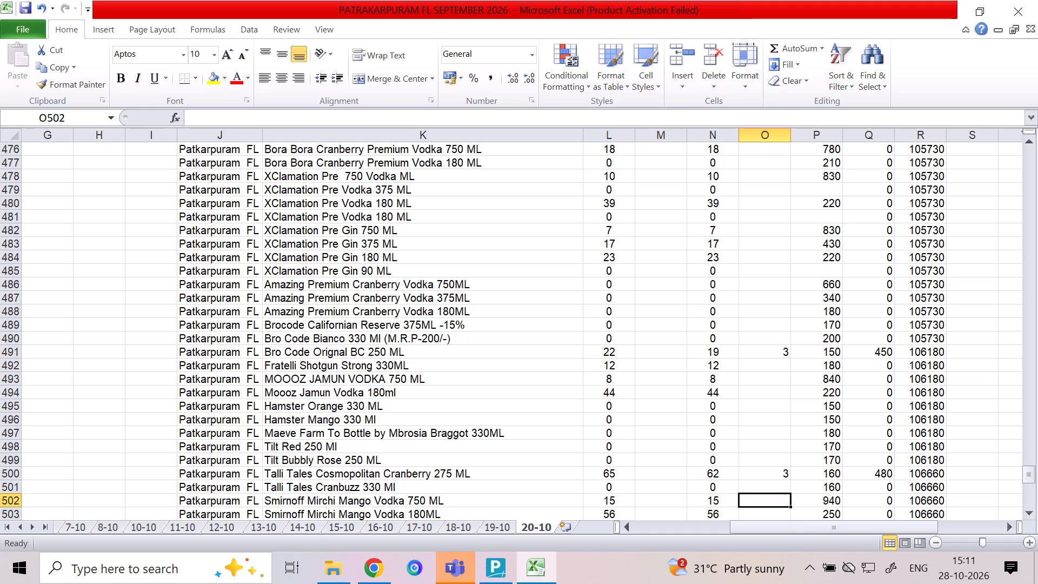
{"action": "key", "text": "Down"}
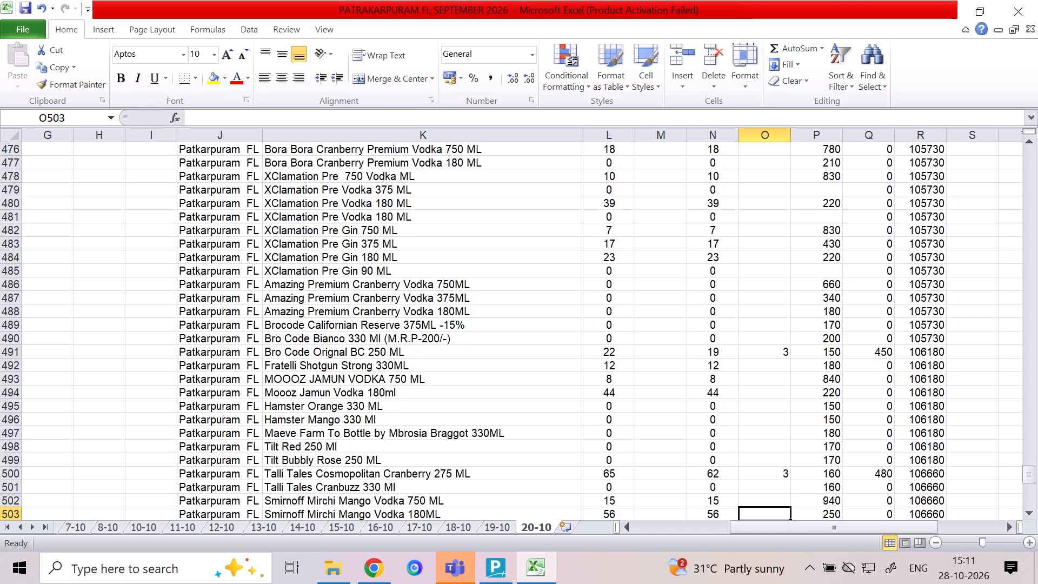
{"action": "key", "text": "Down"}
{"action": "key", "text": "Down"}
{"action": "key", "text": "Down"}
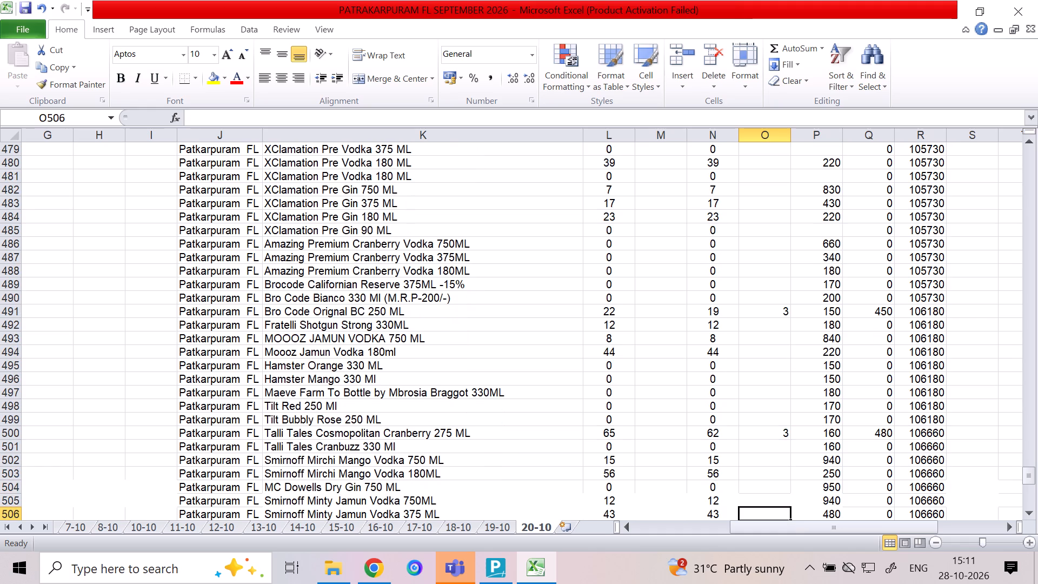
{"action": "key", "text": "Up"}
{"action": "key", "text": "Up"}
{"action": "key", "text": "Down"}
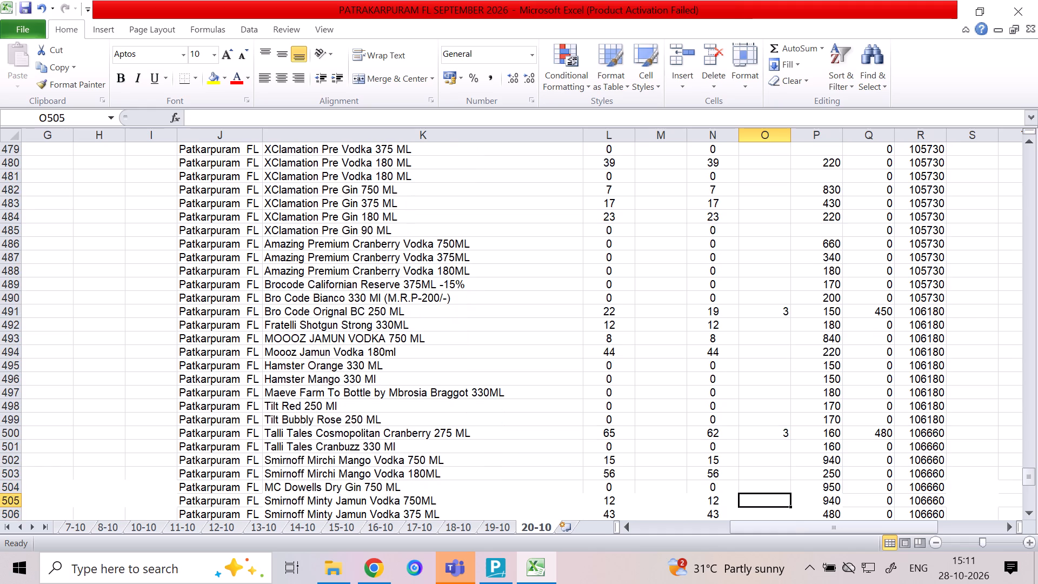
{"action": "key", "text": "3"}
{"action": "key", "text": "Down"}
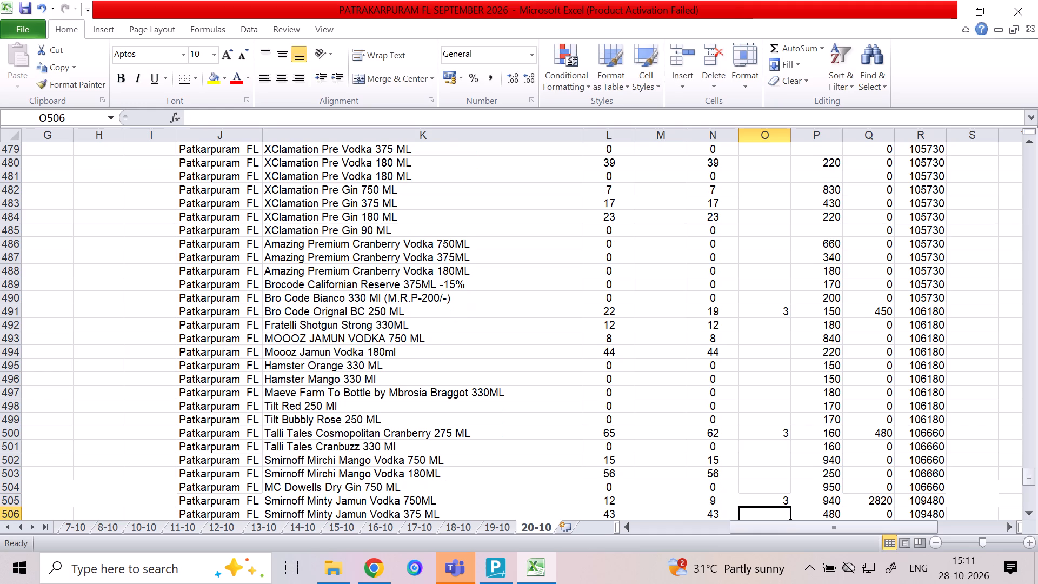
{"action": "key", "text": "5"}
{"action": "key", "text": "Down"}
{"action": "type", "text": "13"}
{"action": "key", "text": "Down"}
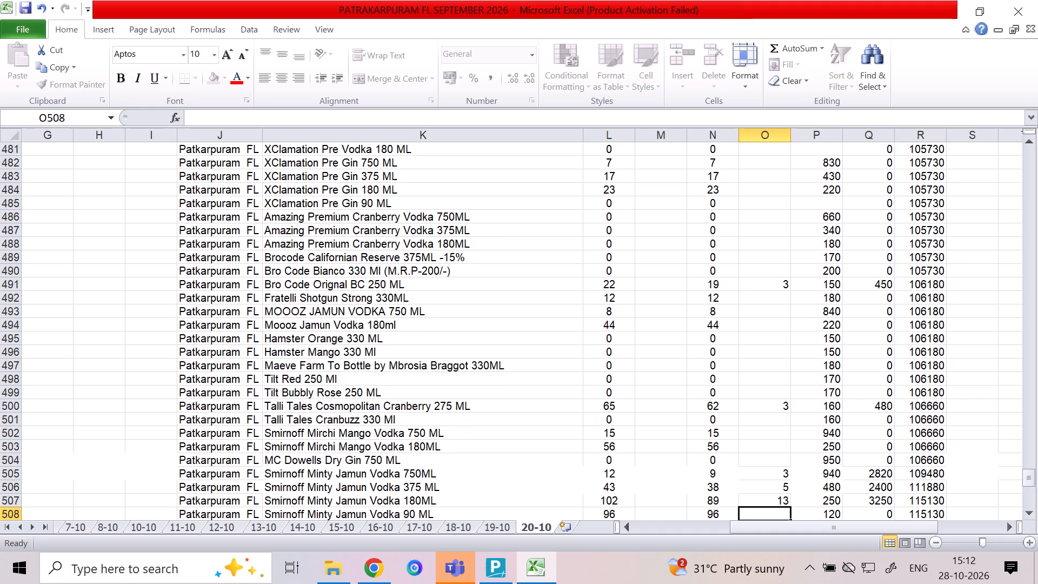
Enter a quantity of 1 in column O for Magic Moments Aam Panna Vodka 180ml.
{"action": "key", "text": "Down"}
{"action": "key", "text": "Down"}
{"action": "key", "text": "Down"}
{"action": "key", "text": "Down"}
{"action": "key", "text": "Down"}
{"action": "key", "text": "Down"}
{"action": "key", "text": "Down"}
{"action": "key", "text": "Down"}
{"action": "key", "text": "Down"}
{"action": "key", "text": "Down"}
{"action": "key", "text": "Down"}
{"action": "key", "text": "Down"}
{"action": "key", "text": "Down"}
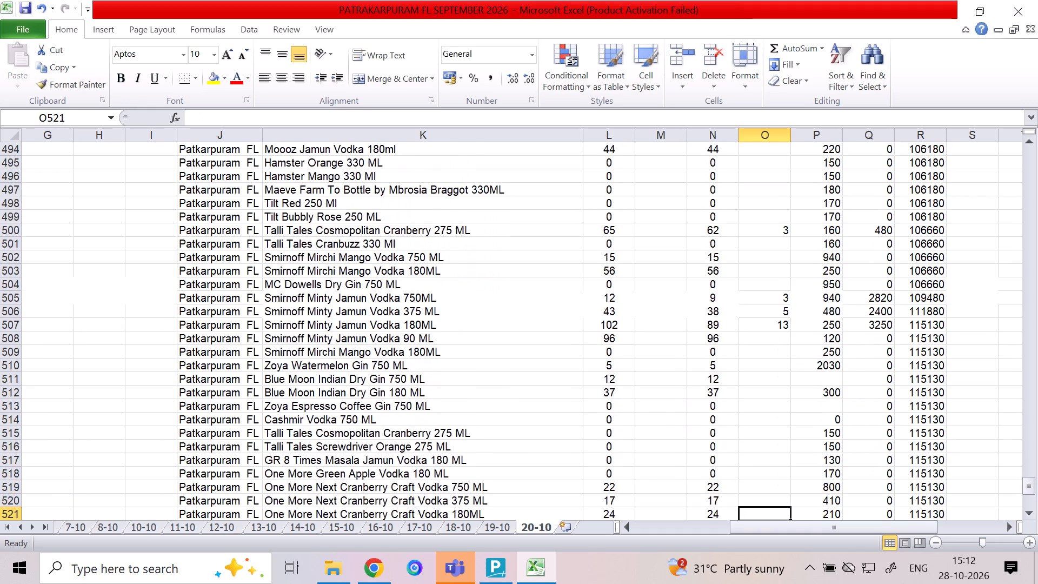
{"action": "key", "text": "Down"}
{"action": "key", "text": "Down"}
{"action": "key", "text": "Down"}
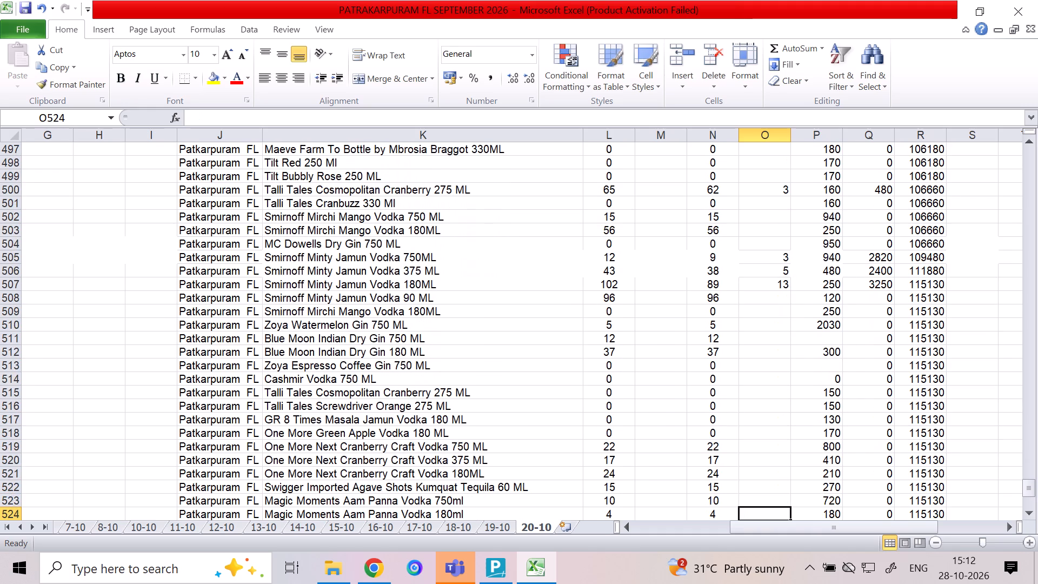
{"action": "key", "text": "1"}
{"action": "key", "text": "Down"}
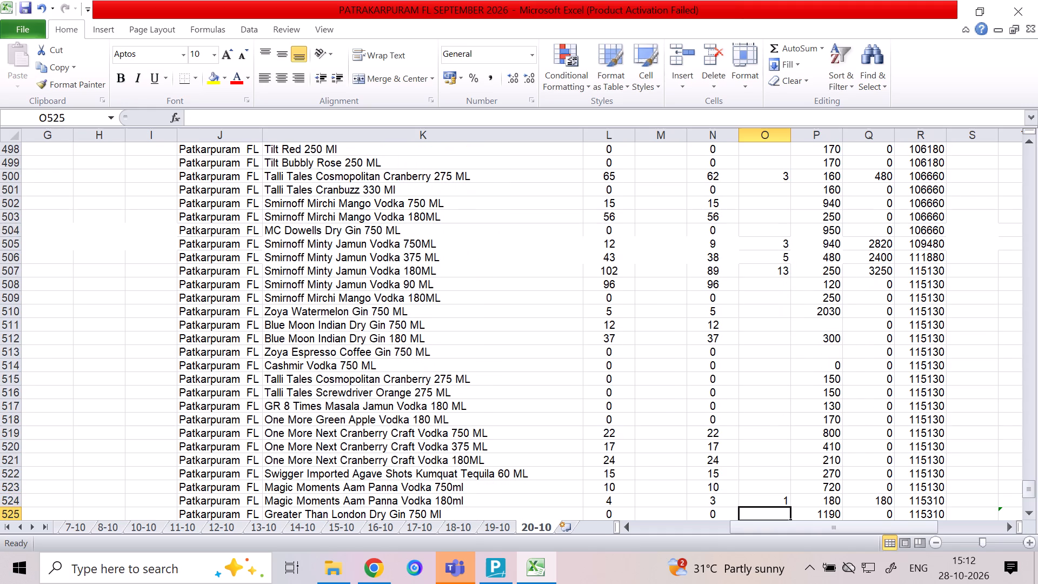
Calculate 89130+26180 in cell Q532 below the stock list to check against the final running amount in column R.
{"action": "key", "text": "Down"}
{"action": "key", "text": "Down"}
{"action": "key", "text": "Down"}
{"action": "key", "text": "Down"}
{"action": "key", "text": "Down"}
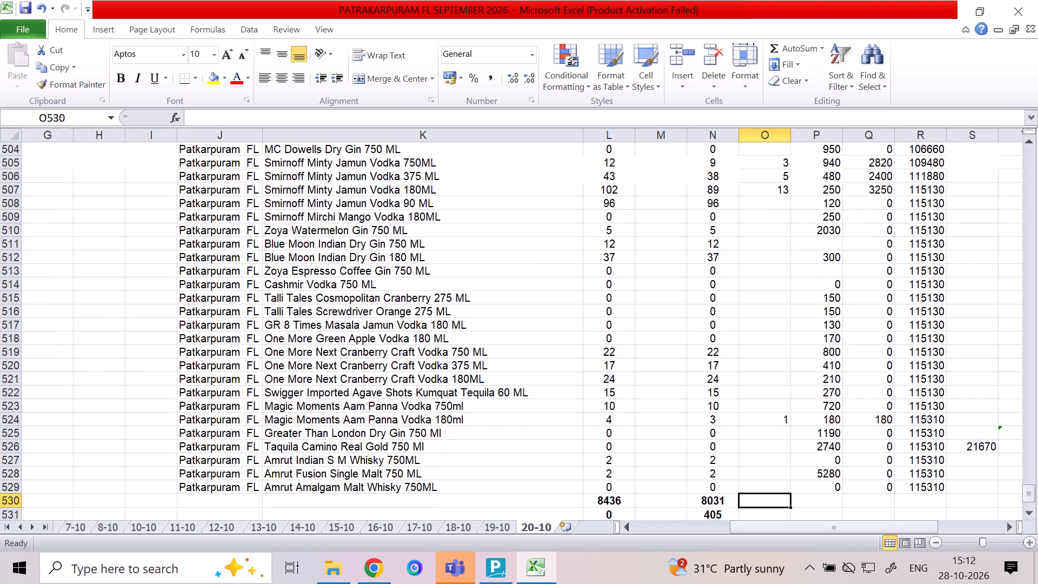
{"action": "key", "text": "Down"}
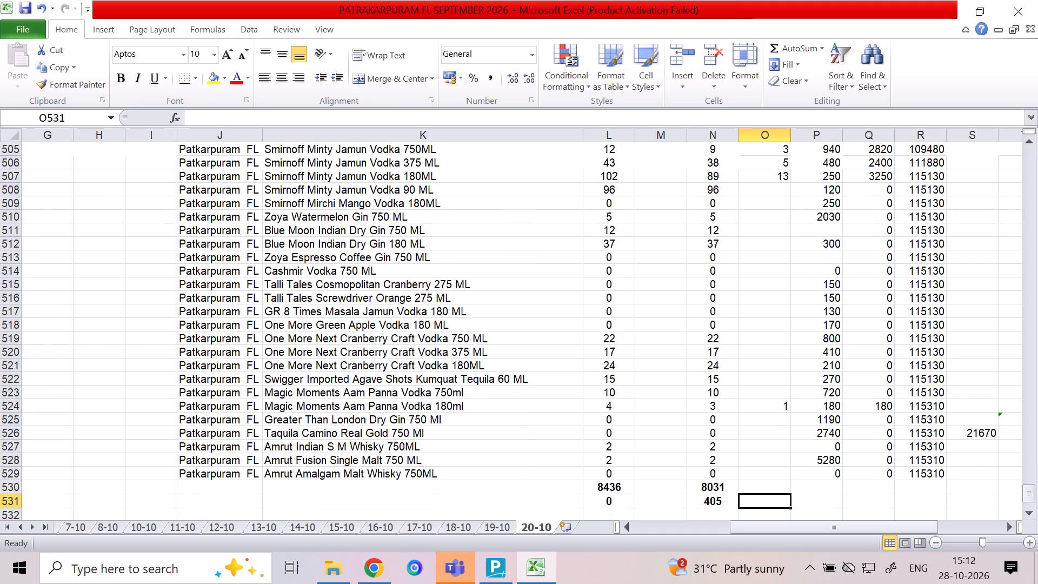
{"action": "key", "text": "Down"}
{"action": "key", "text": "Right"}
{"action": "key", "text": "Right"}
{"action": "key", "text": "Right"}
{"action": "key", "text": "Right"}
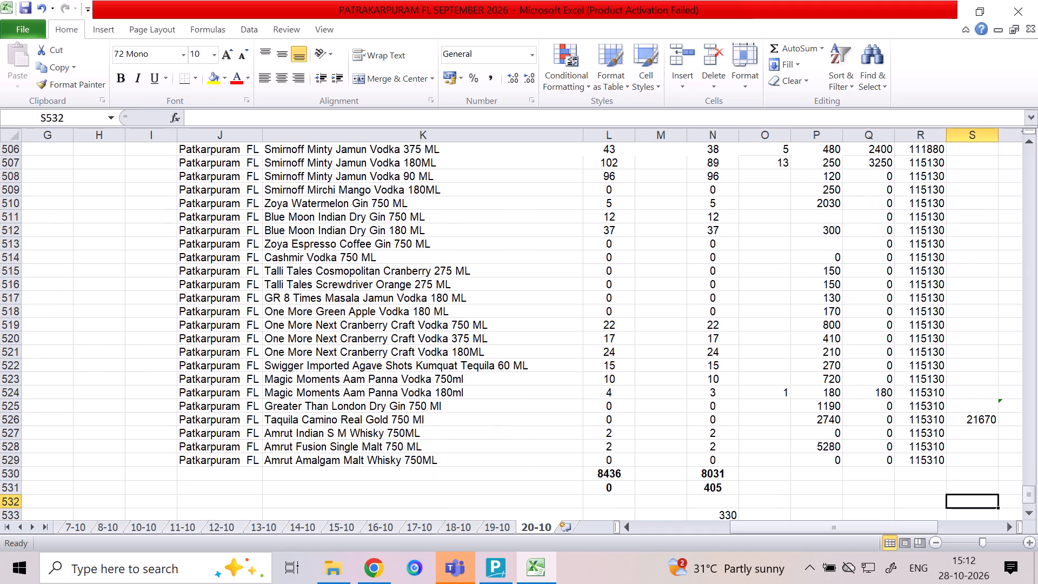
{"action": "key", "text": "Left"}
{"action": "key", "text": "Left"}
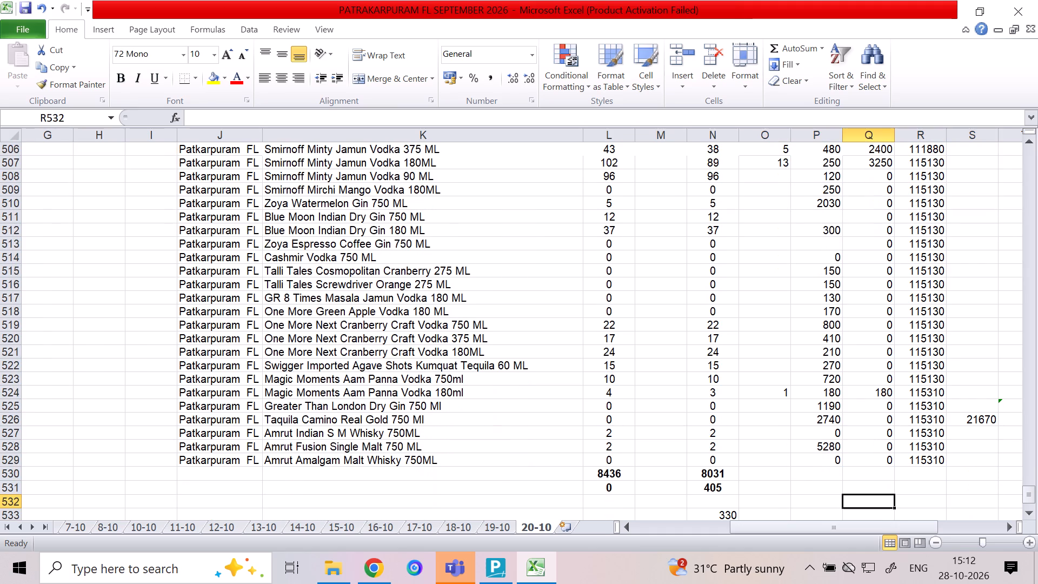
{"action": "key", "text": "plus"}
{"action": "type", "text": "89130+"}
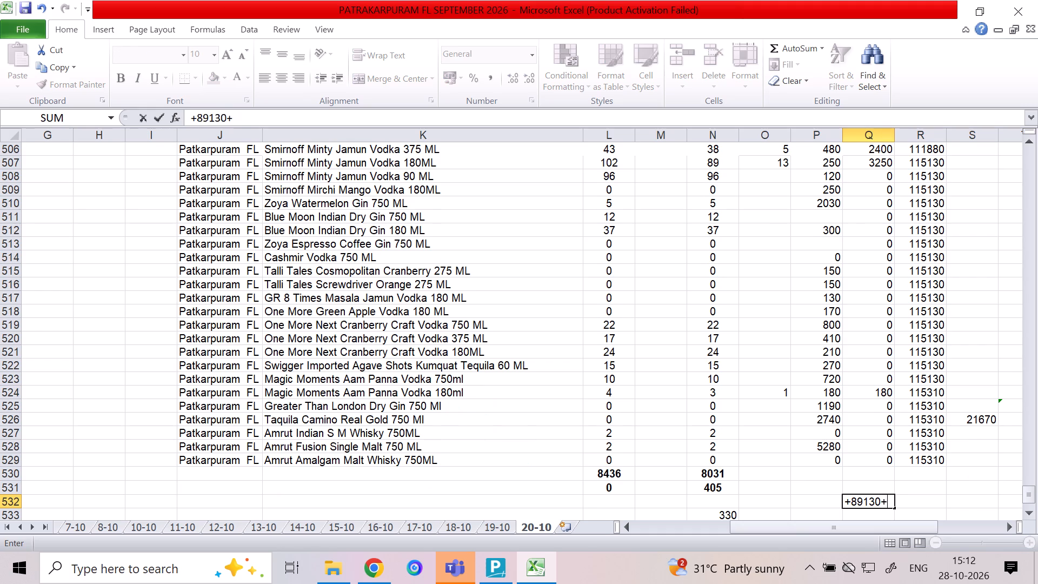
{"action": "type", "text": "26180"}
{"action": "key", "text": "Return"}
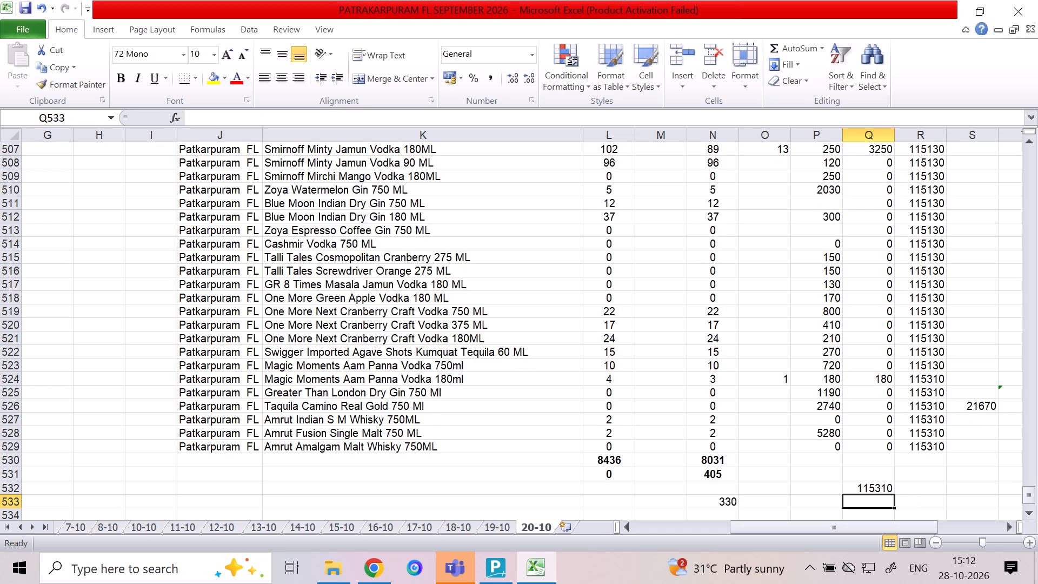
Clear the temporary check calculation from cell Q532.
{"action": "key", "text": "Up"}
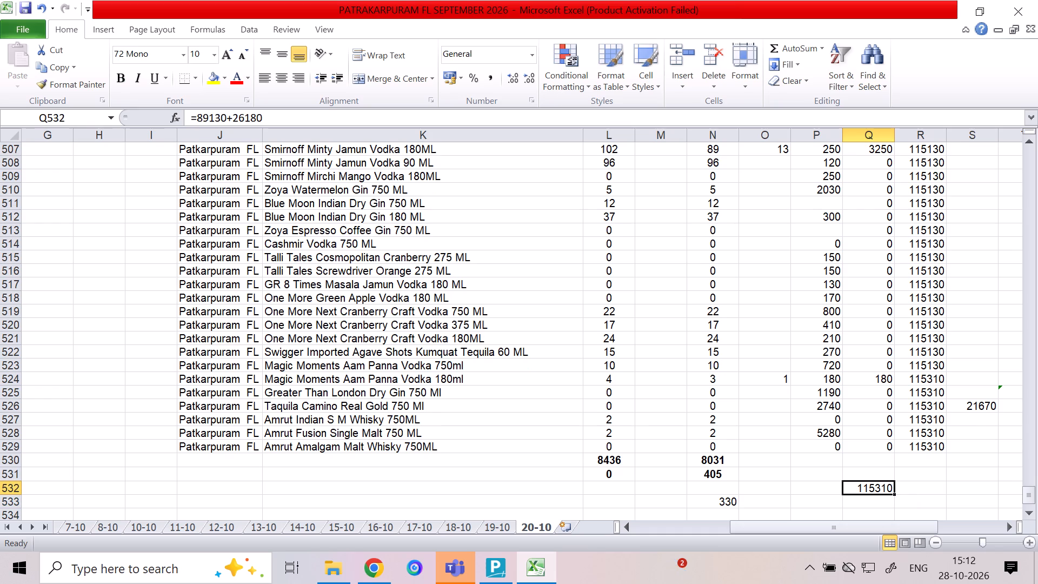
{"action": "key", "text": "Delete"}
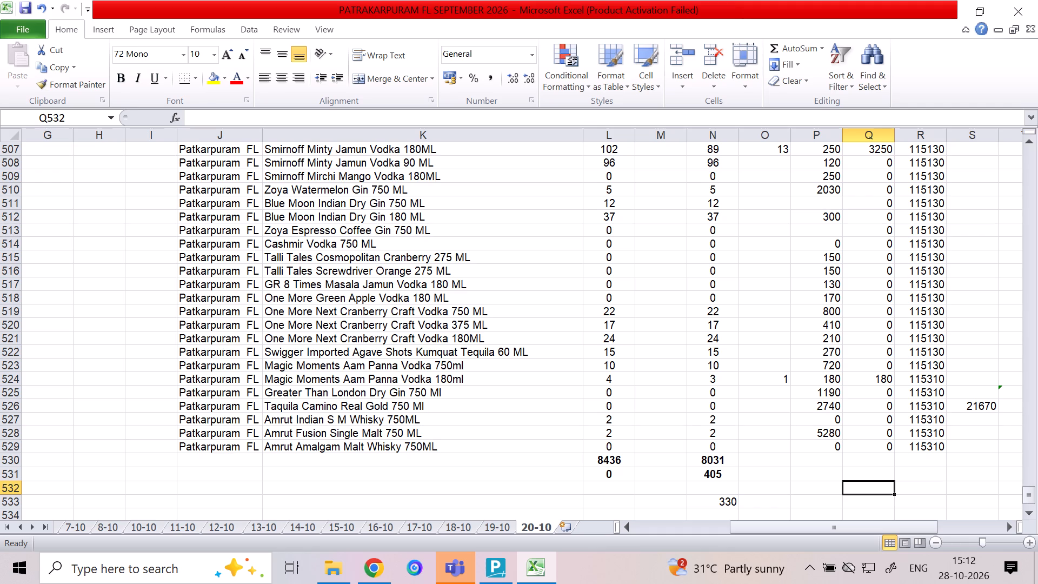
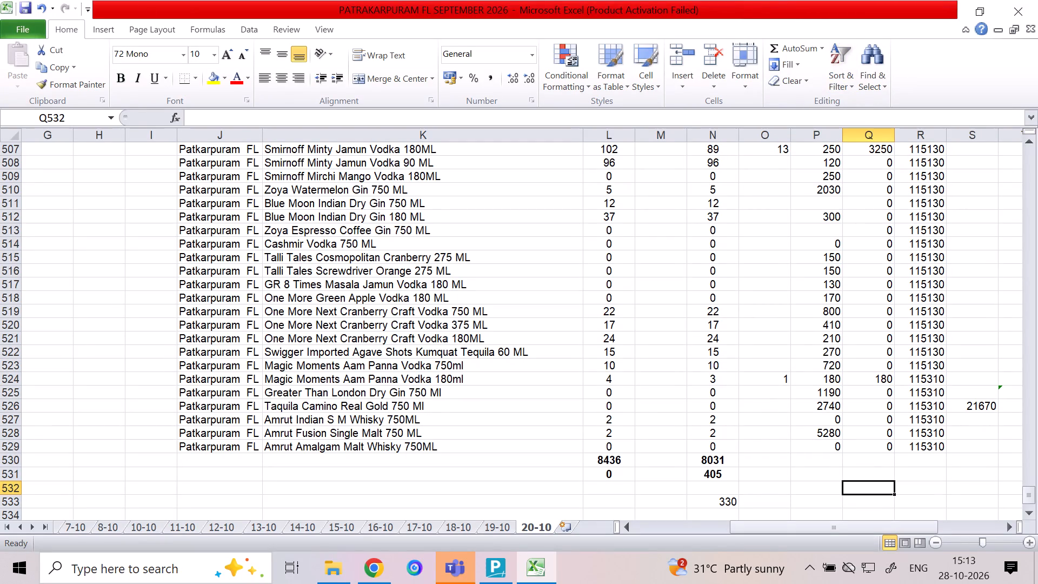
Close the PATRAKARPURAM FL SEPTEMBER 2026 workbook.
{"action": "left_click", "coordinate": [1020, 1]}
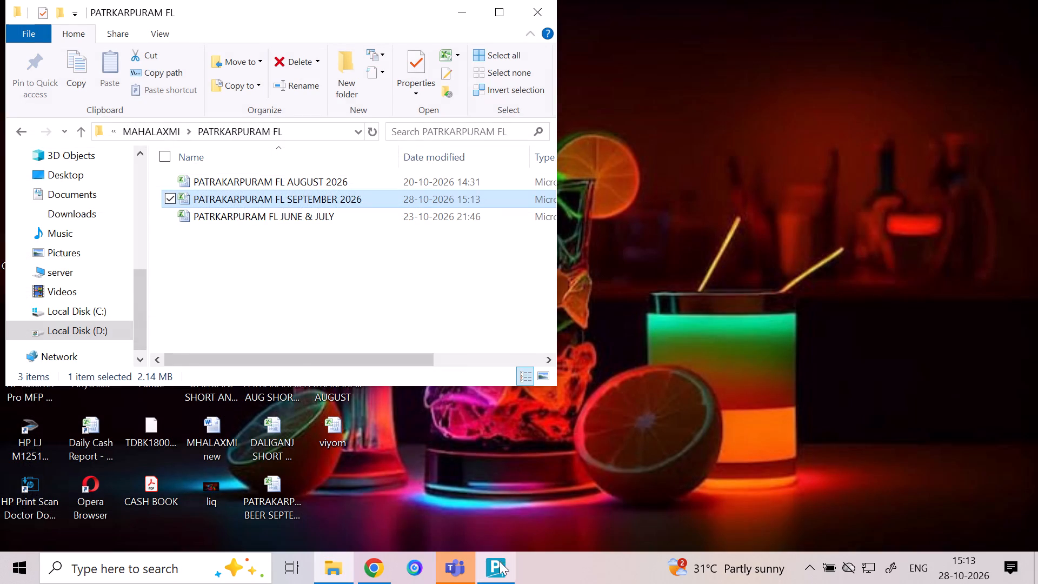
Switch to TallyPrime and open the Statistics report of voucher and account types.
{"action": "left_click_drag", "start_coordinate": [501, 561], "coordinate": [502, 567]}
{"action": "type", "text": "dss"}
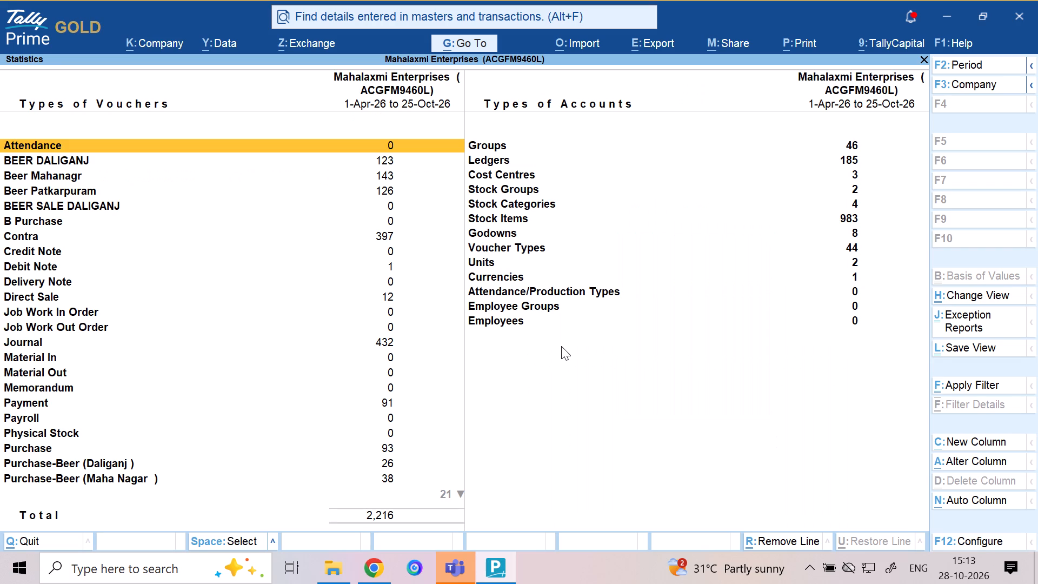
Check the monthly register of the Wine Sale Patrkarpuram voucher type and return to the statistics.
{"action": "key", "text": "Down"}
{"action": "key", "text": "Down"}
{"action": "key", "text": "Down"}
{"action": "key", "text": "Down"}
{"action": "key", "text": "Down"}
{"action": "key", "text": "Down"}
{"action": "key", "text": "Down"}
{"action": "key", "text": "Down"}
{"action": "key", "text": "Down"}
{"action": "key", "text": "Down"}
{"action": "key", "text": "Down"}
{"action": "key", "text": "Down"}
{"action": "key", "text": "Down"}
{"action": "key", "text": "Down"}
{"action": "key", "text": "Down"}
{"action": "key", "text": "Down"}
{"action": "key", "text": "Down"}
{"action": "key", "text": "Down"}
{"action": "key", "text": "Down"}
{"action": "key", "text": "Down"}
{"action": "key", "text": "Down"}
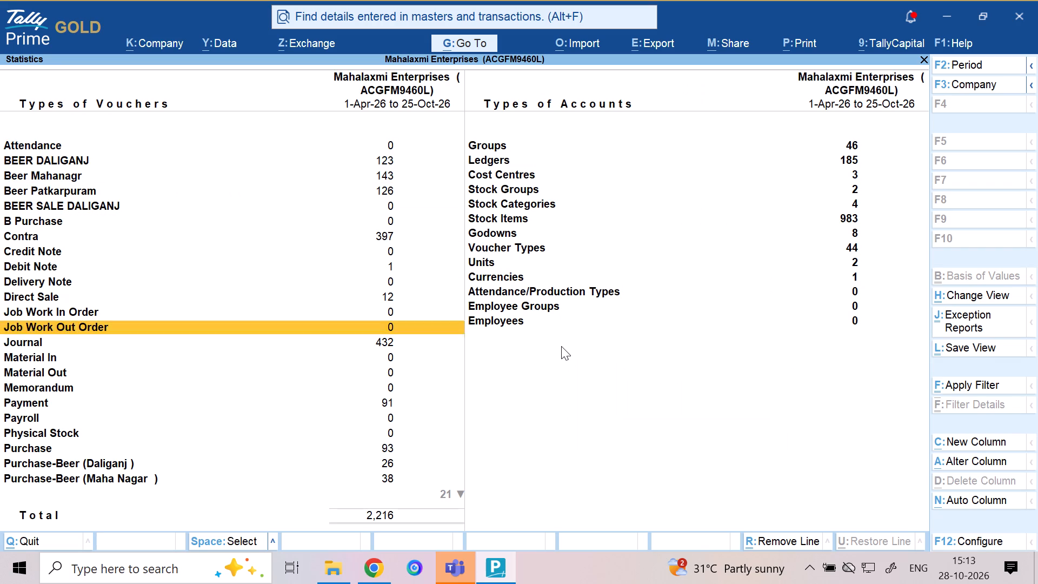
{"action": "key", "text": "Up"}
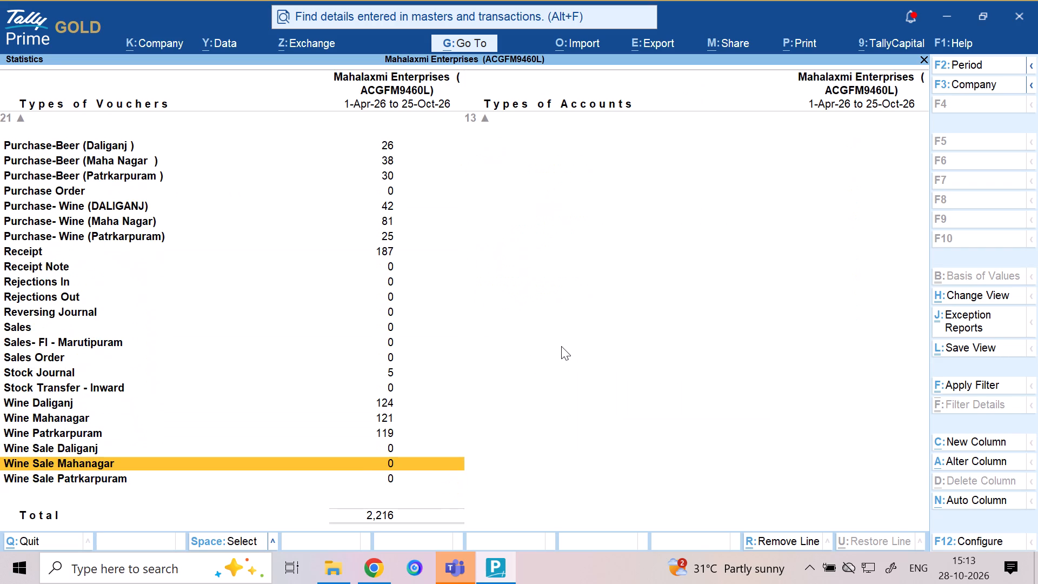
{"action": "key", "text": "Up"}
{"action": "key", "text": "Down"}
{"action": "key", "text": "Down"}
{"action": "key", "text": "Return"}
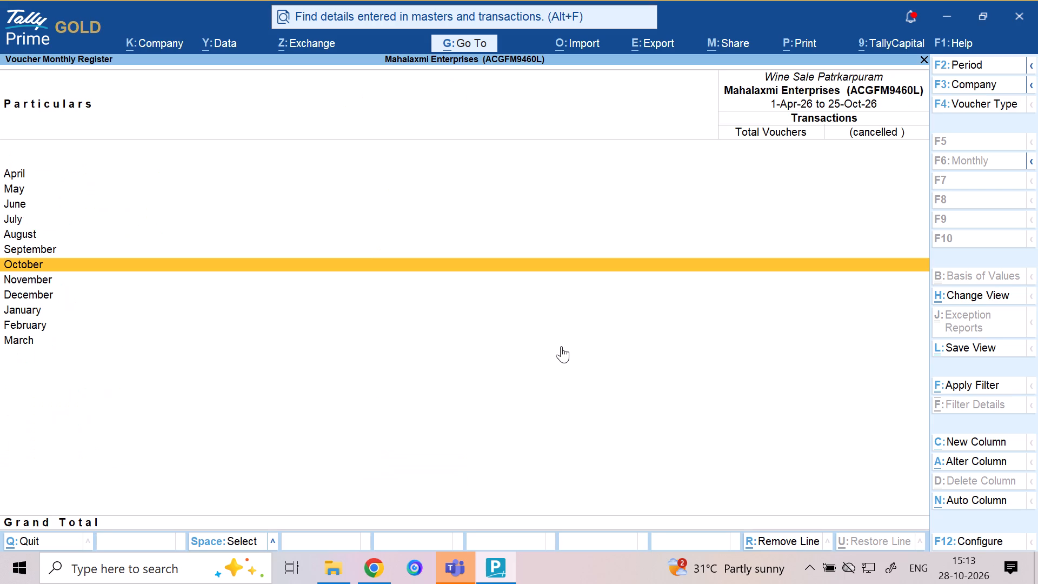
{"action": "key", "text": "Up"}
{"action": "key", "text": "Escape"}
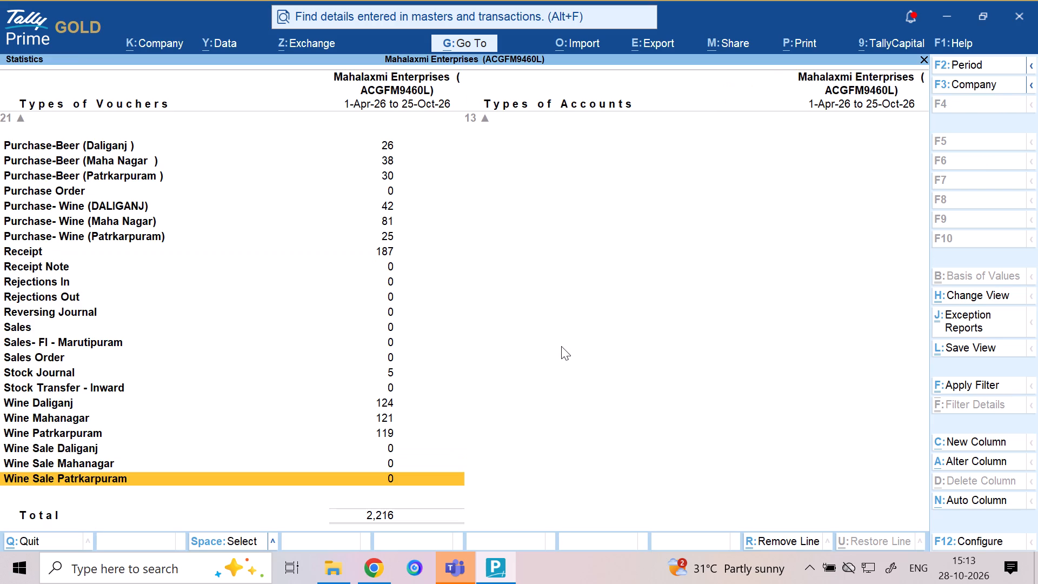
Open the October voucher list for Wine Patrkarpuram and go to its last entry to check the latest date entered.
{"action": "key", "text": "Up"}
{"action": "key", "text": "Up"}
{"action": "key", "text": "Up"}
{"action": "key", "text": "Return"}
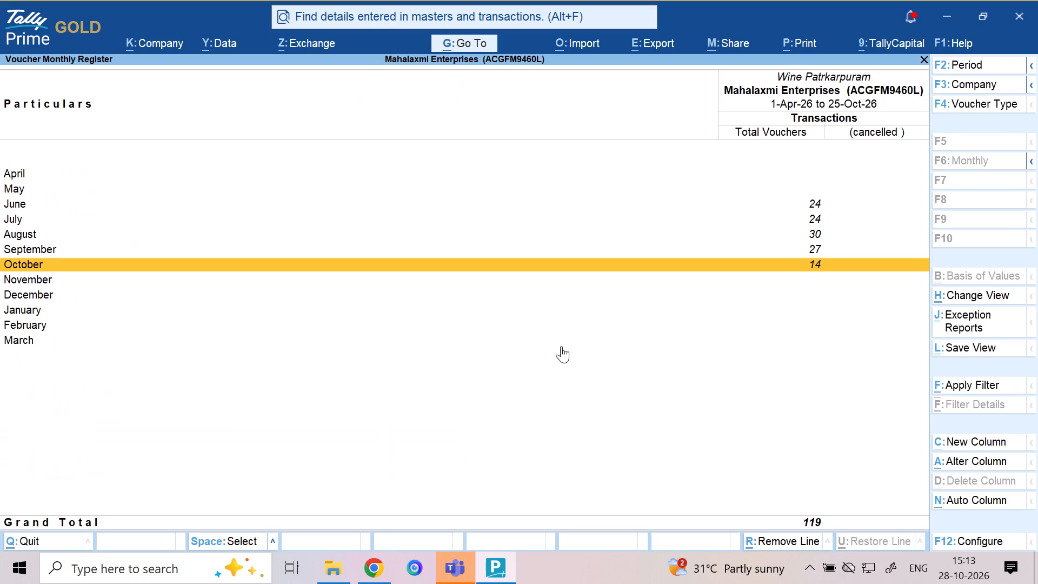
{"action": "key", "text": "Return"}
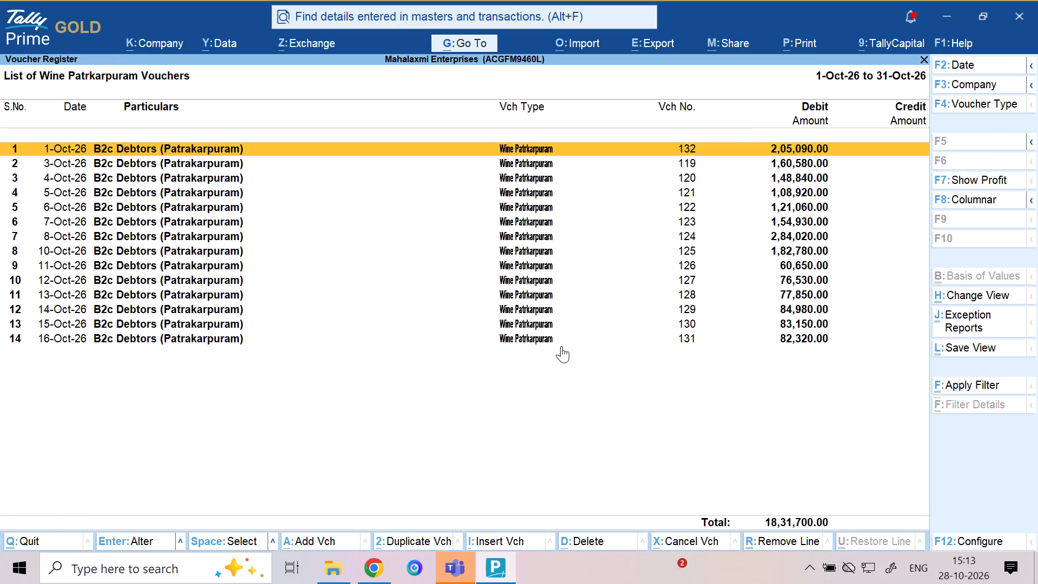
{"action": "key", "text": "Down"}
{"action": "key", "text": "Down"}
{"action": "key", "text": "Down"}
{"action": "key", "text": "Down"}
{"action": "key", "text": "Down"}
{"action": "key", "text": "Down"}
{"action": "key", "text": "Down"}
{"action": "key", "text": "Down"}
{"action": "key", "text": "Down"}
{"action": "key", "text": "Down"}
{"action": "key", "text": "Down"}
{"action": "key", "text": "Down"}
{"action": "key", "text": "Down"}
{"action": "key", "text": "Down"}
{"action": "key", "text": "Down"}
{"action": "key", "text": "Down"}
{"action": "key", "text": "Down"}
{"action": "key", "text": "Down"}
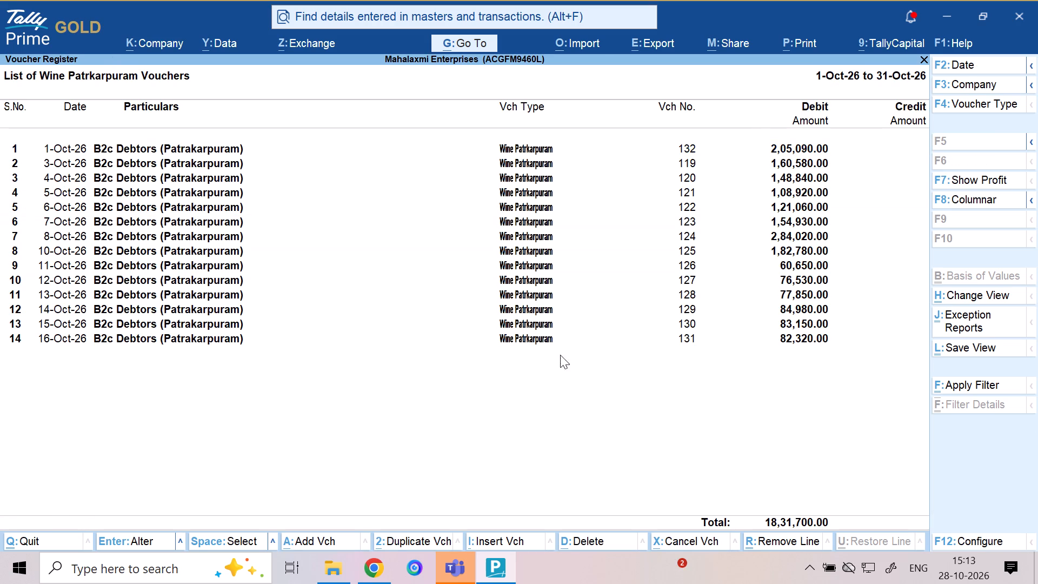
Begin an Excel transactions import with PATRAKARPURAM FL SEPTEMBER 2026.xlsx from D:\MAHALAXMI\PATRKARPURAM FL as the source file.
{"action": "left_click", "coordinate": [590, 47]}
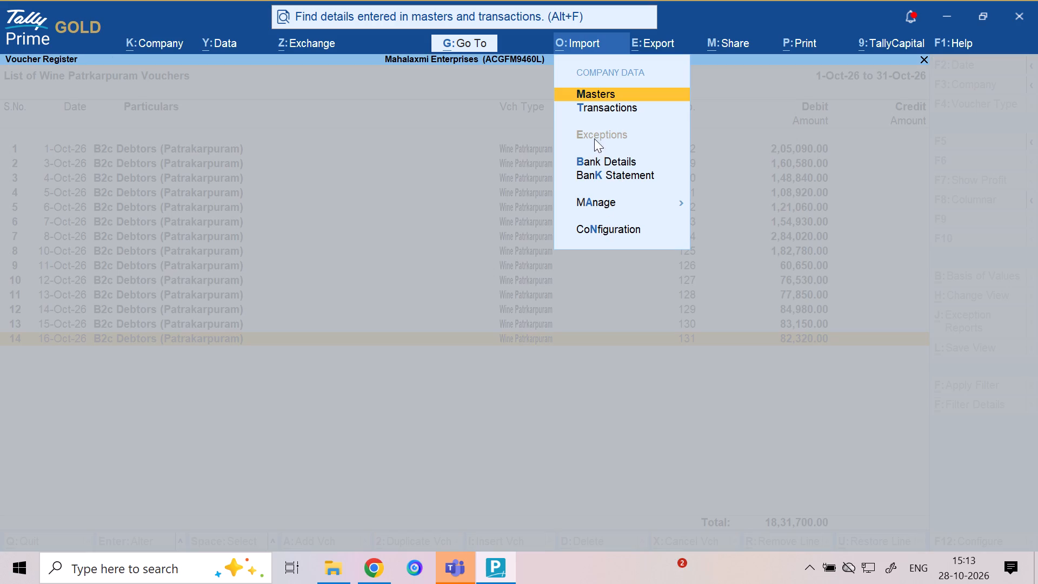
{"action": "left_click", "coordinate": [597, 108]}
{"action": "key", "text": "Return"}
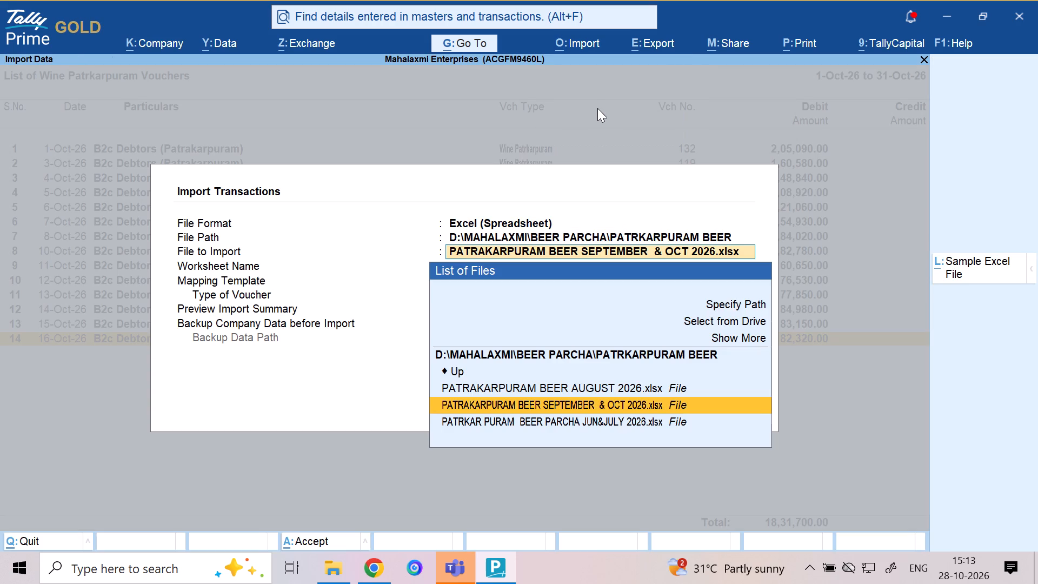
{"action": "key", "text": "Escape"}
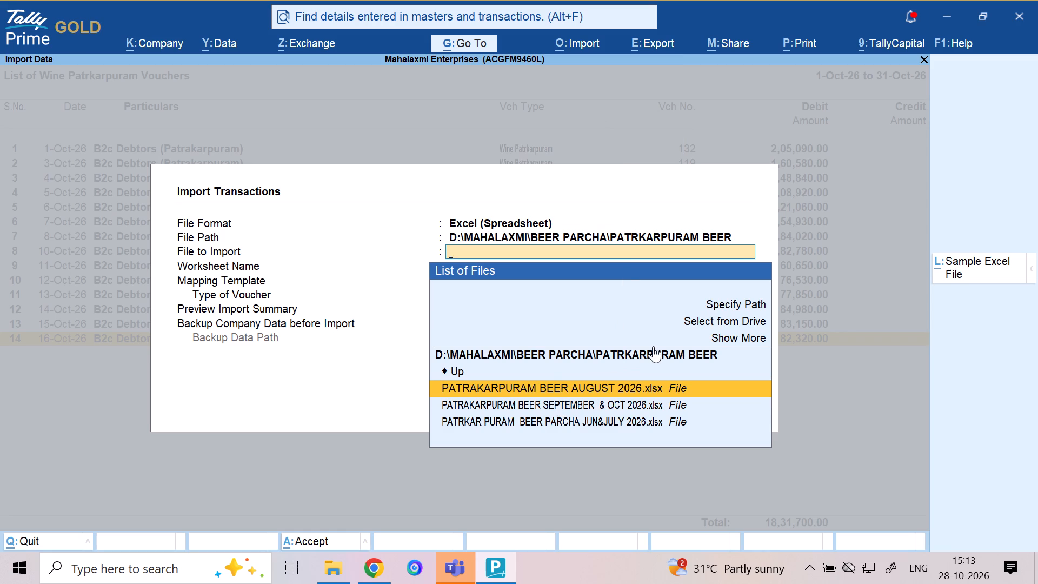
{"action": "left_click", "coordinate": [342, 565]}
{"action": "left_click", "coordinate": [382, 268]}
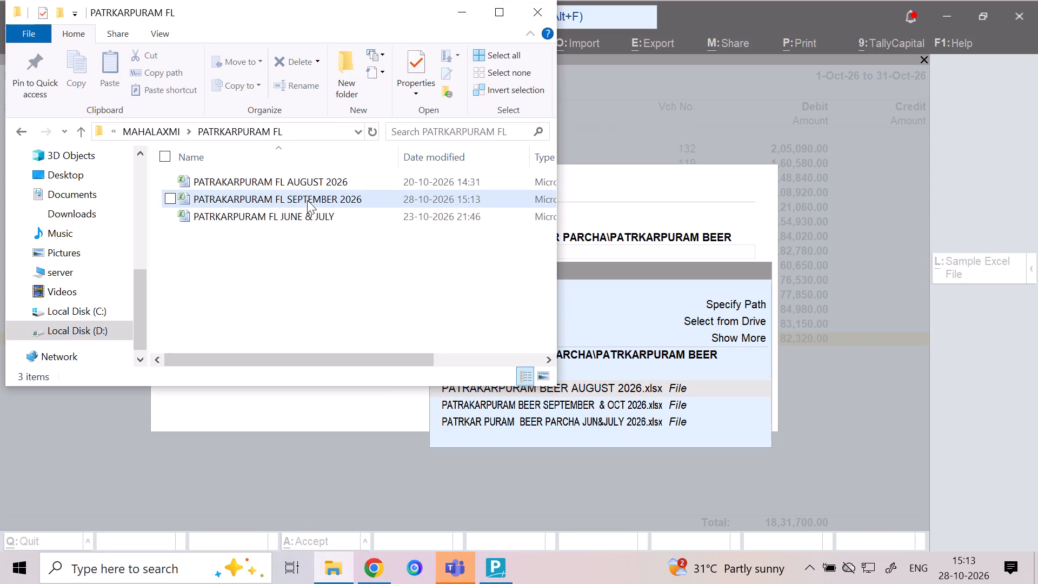
{"action": "left_click", "coordinate": [322, 131]}
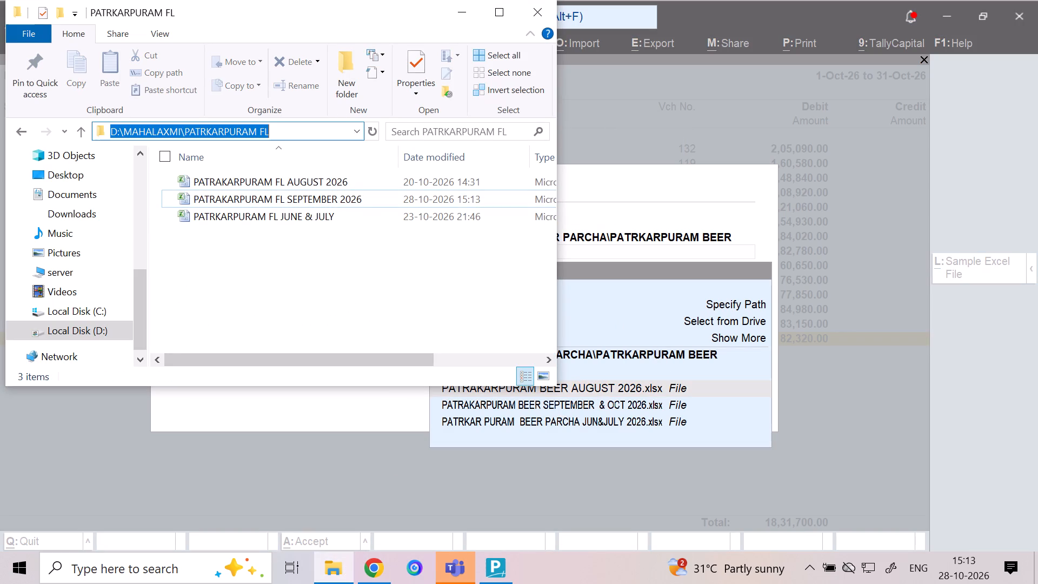
{"action": "key", "text": "ctrl+c"}
{"action": "key", "text": "alt+Tab"}
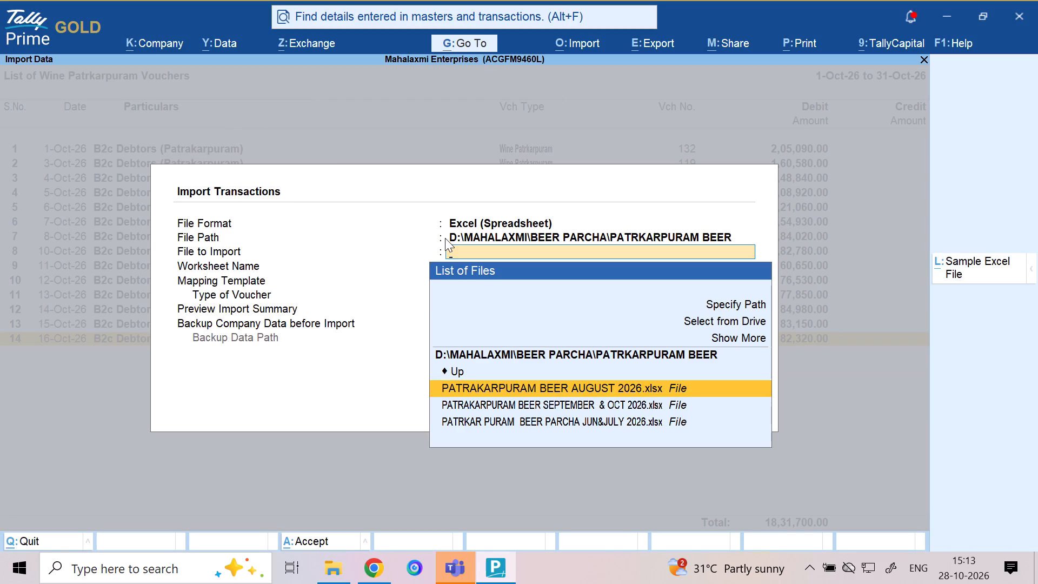
{"action": "key", "text": "ctrl+v"}
{"action": "key", "text": "Return"}
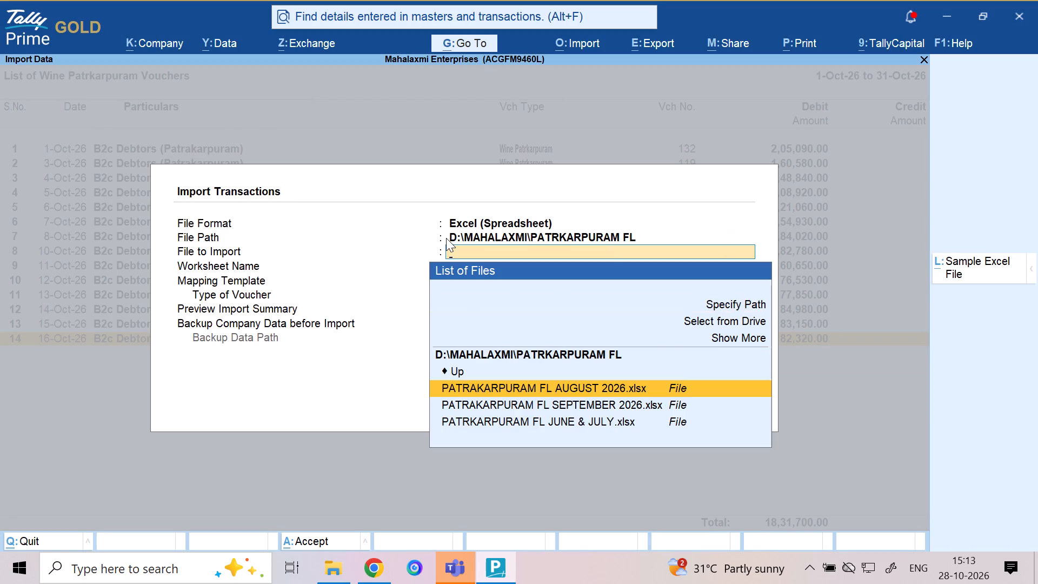
{"action": "key", "text": "Down"}
{"action": "key", "text": "Return"}
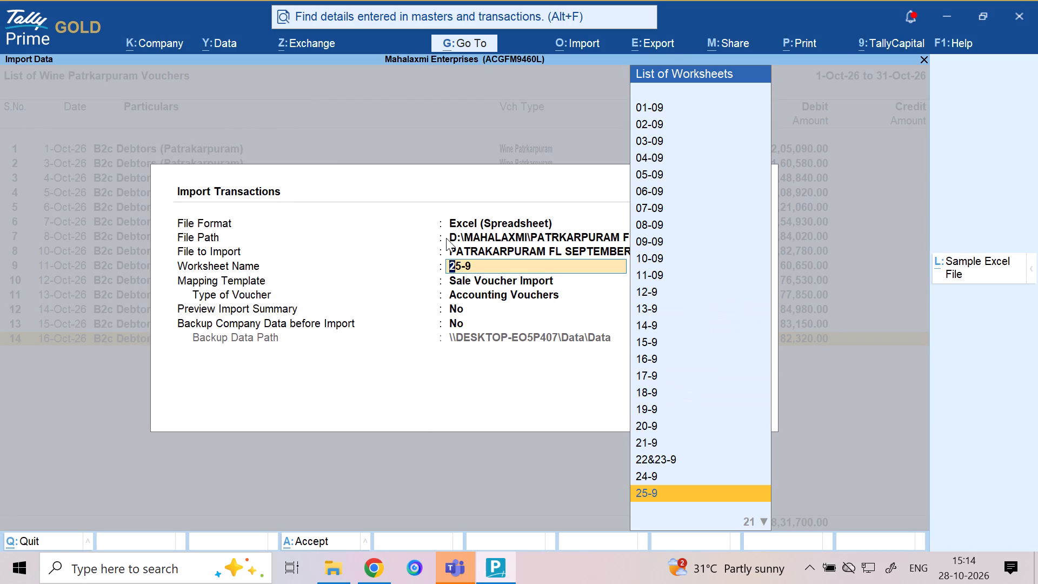
Set the import worksheet to 17-10, keeping the Sale Voucher Import template, Accounting Vouchers and no import summary preview.
{"action": "type", "text": "17"}
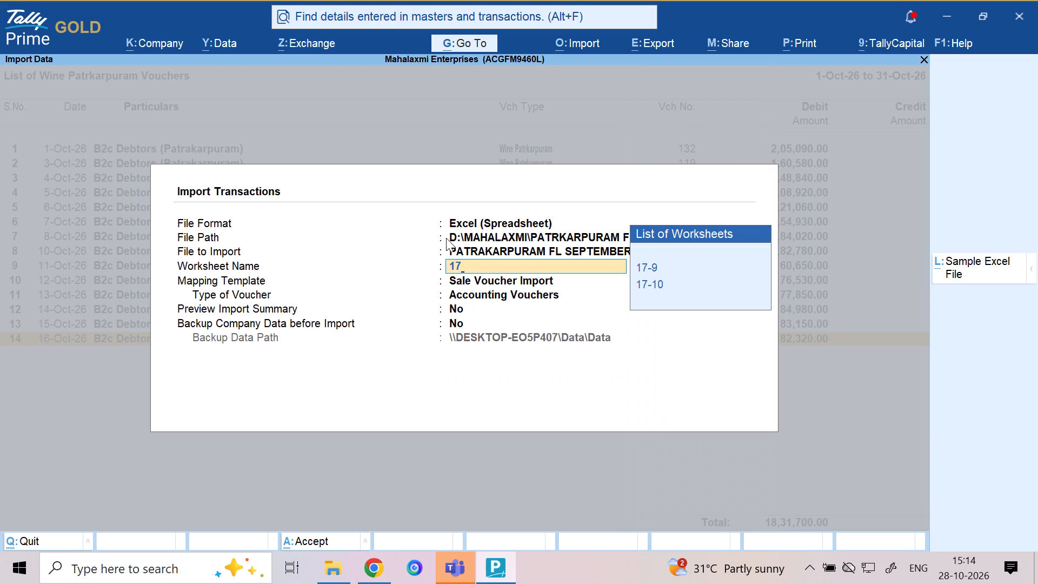
{"action": "key", "text": "Down"}
{"action": "key", "text": "Down"}
{"action": "key", "text": "Return"}
{"action": "key", "text": "Return"}
{"action": "key", "text": "Return"}
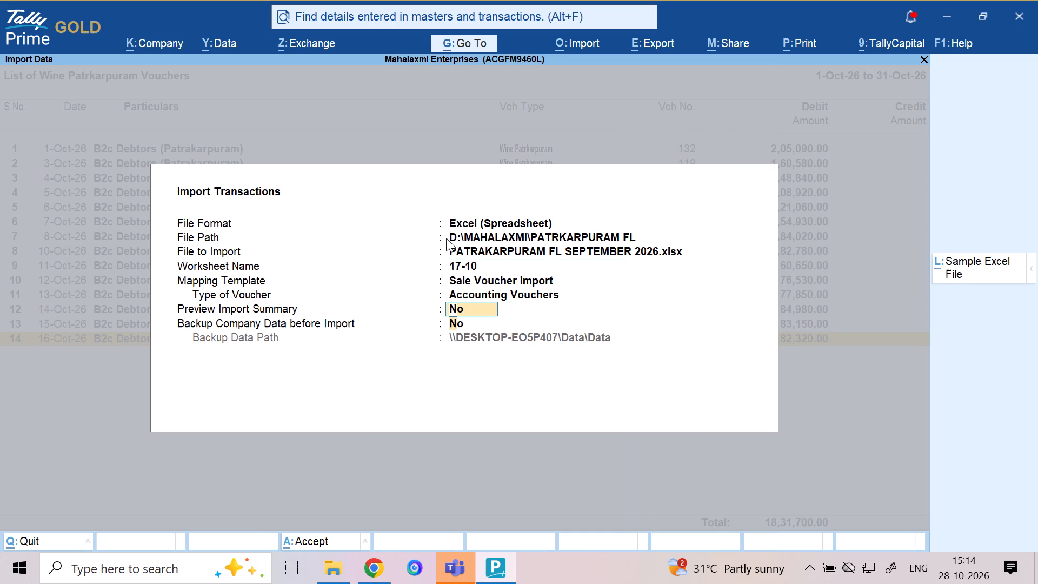
{"action": "key", "text": "Return"}
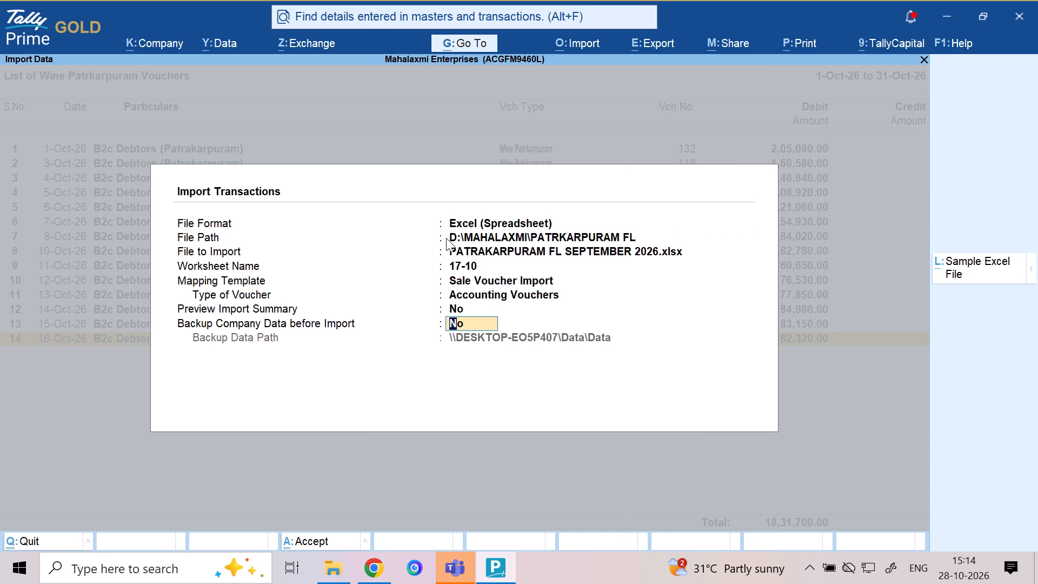
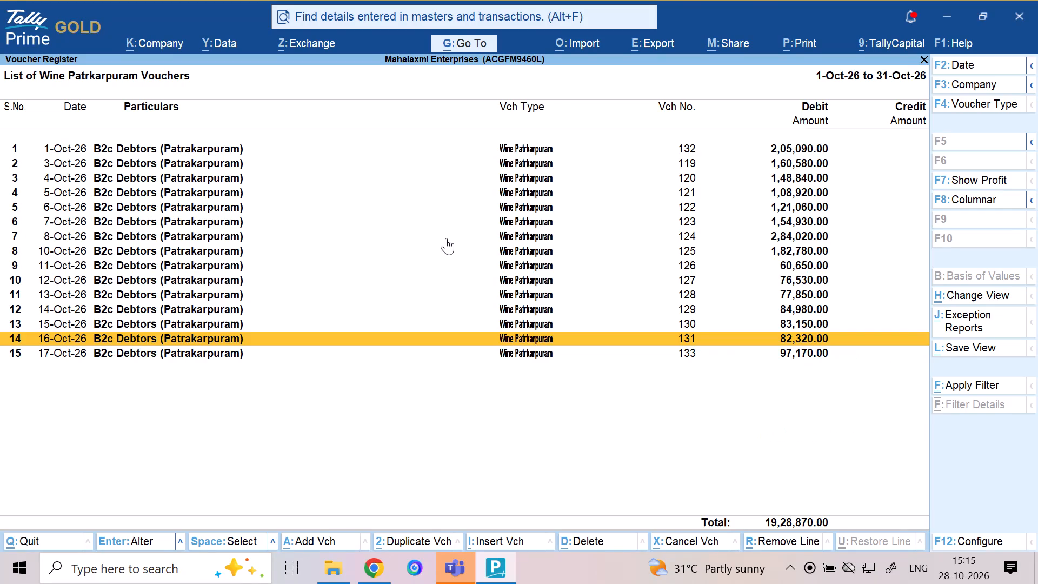
Switch the imported 17-Oct-26 Wine Patrkarpuram voucher from As Voucher to Item Invoice mode and save it.
{"action": "key", "text": "Down"}
{"action": "key", "text": "Return"}
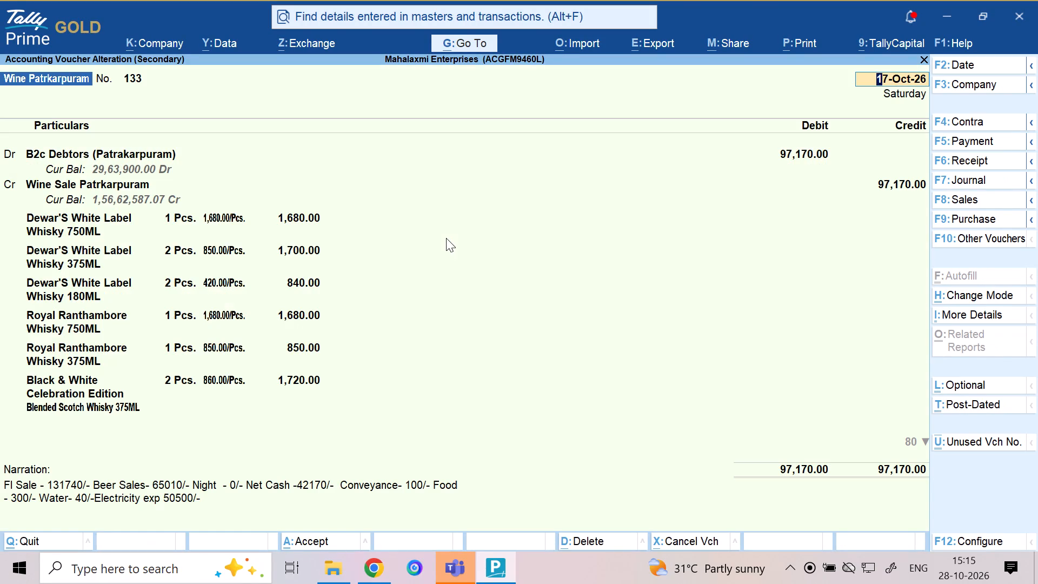
{"action": "key", "text": "ctrl+h"}
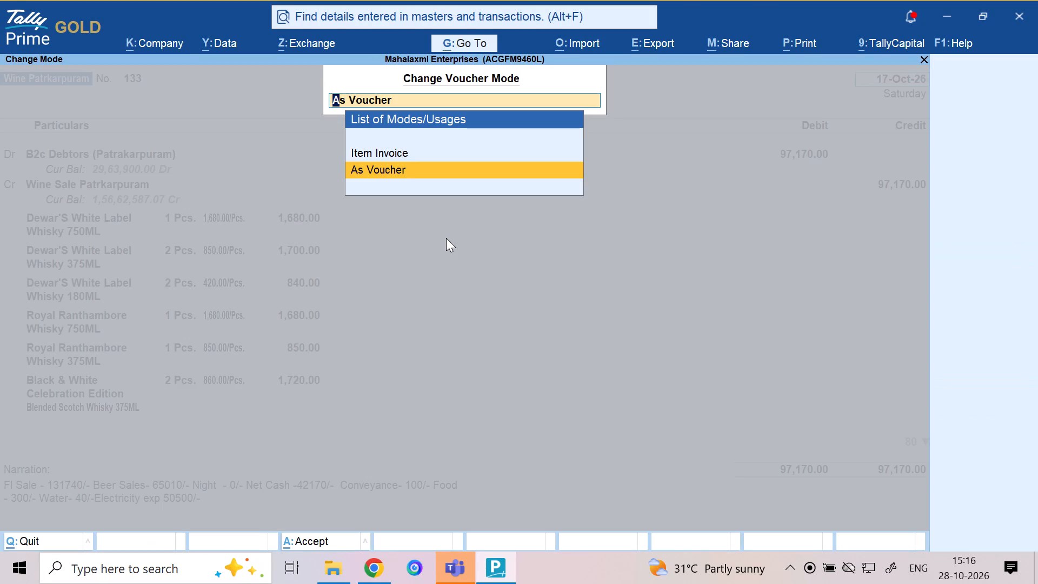
{"action": "key", "text": "Up"}
{"action": "key", "text": "Return"}
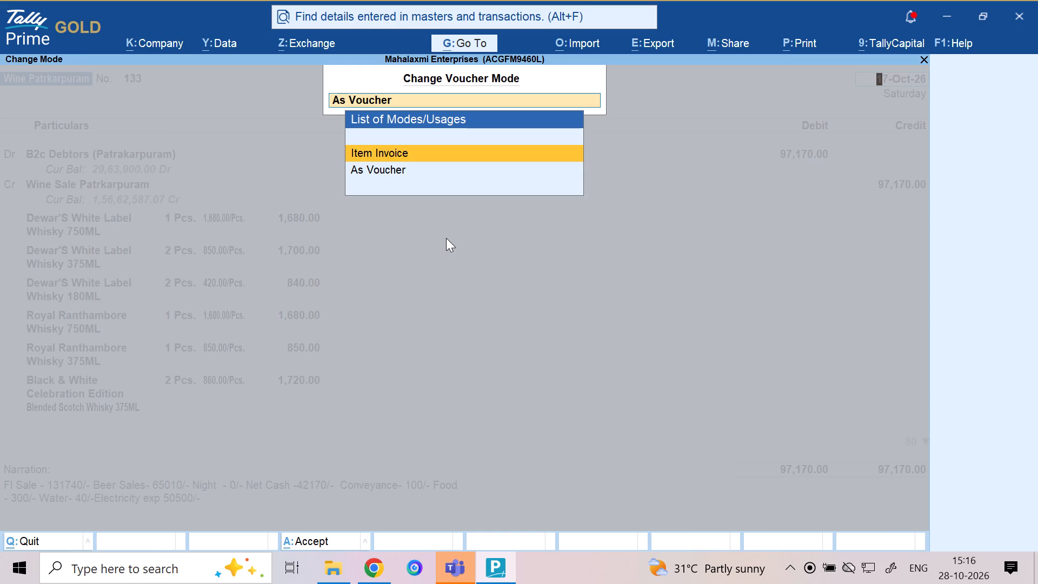
{"action": "key", "text": "ctrl+a"}
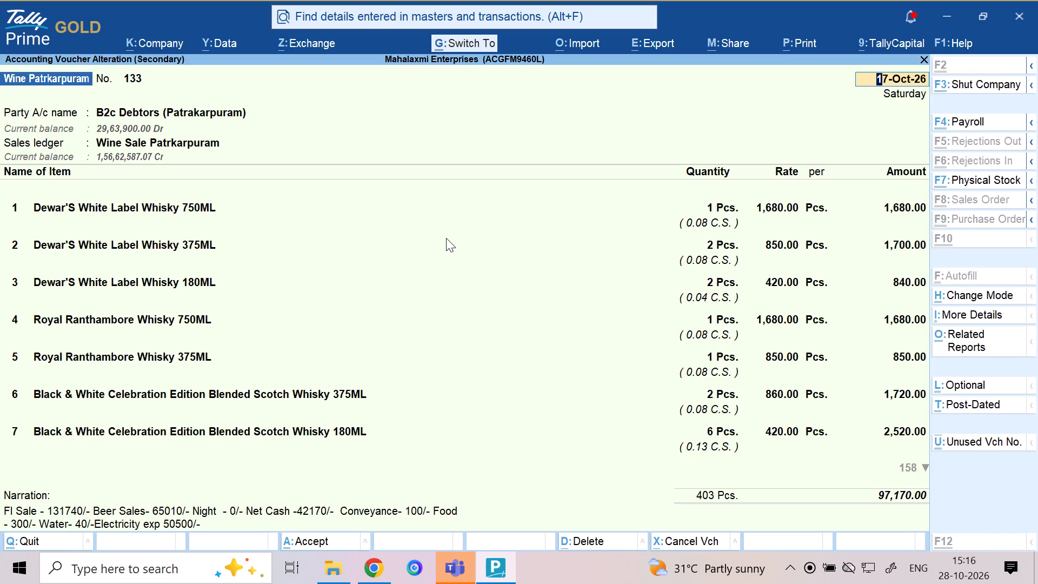
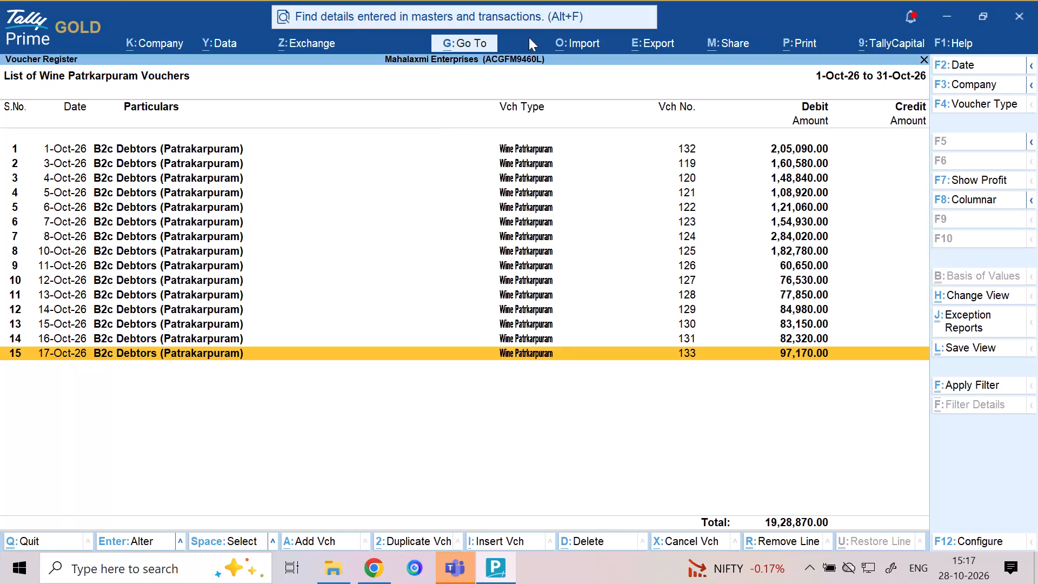
Import transactions from worksheet 18-10 of PATRAKARPURAM FL SEPTEMBER 2026.xlsx using the Sale Voucher Import template, without preview or backup.
{"action": "left_click", "coordinate": [581, 38]}
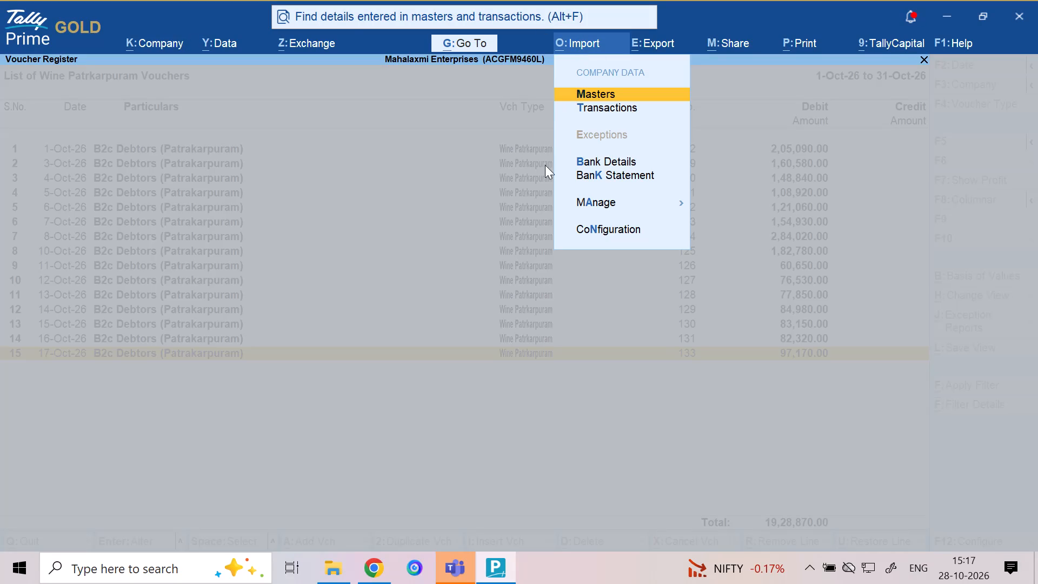
{"action": "left_click", "coordinate": [593, 107]}
{"action": "key", "text": "Return"}
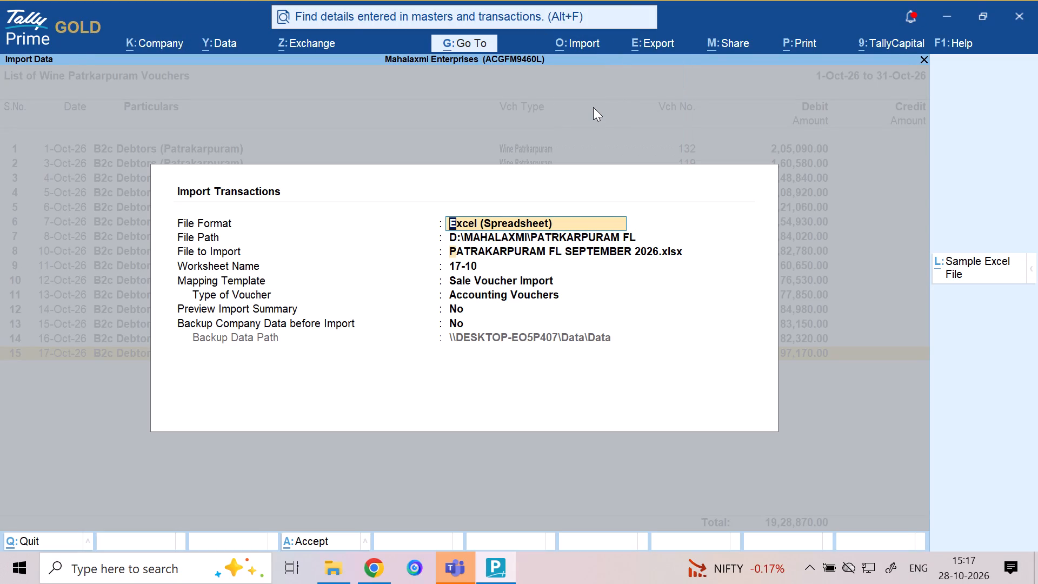
{"action": "key", "text": "Return"}
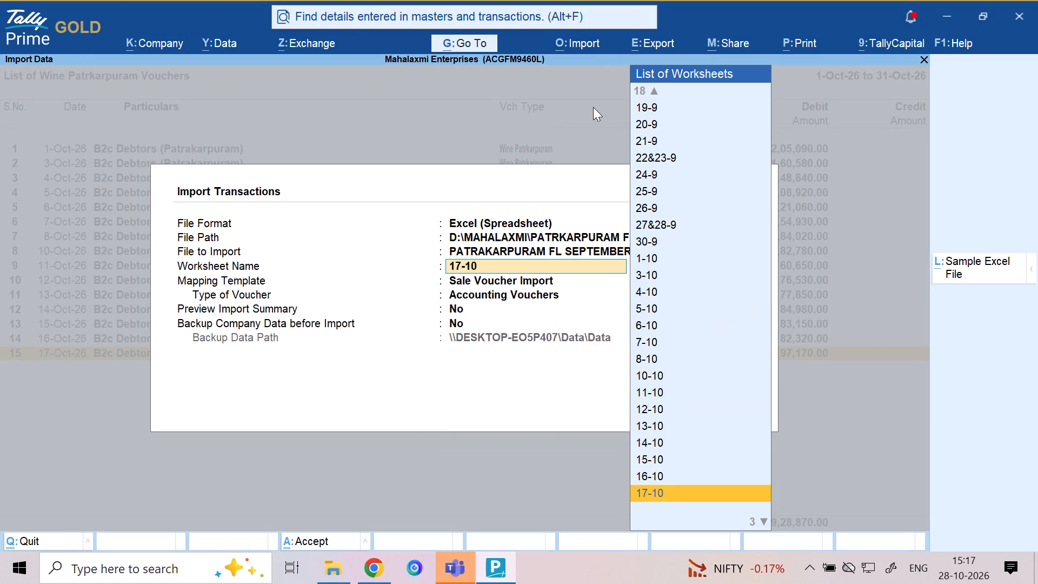
{"action": "key", "text": "Down"}
{"action": "key", "text": "Return"}
{"action": "key", "text": "Return"}
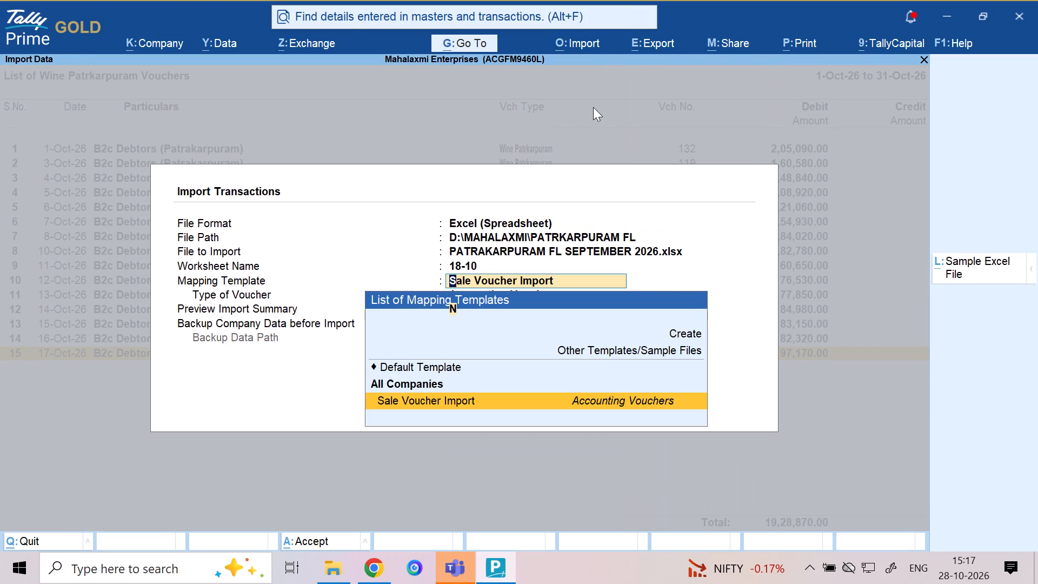
{"action": "key", "text": "Return"}
{"action": "key", "text": "Return"}
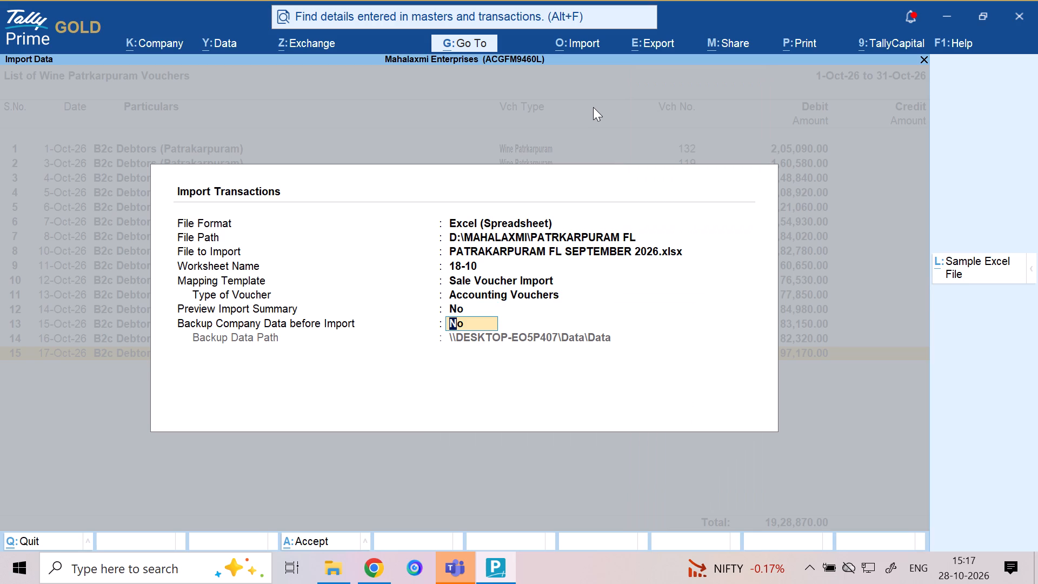
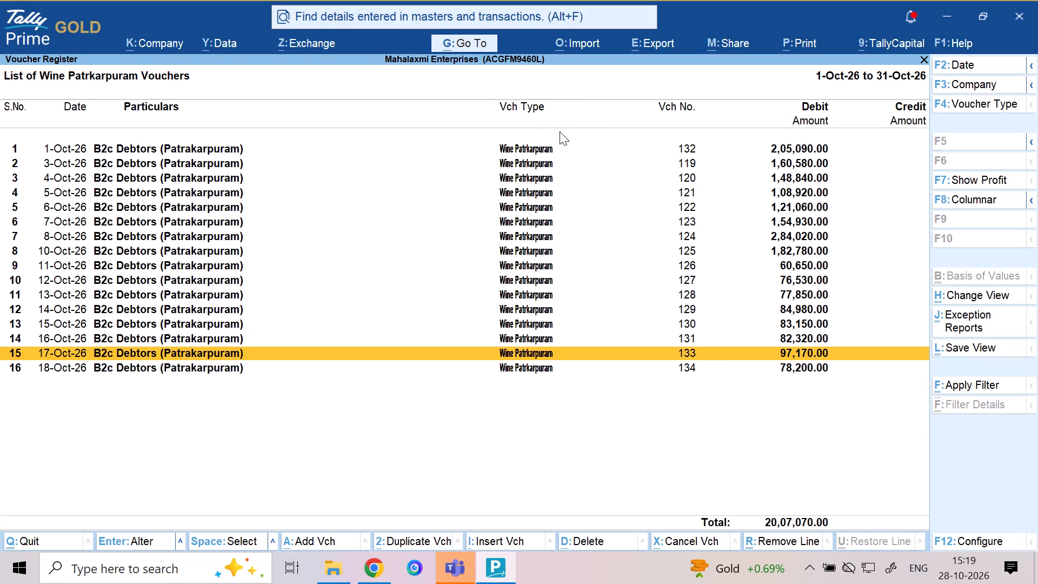
Switch the 18-Oct-26 Wine Patrkarpuram voucher No. 134 to Item Invoice mode and save it.
{"action": "key", "text": "Down"}
{"action": "key", "text": "Return"}
{"action": "key", "text": "ctrl+h"}
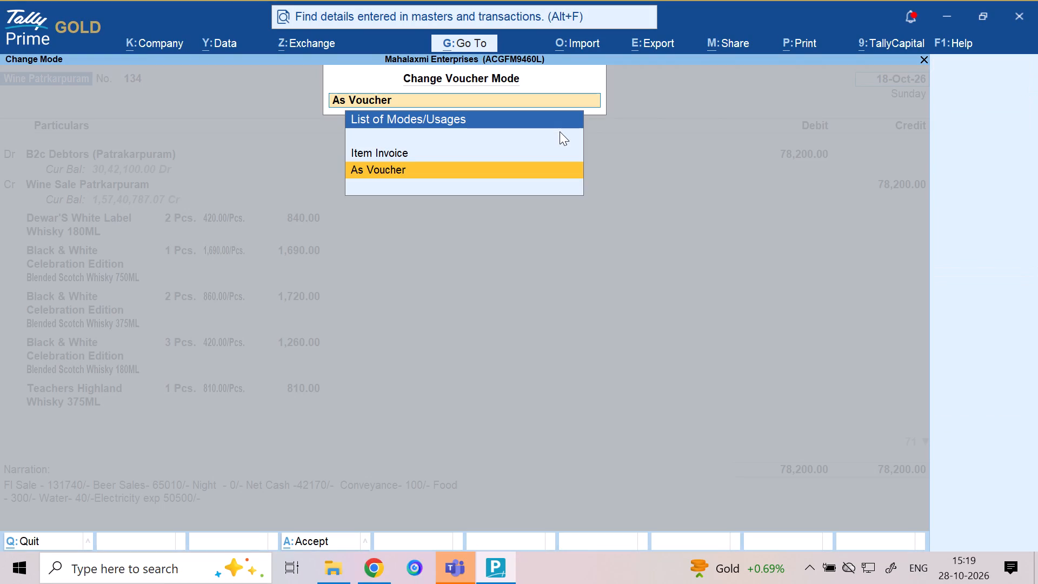
{"action": "key", "text": "Up"}
{"action": "key", "text": "Return"}
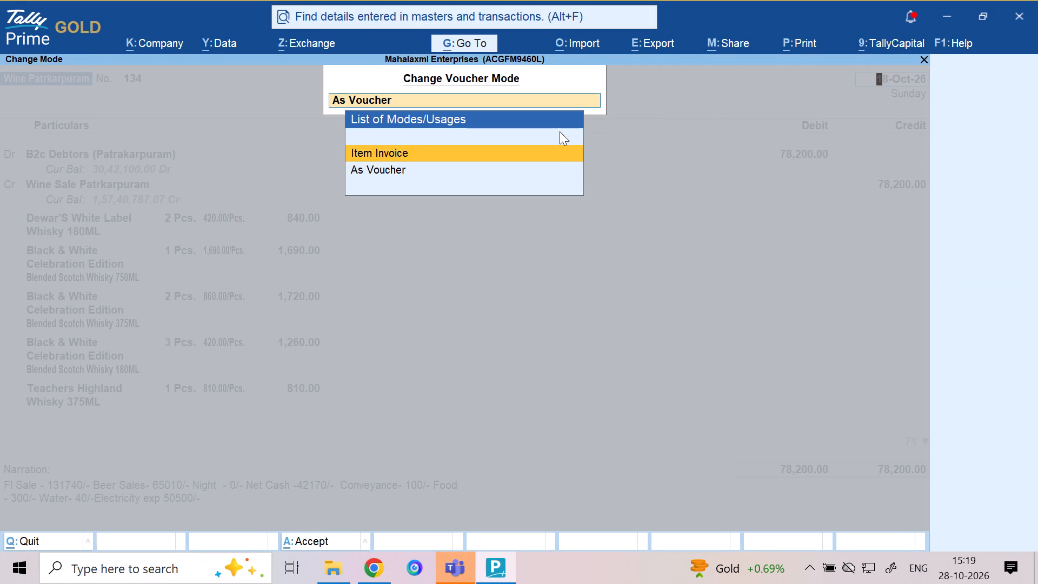
{"action": "key", "text": "ctrl+a"}
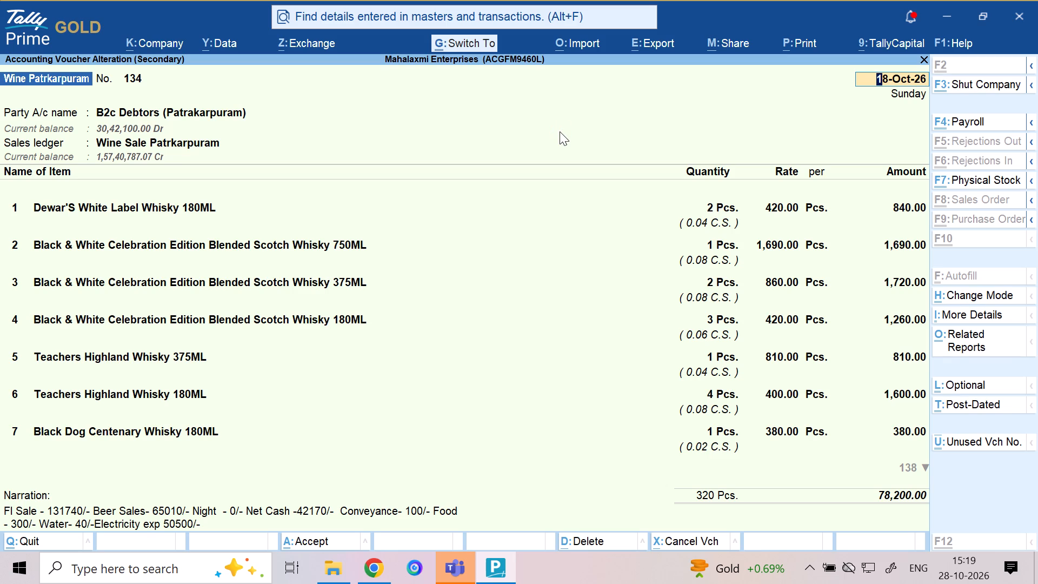
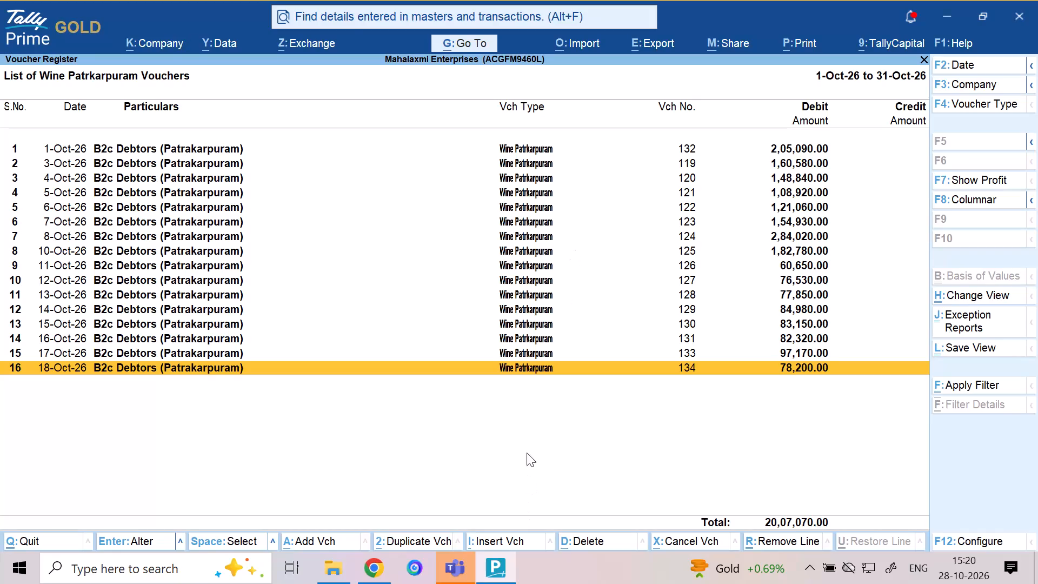
Import transactions from worksheet 19-10 of PATRAKARPURAM FL SEPTEMBER 2026.xlsx using the Sale Voucher Import template, without import preview or company data backup.
{"action": "left_click", "coordinate": [581, 43]}
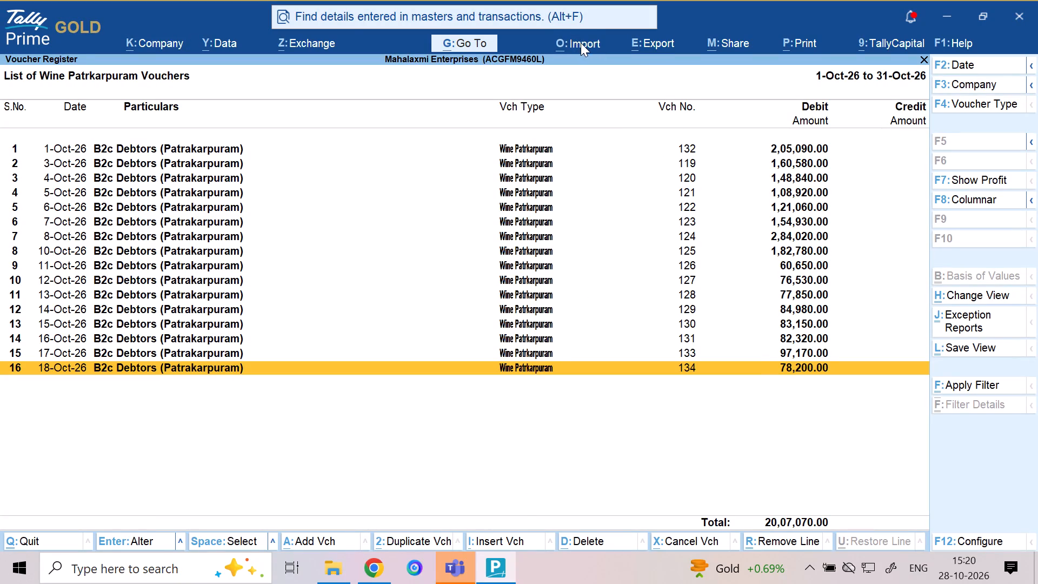
{"action": "key", "text": "Down"}
{"action": "key", "text": "Return"}
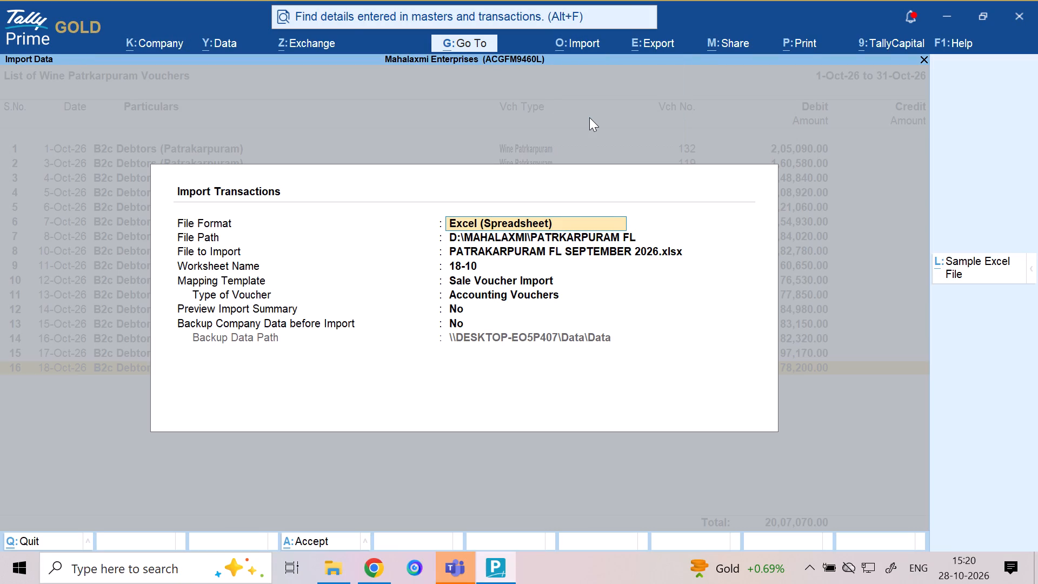
{"action": "key", "text": "Return"}
{"action": "key", "text": "Return"}
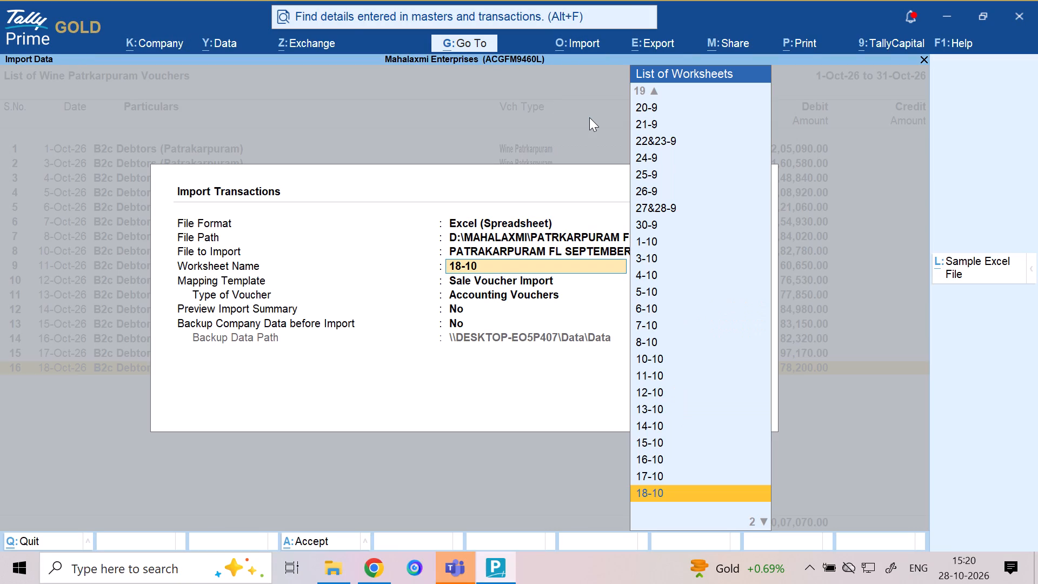
{"action": "key", "text": "Down"}
{"action": "key", "text": "Return"}
{"action": "key", "text": "Return"}
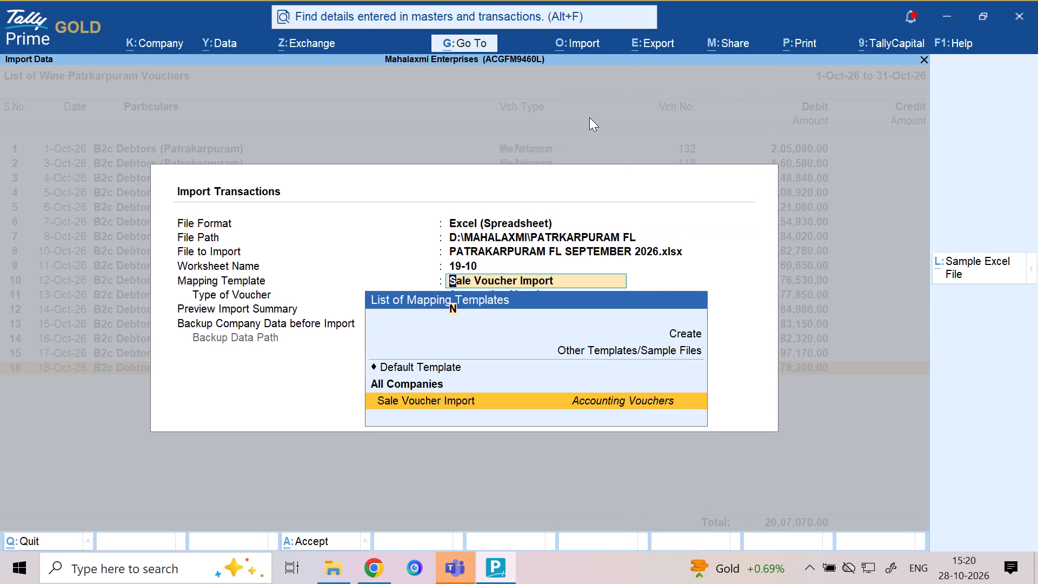
{"action": "key", "text": "Return"}
{"action": "key", "text": "Return"}
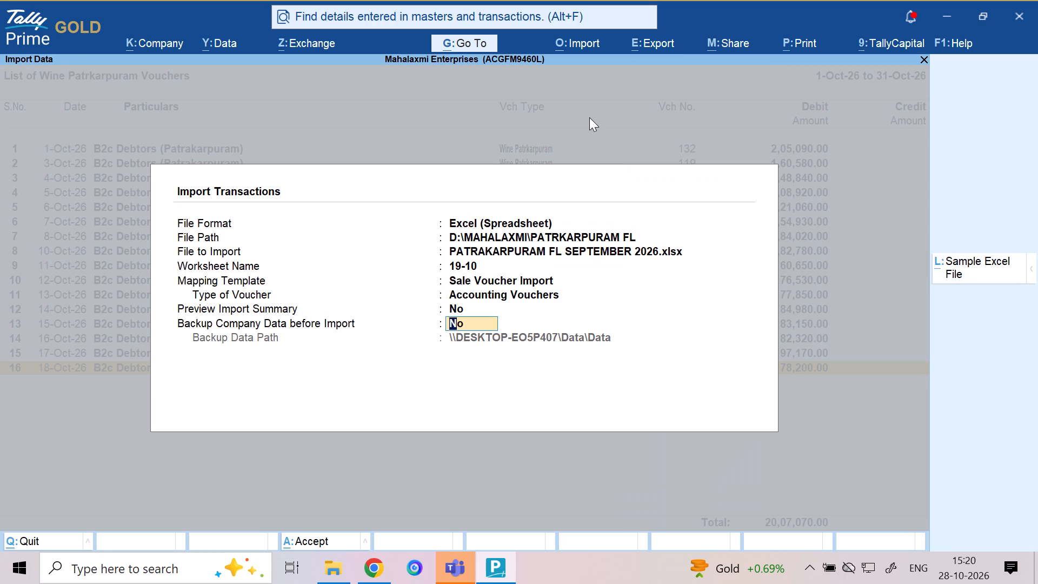
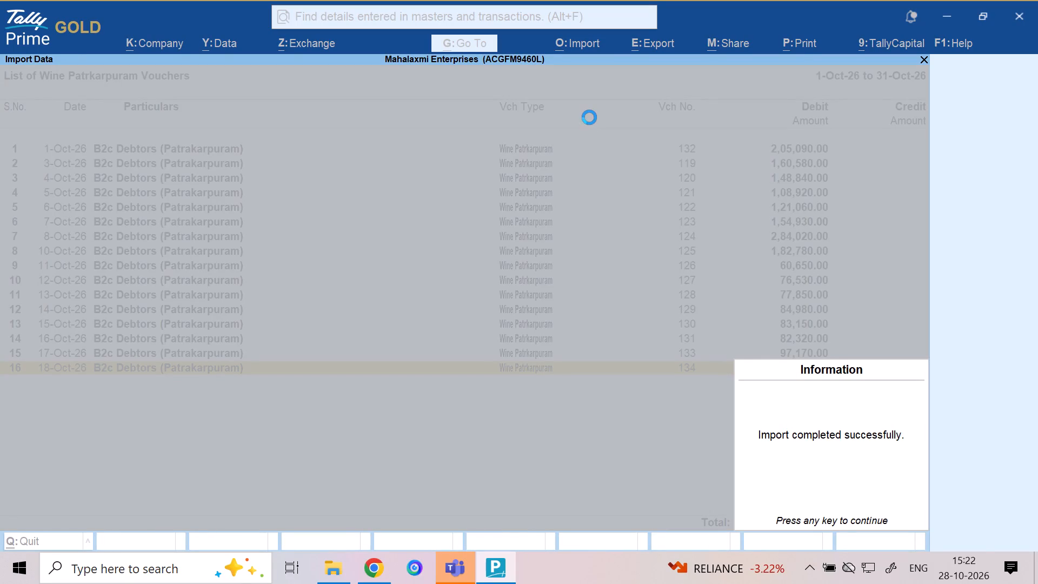
Switch the imported 19-Oct-26 Wine Patrkarpuram voucher to Item Invoice mode and save it.
{"action": "key", "text": "Down"}
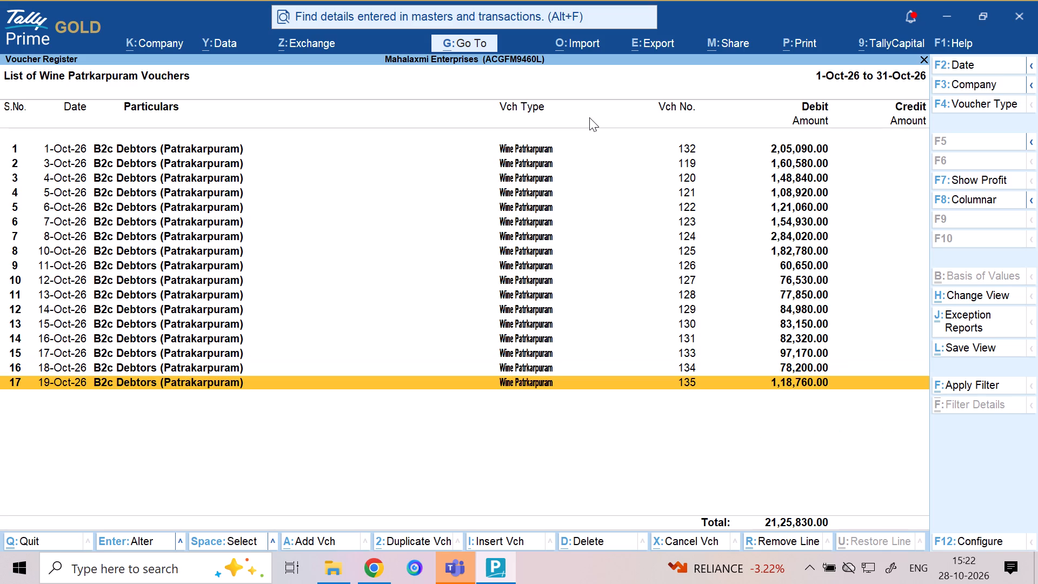
{"action": "key", "text": "Return"}
{"action": "key", "text": "ctrl+h"}
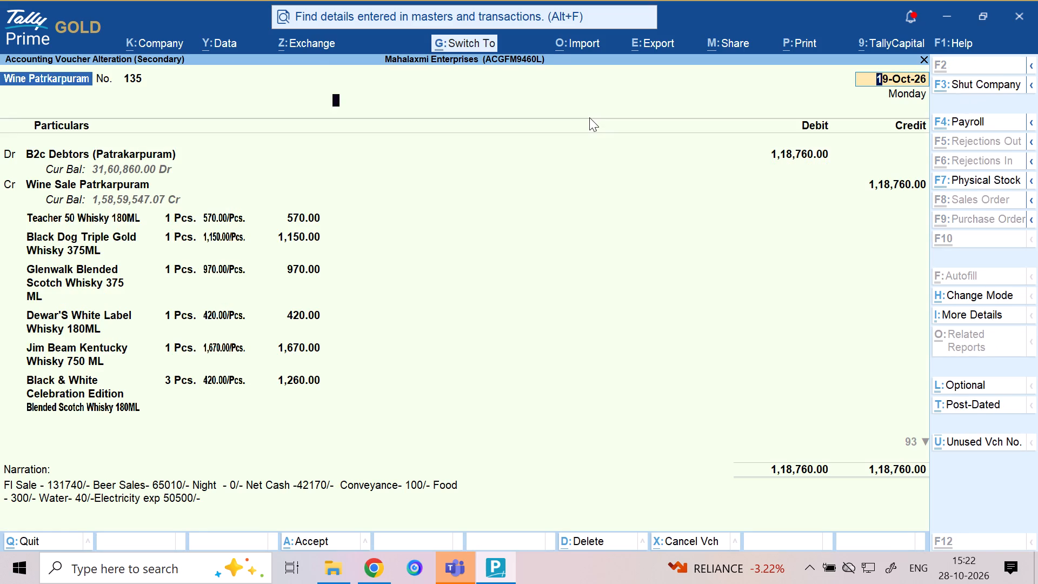
{"action": "key", "text": "Up"}
{"action": "key", "text": "Return"}
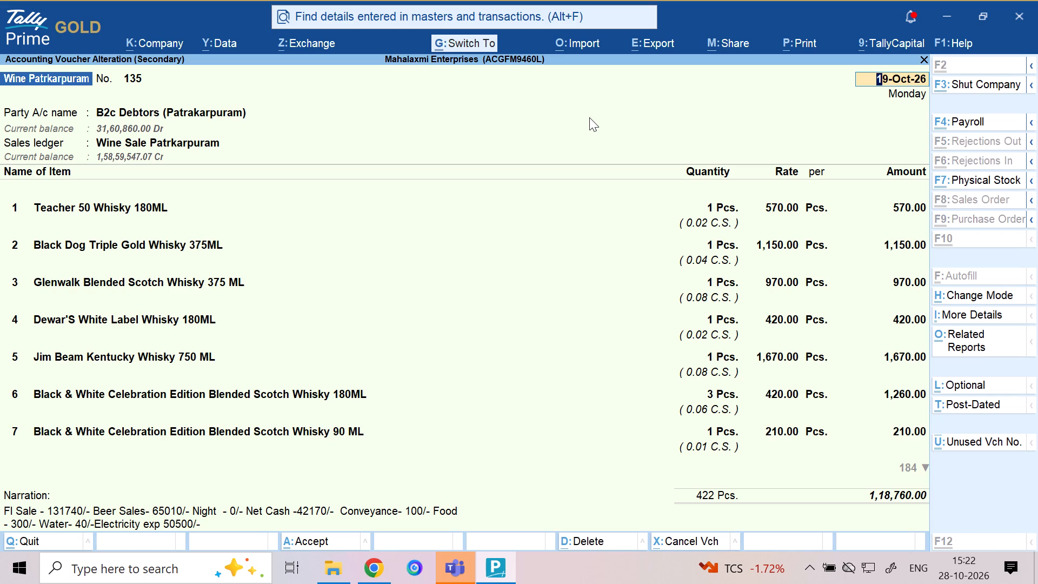
{"action": "key", "text": "ctrl+a"}
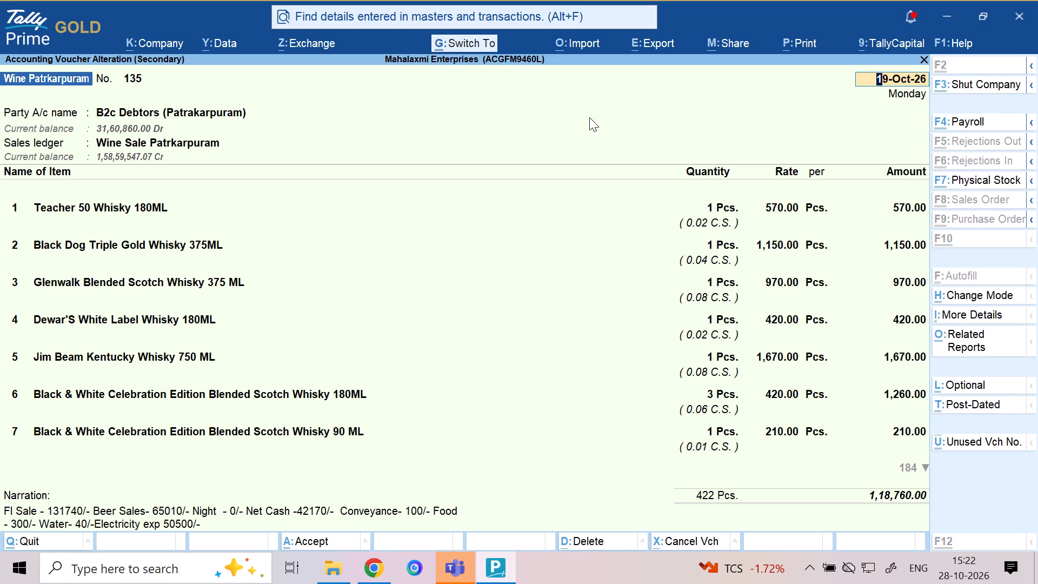
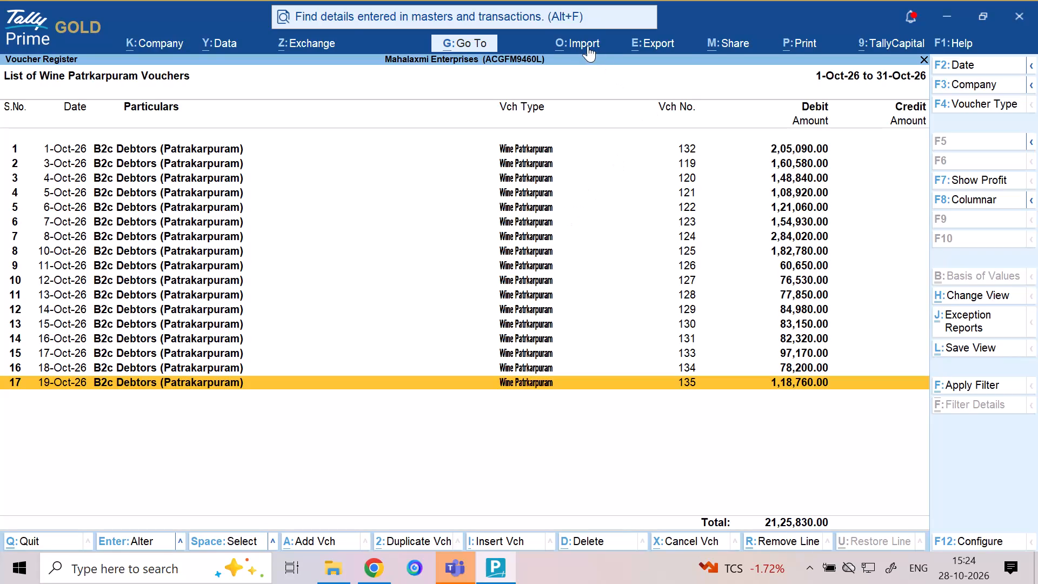
Open the Import Transactions settings from the October Wine Patrkarpuram voucher list to bring in another daily sales sheet.
{"action": "left_click", "coordinate": [588, 45]}
{"action": "left_click", "coordinate": [601, 107]}
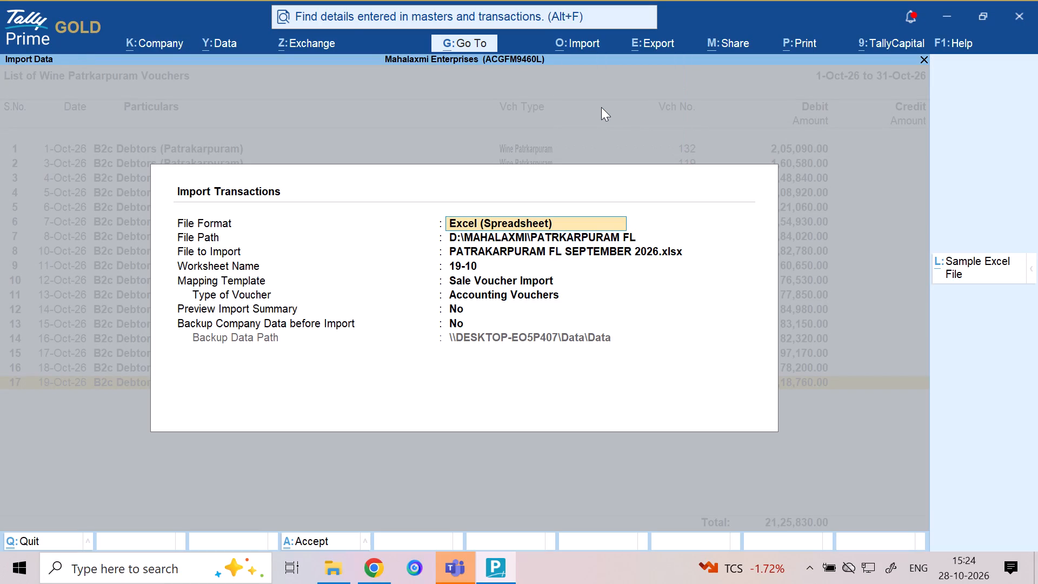